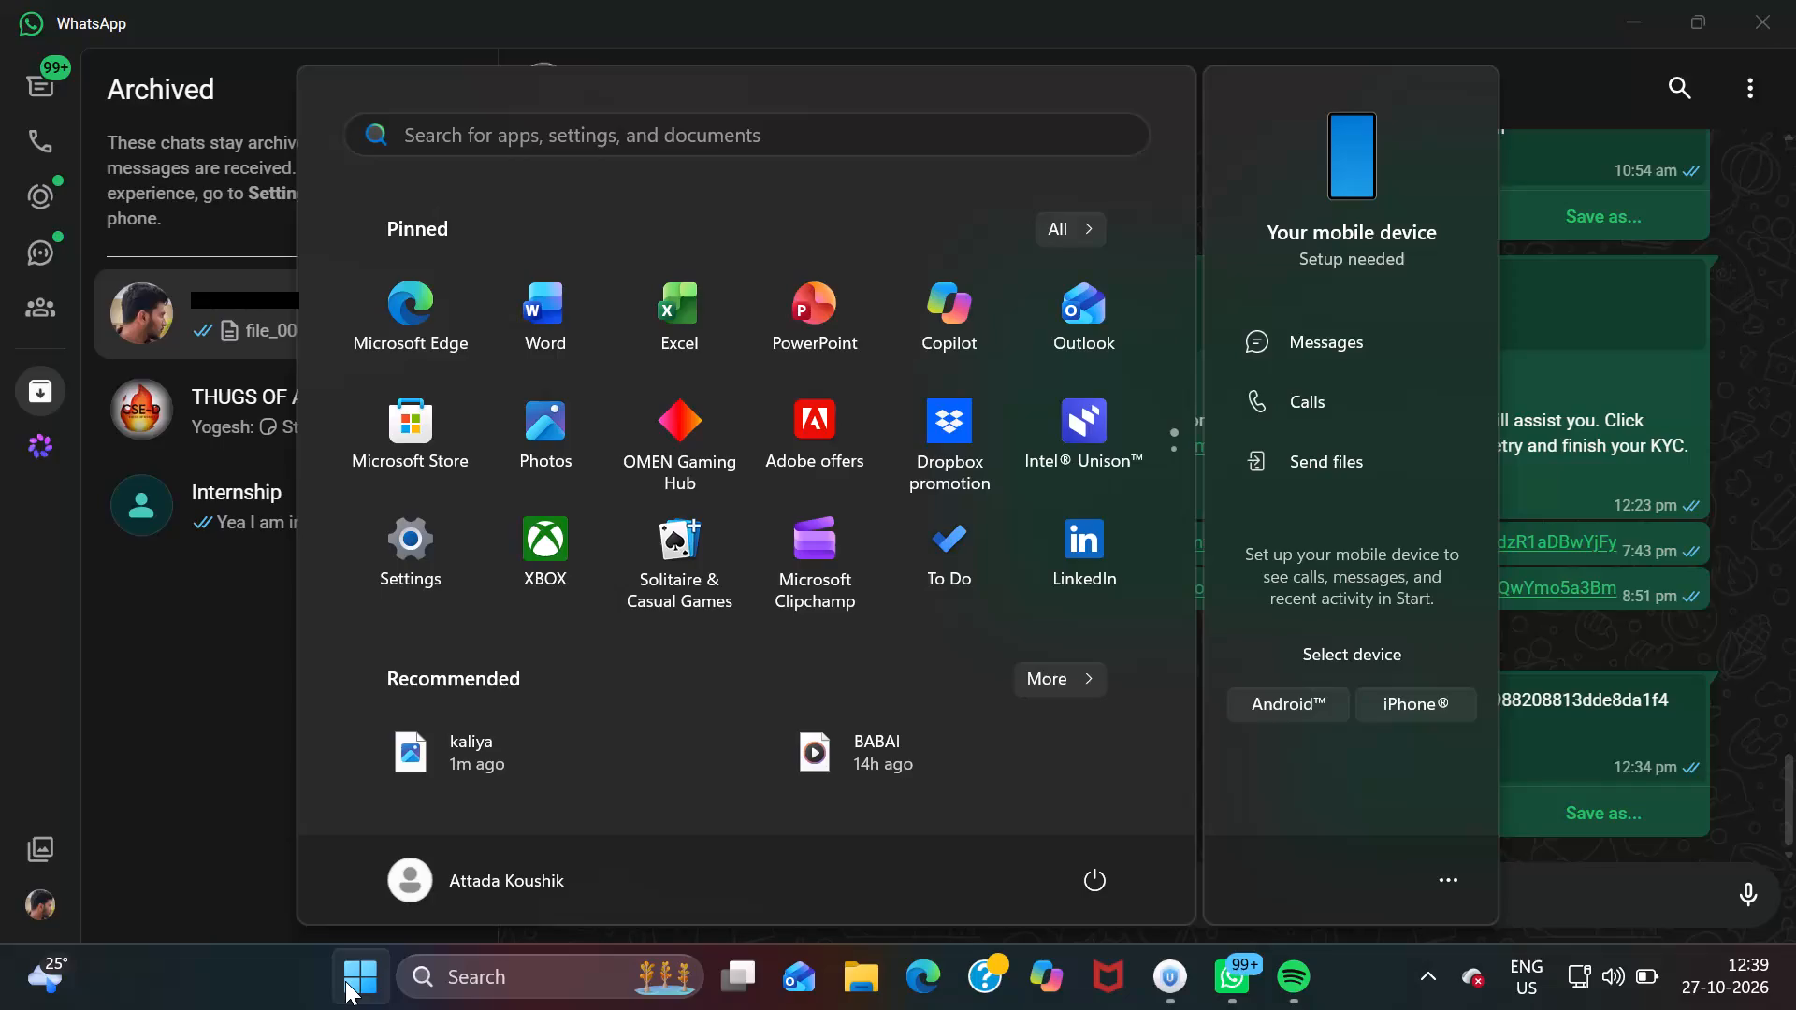
Search the computer's apps for CapCut and launch it.
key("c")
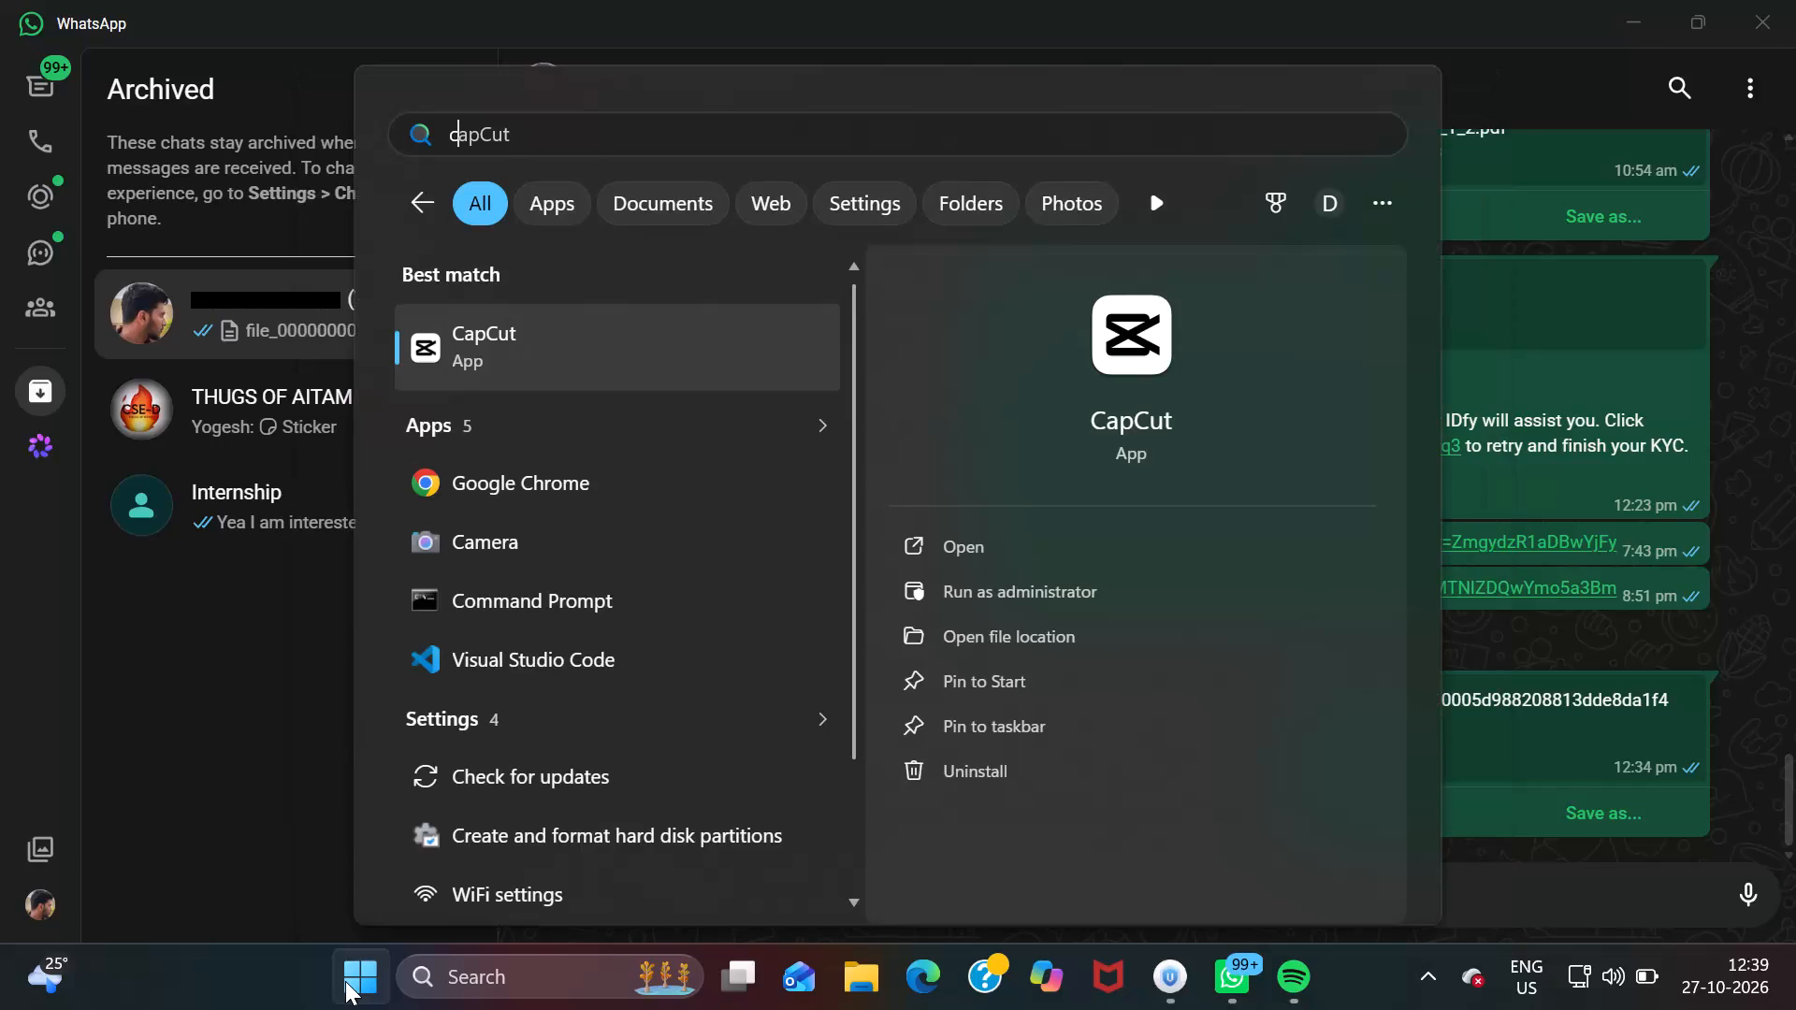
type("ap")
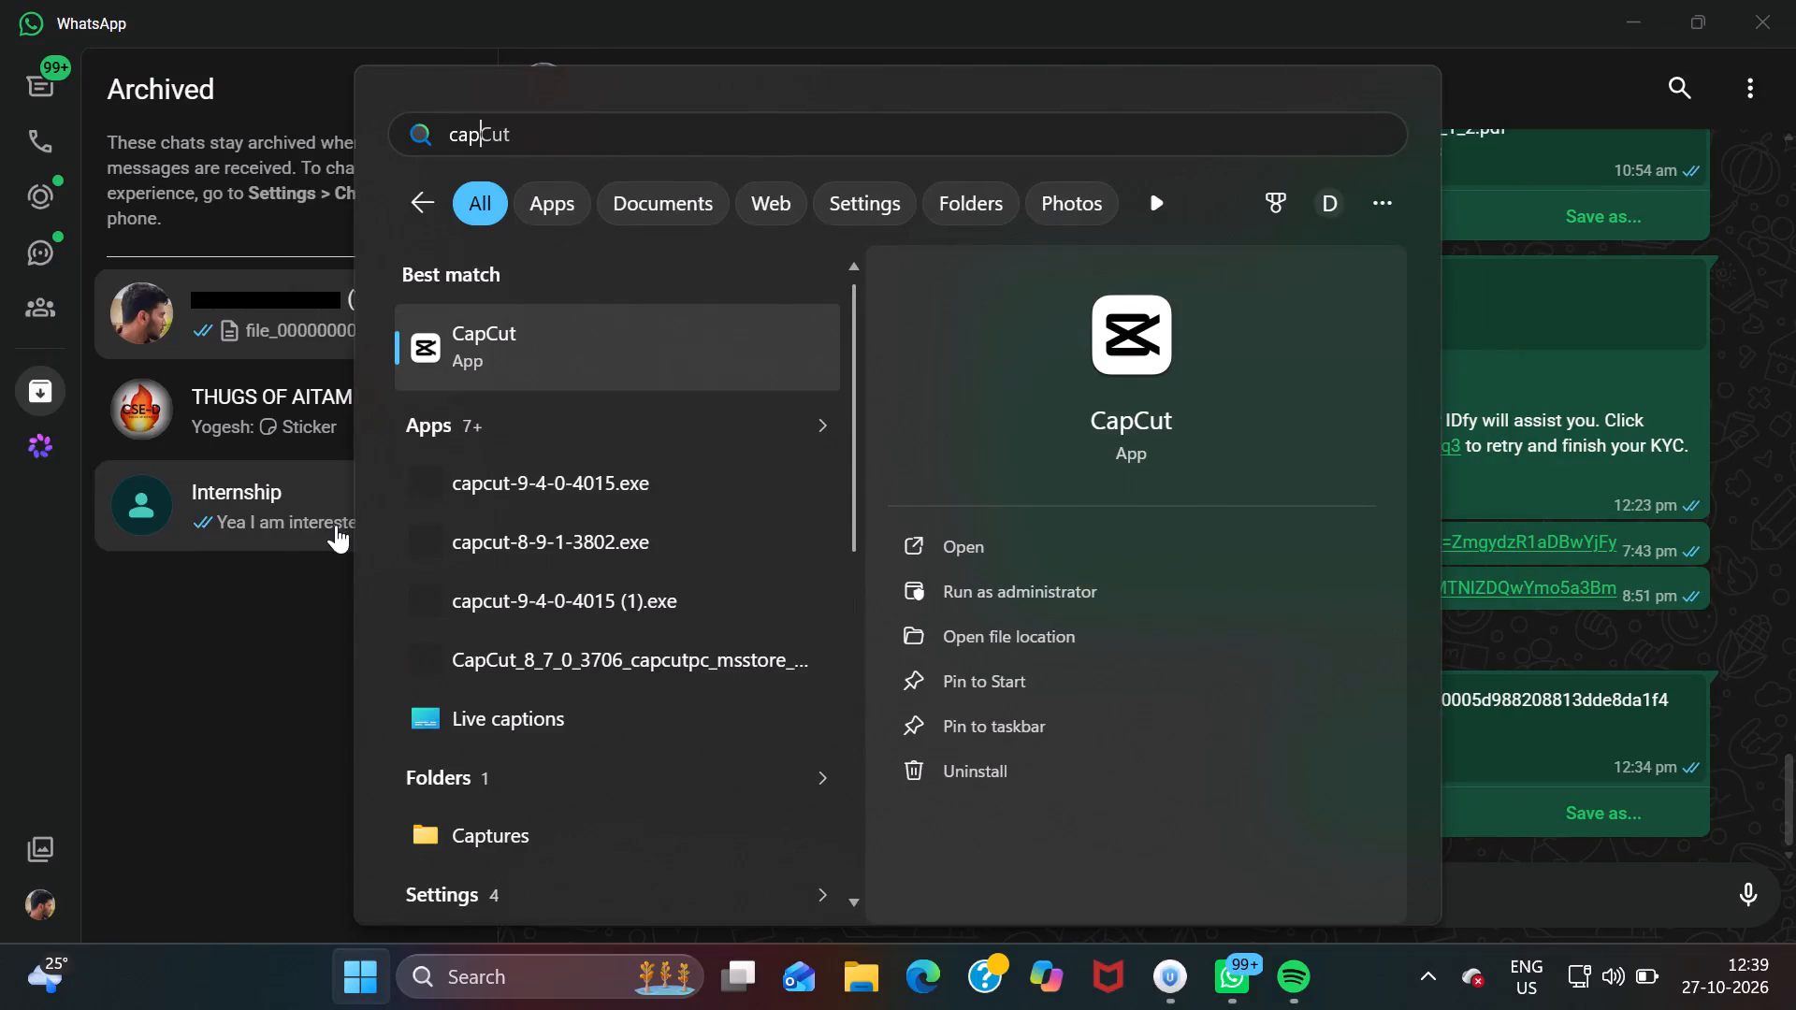
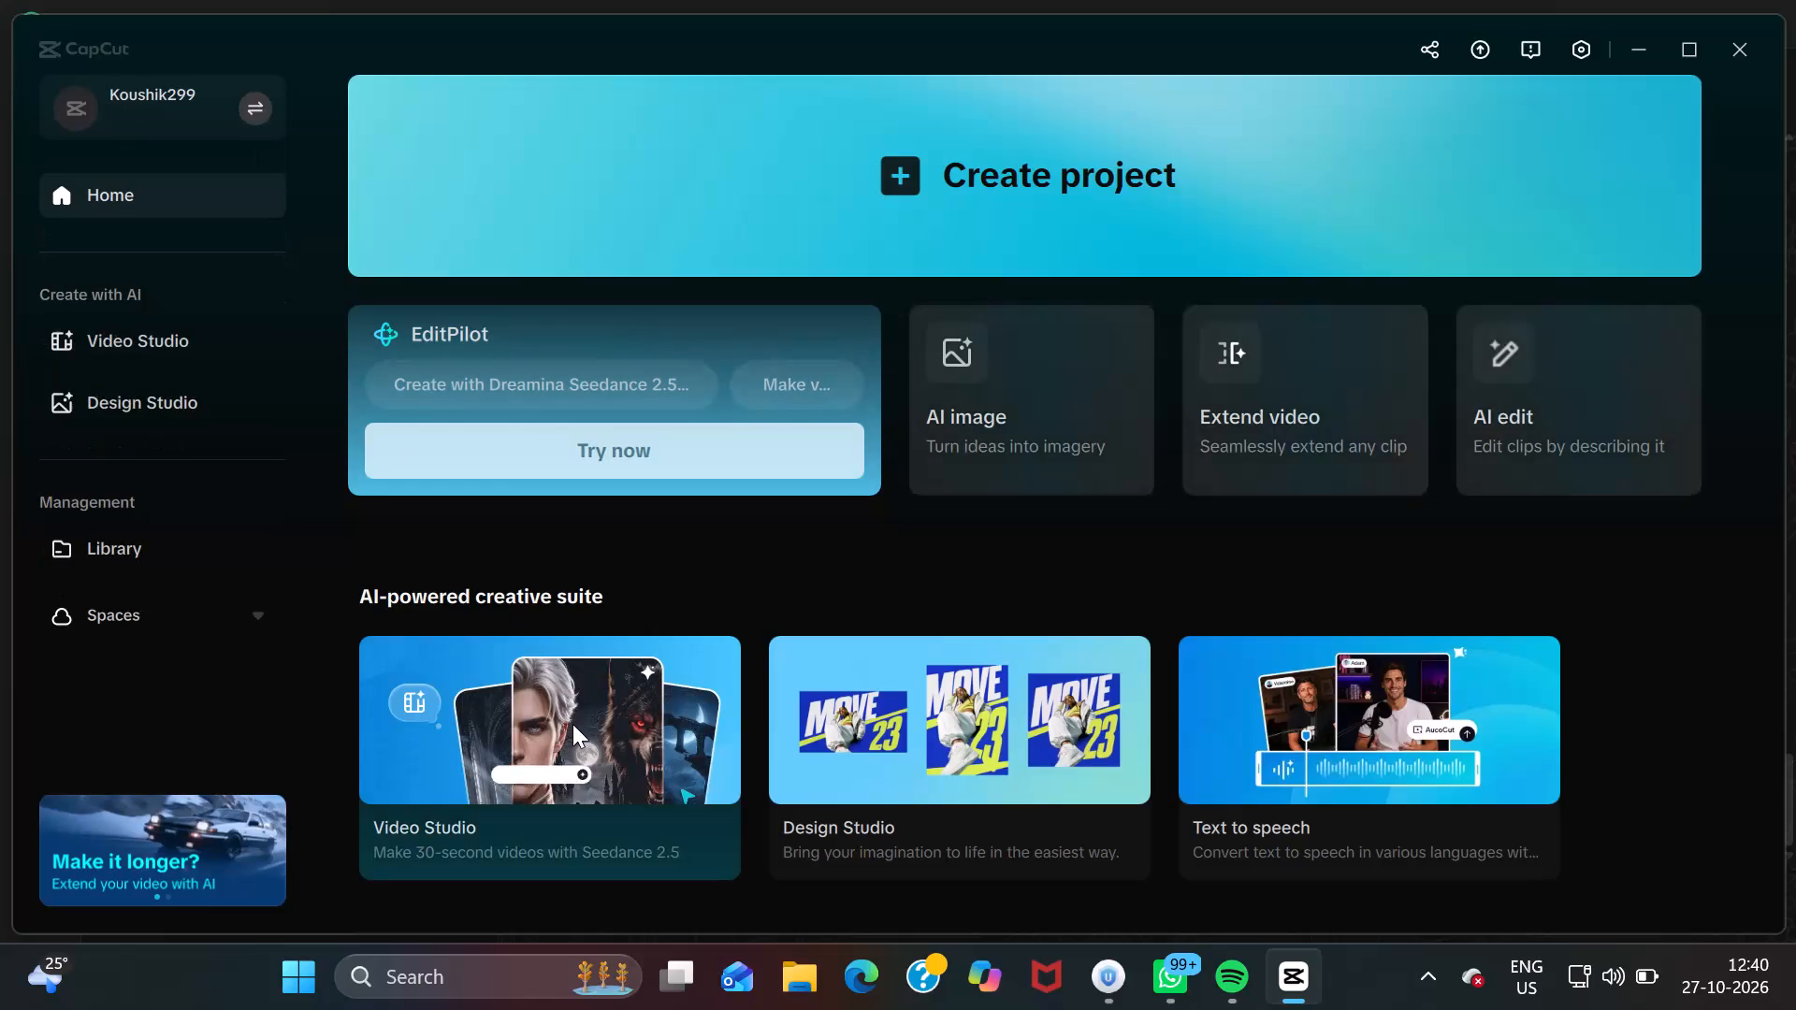
Open the existing project 1026 from the Projects list on the home page.
scroll(572, 724, "down", 1)
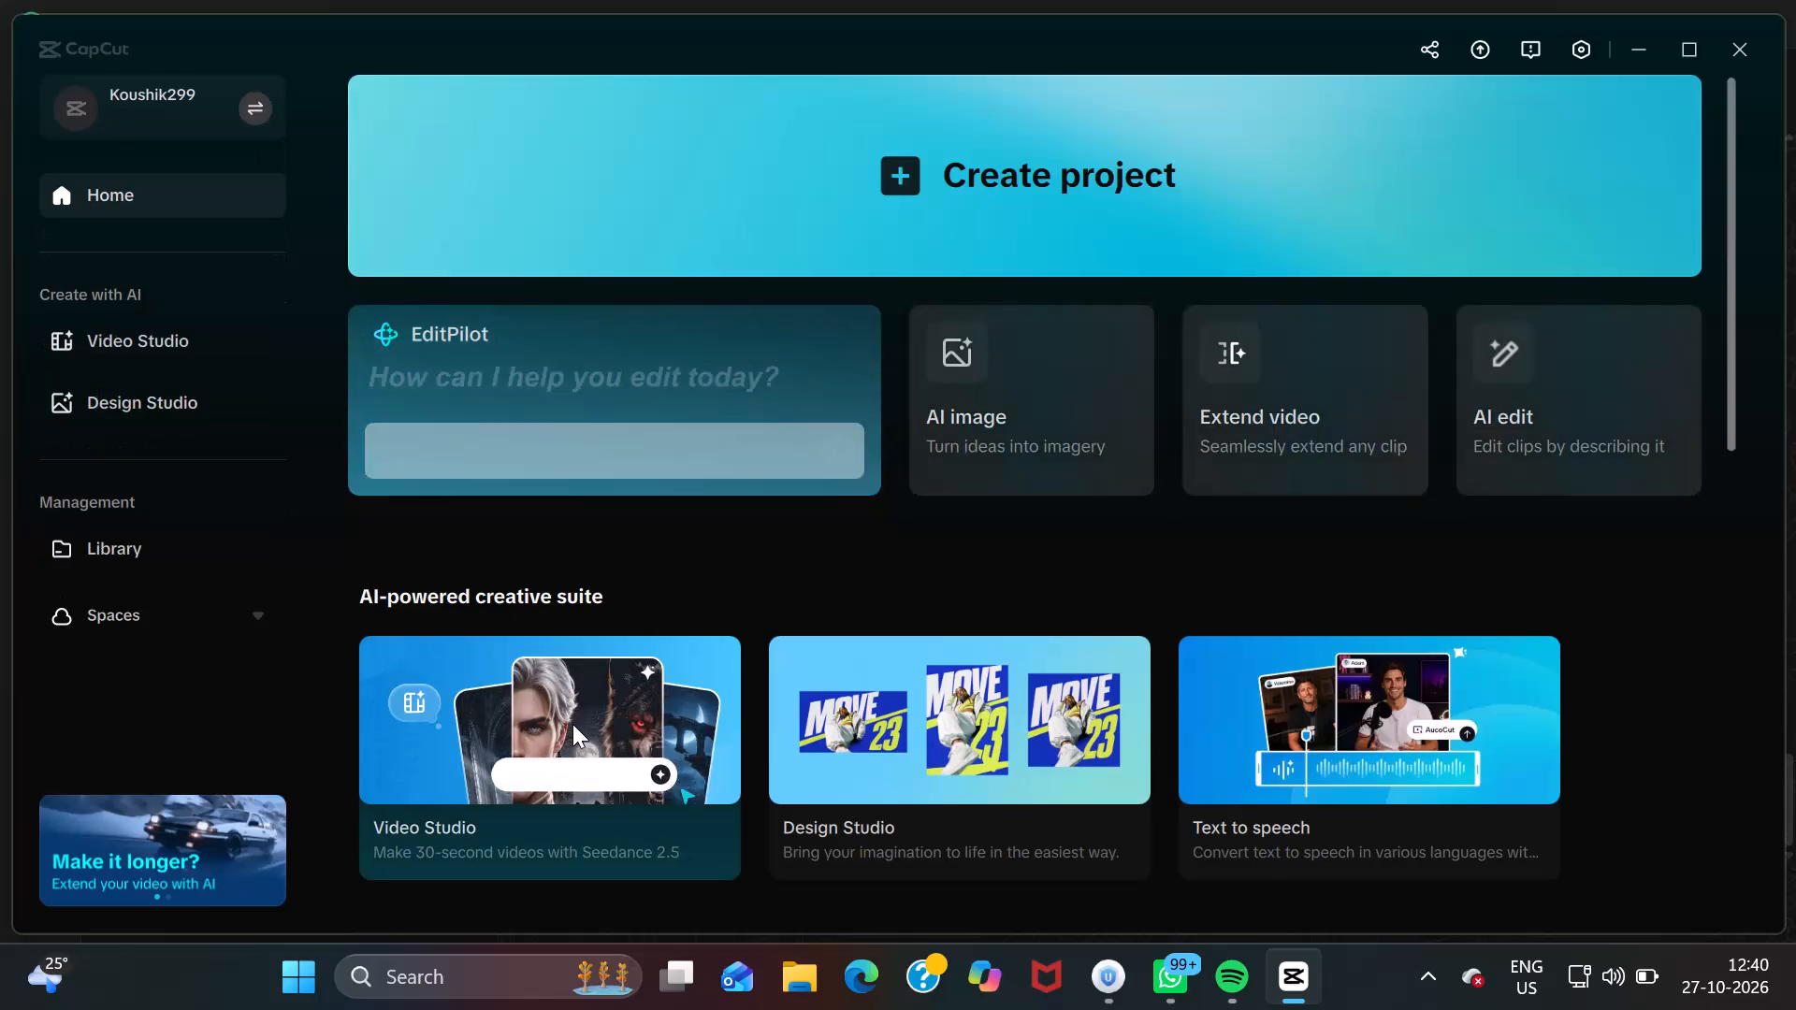
scroll(572, 724, "down", 3)
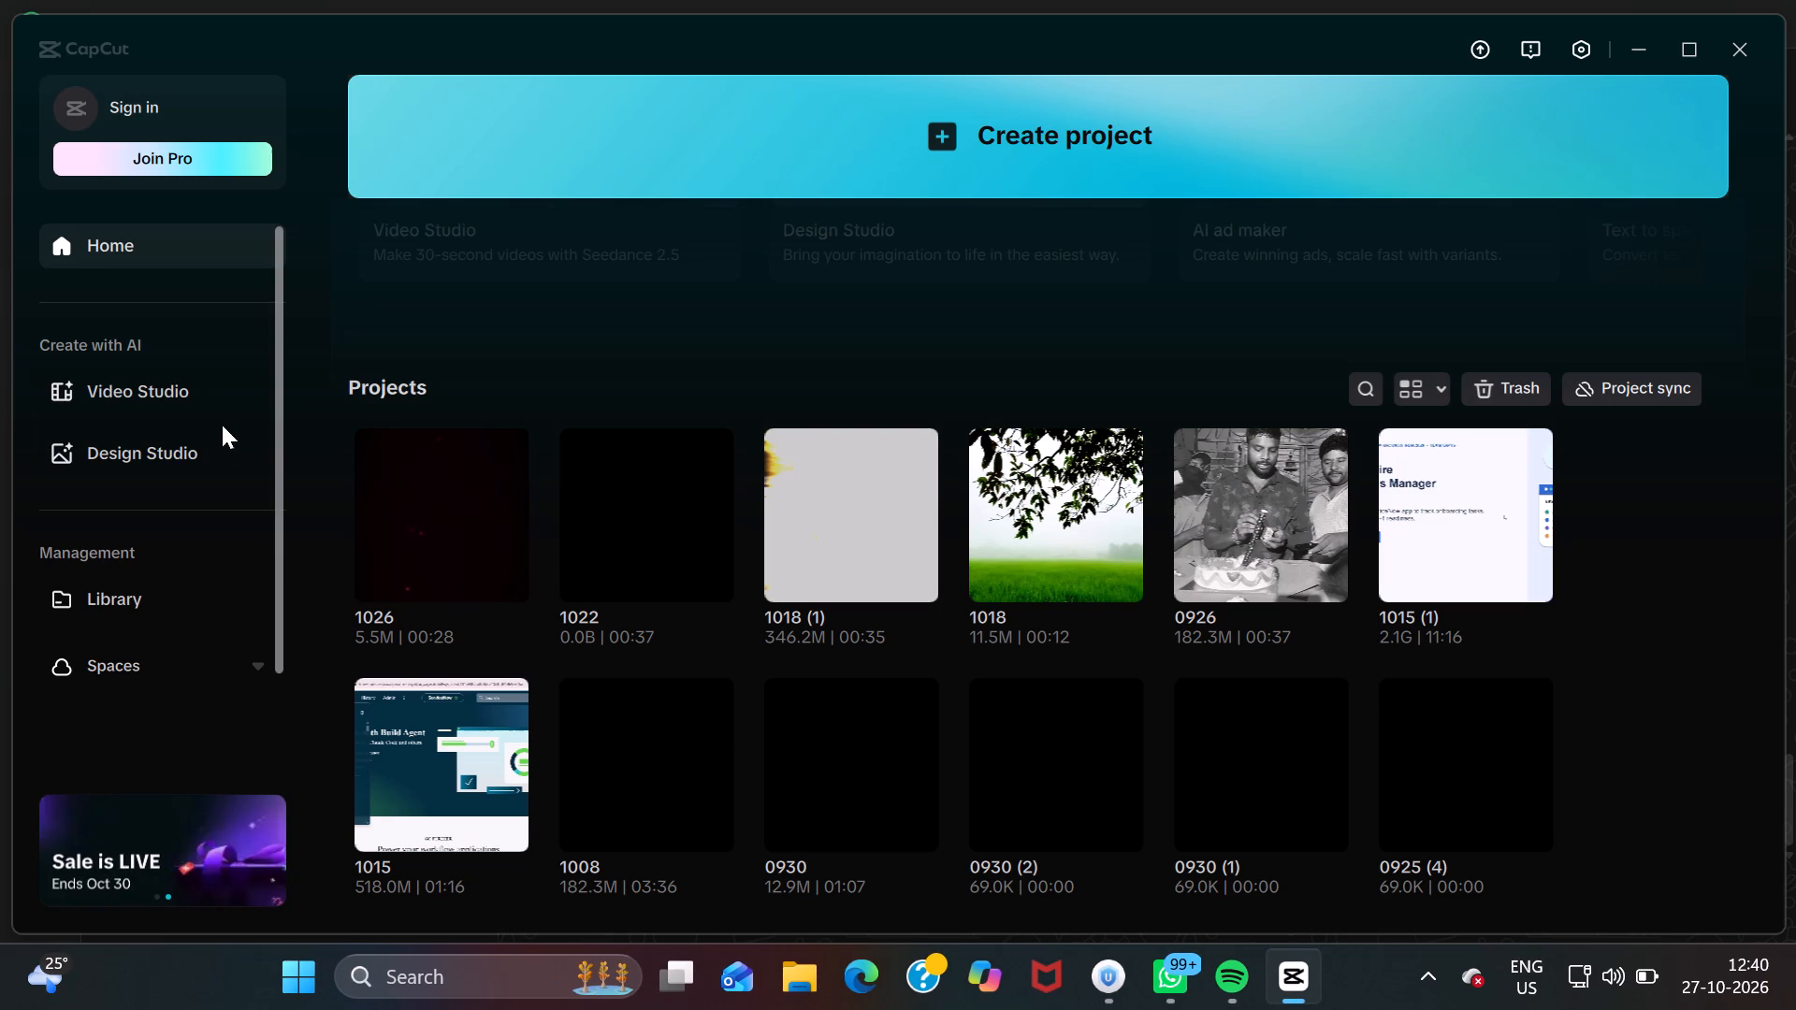
left_click(429, 520)
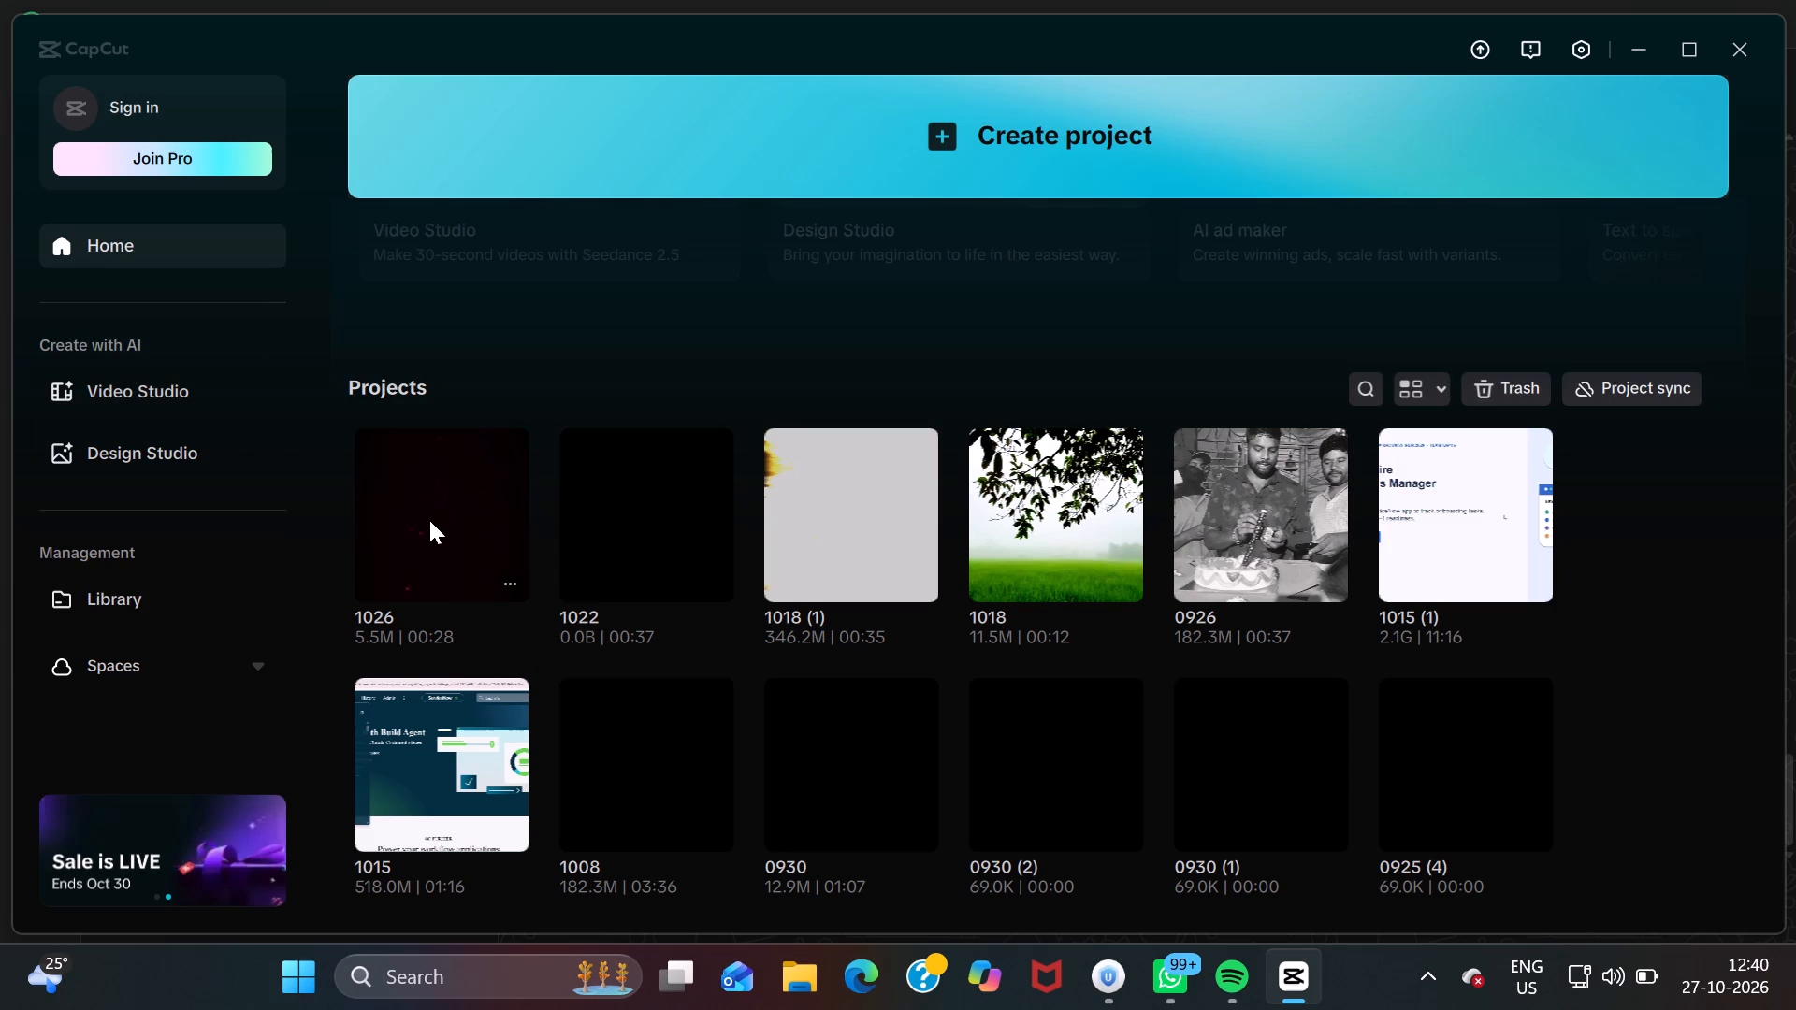
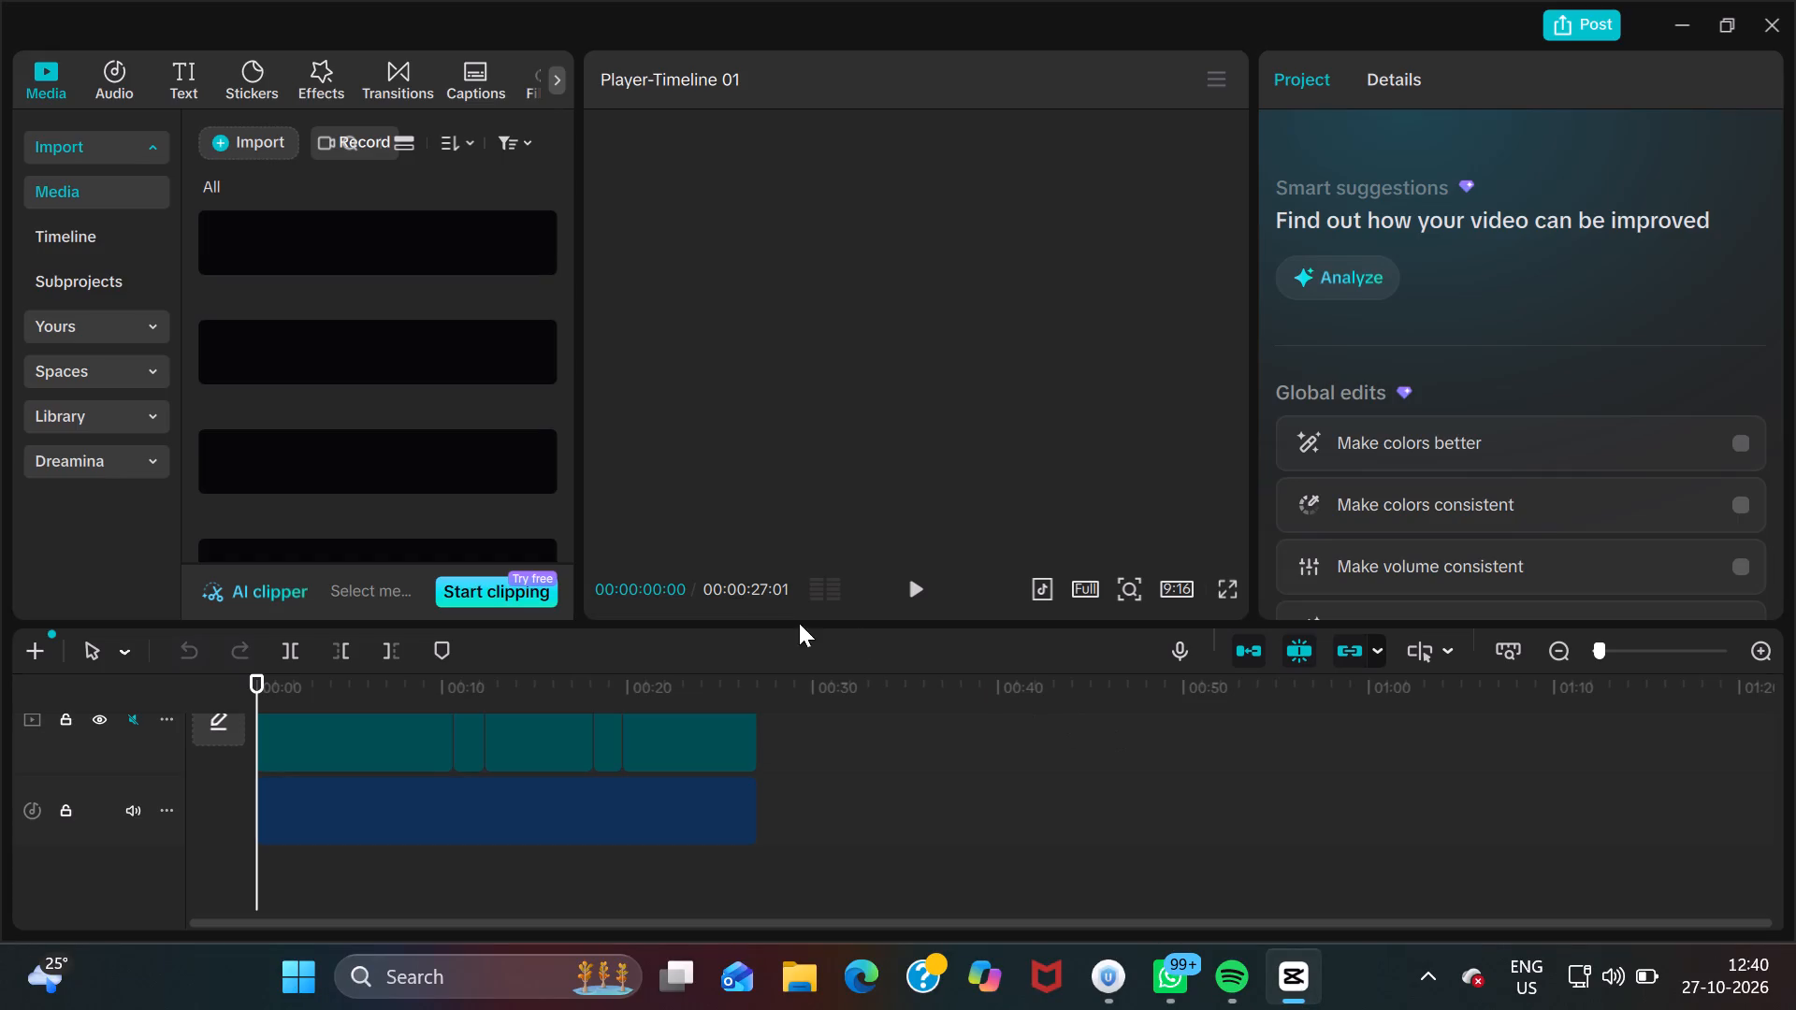
Look over the project's imported media and the tracks on its timeline.
scroll(392, 439, "down", 3)
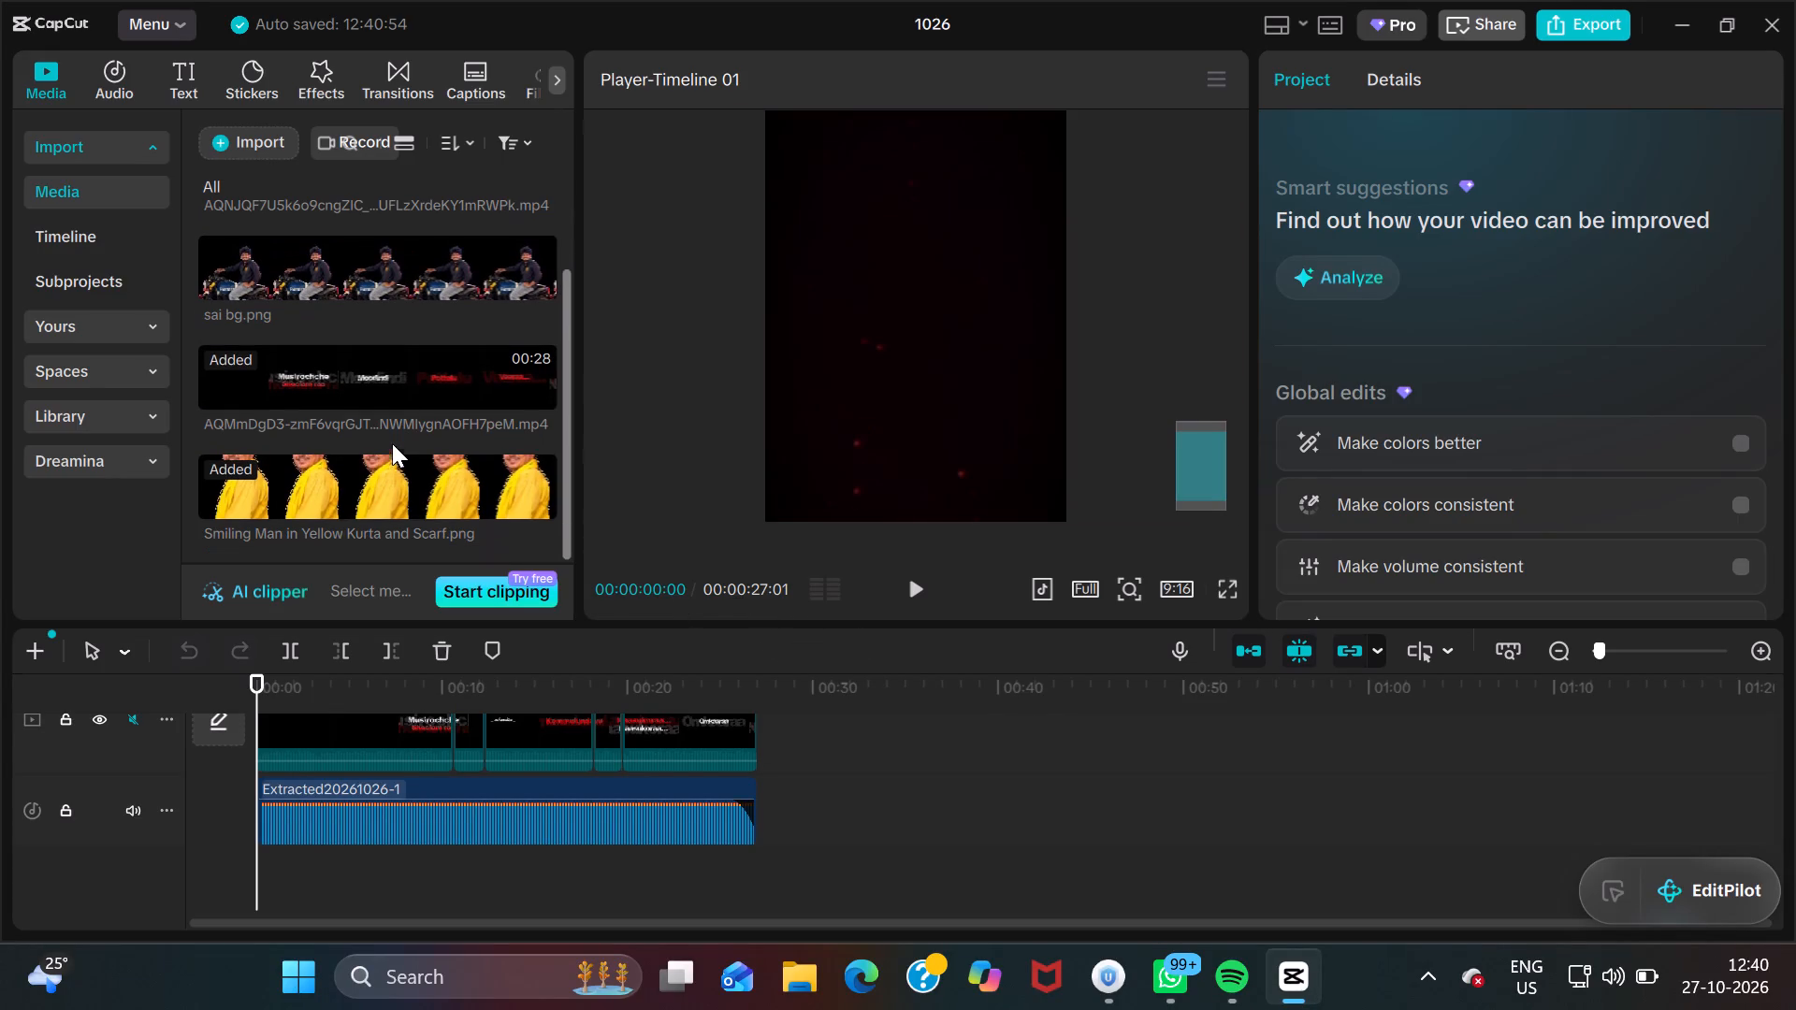
scroll(392, 451, "up", 2)
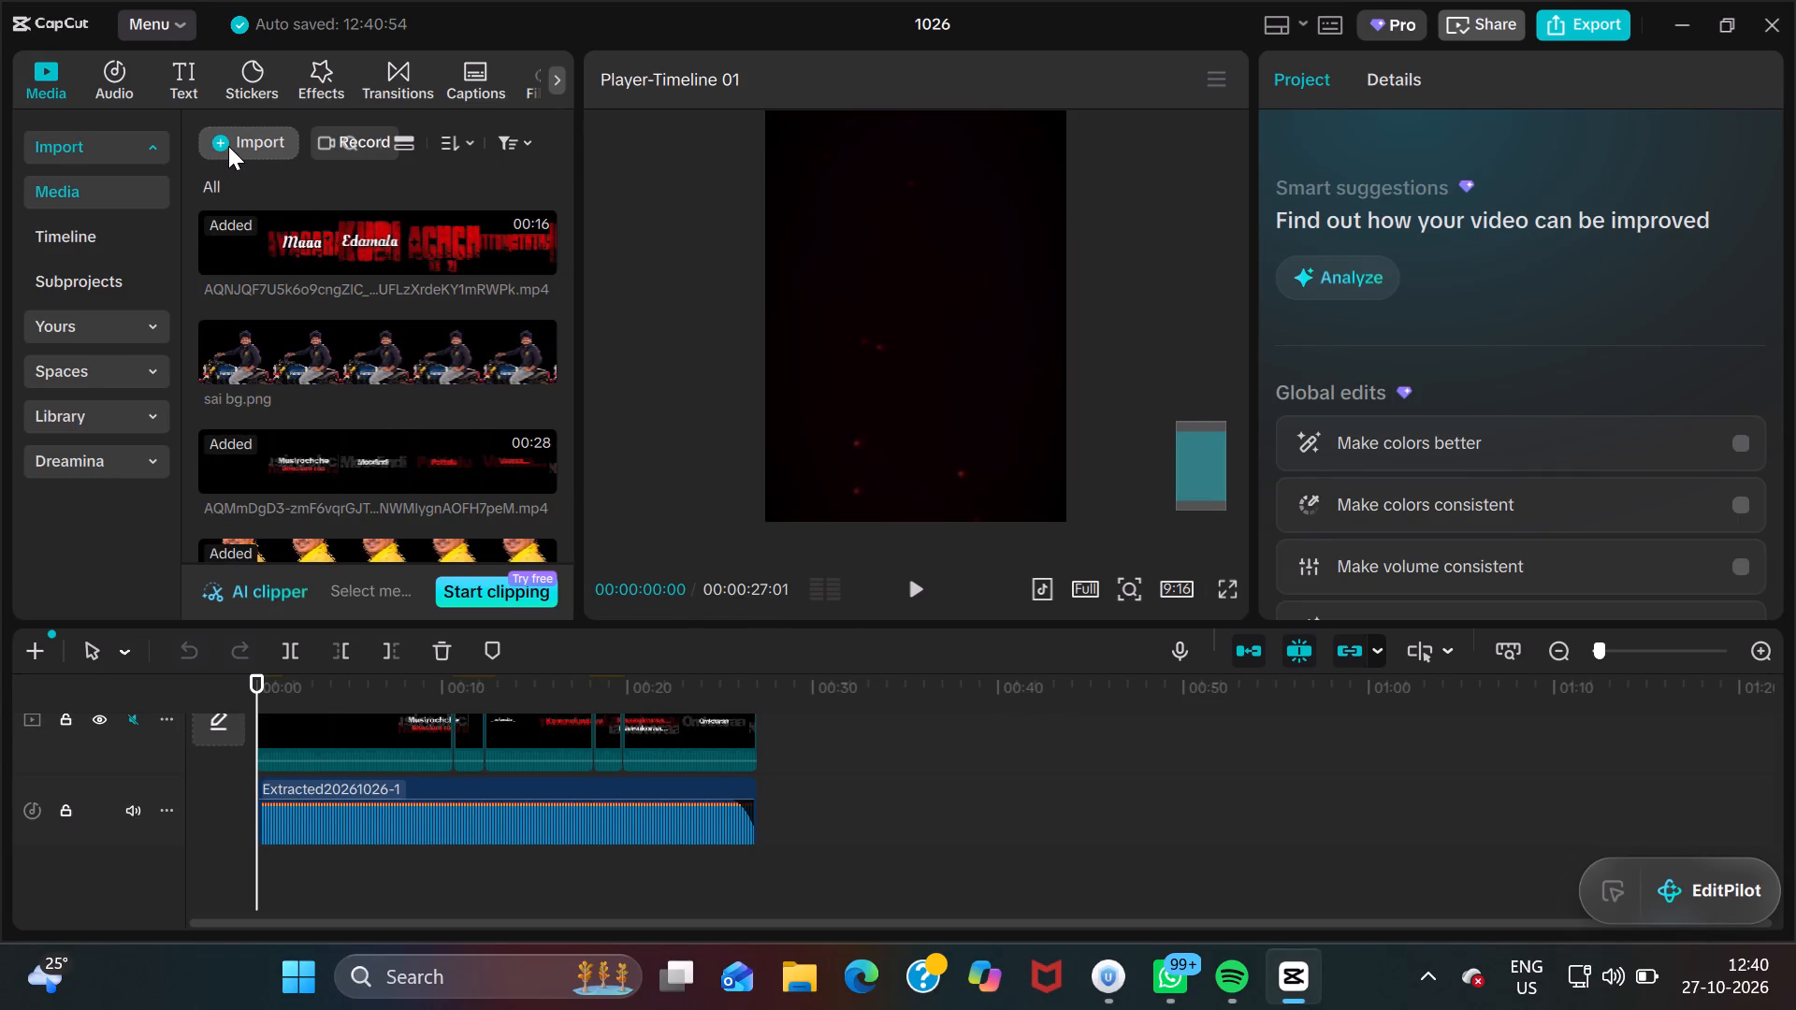
left_click(228, 146)
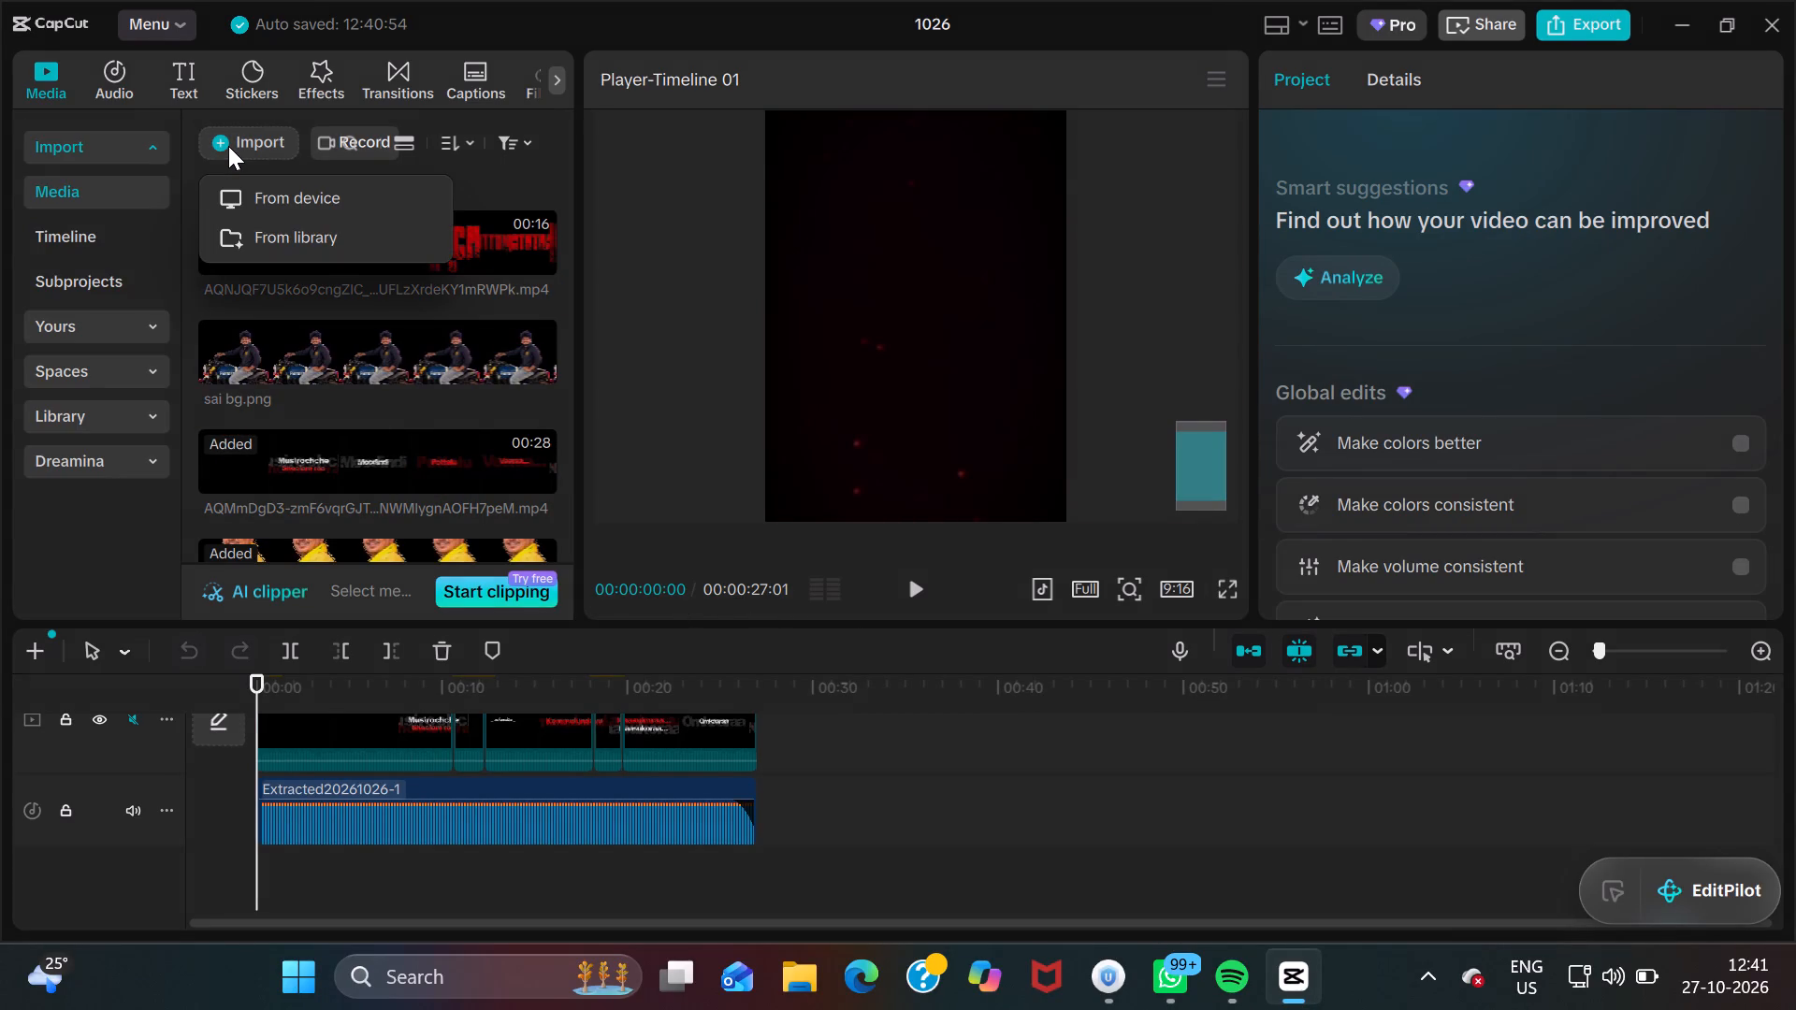
scroll(442, 778, "up", 4)
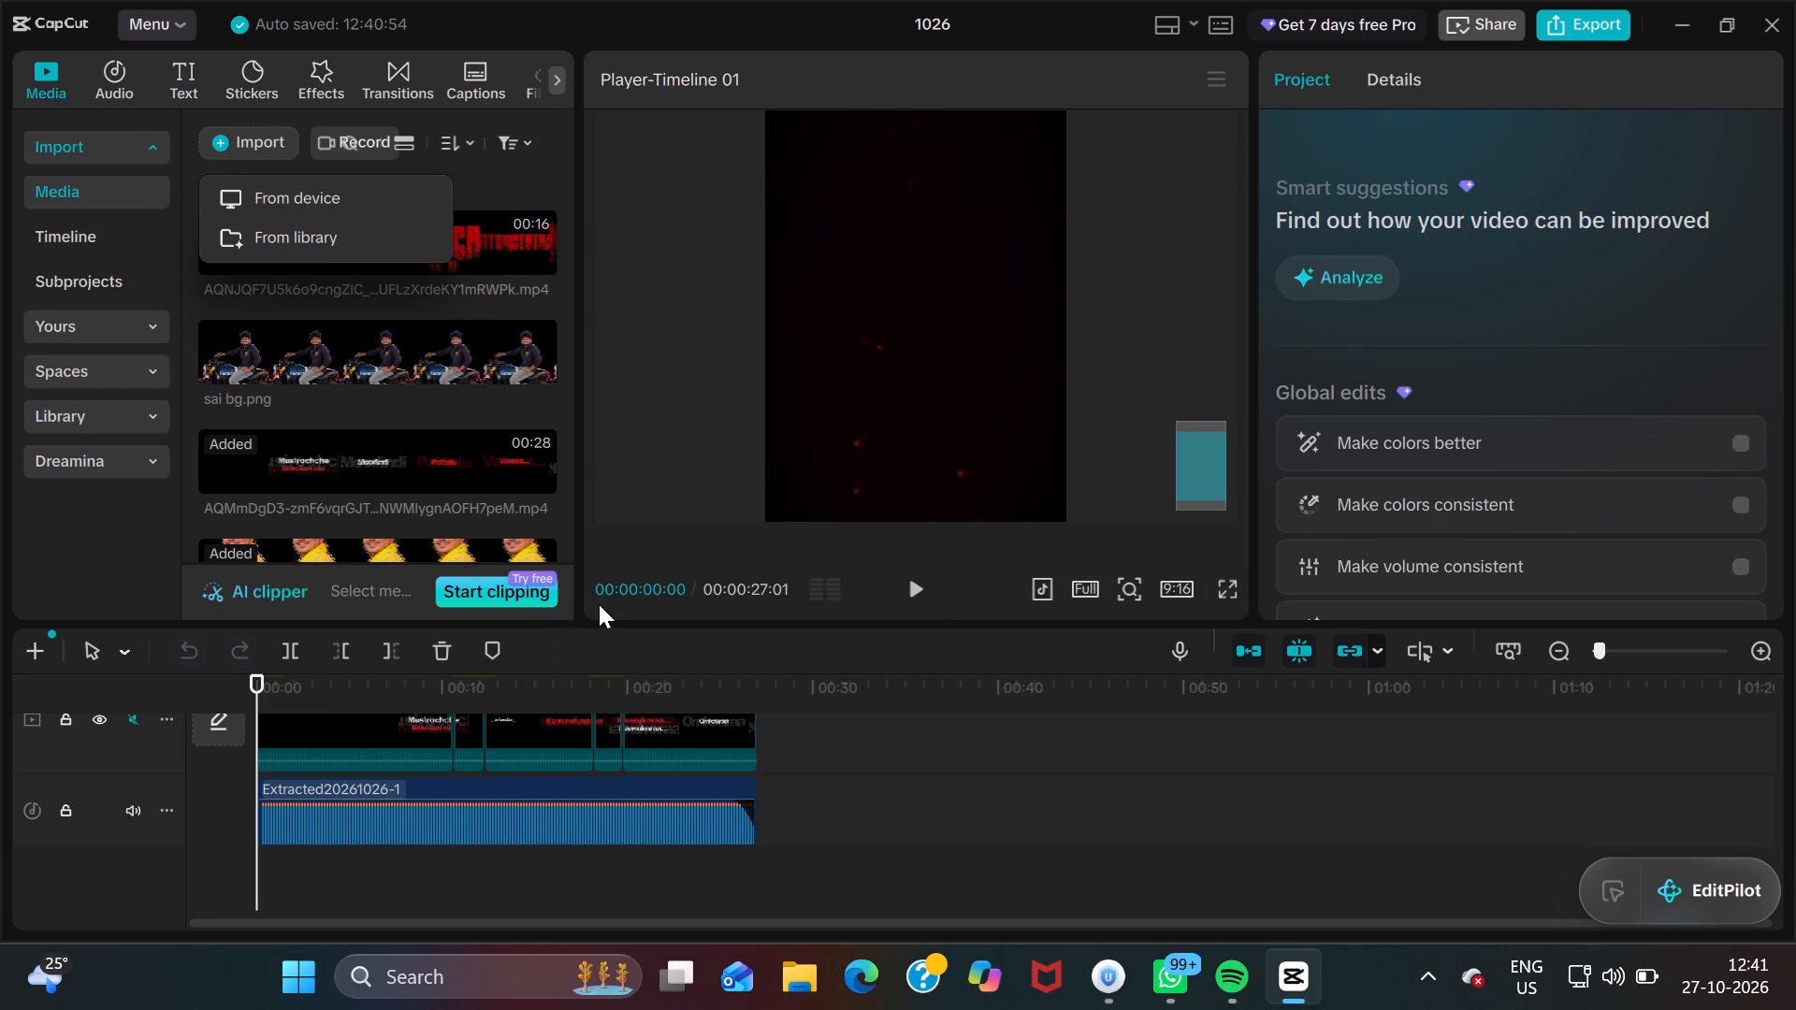
left_click_drag(605, 617, 592, 664)
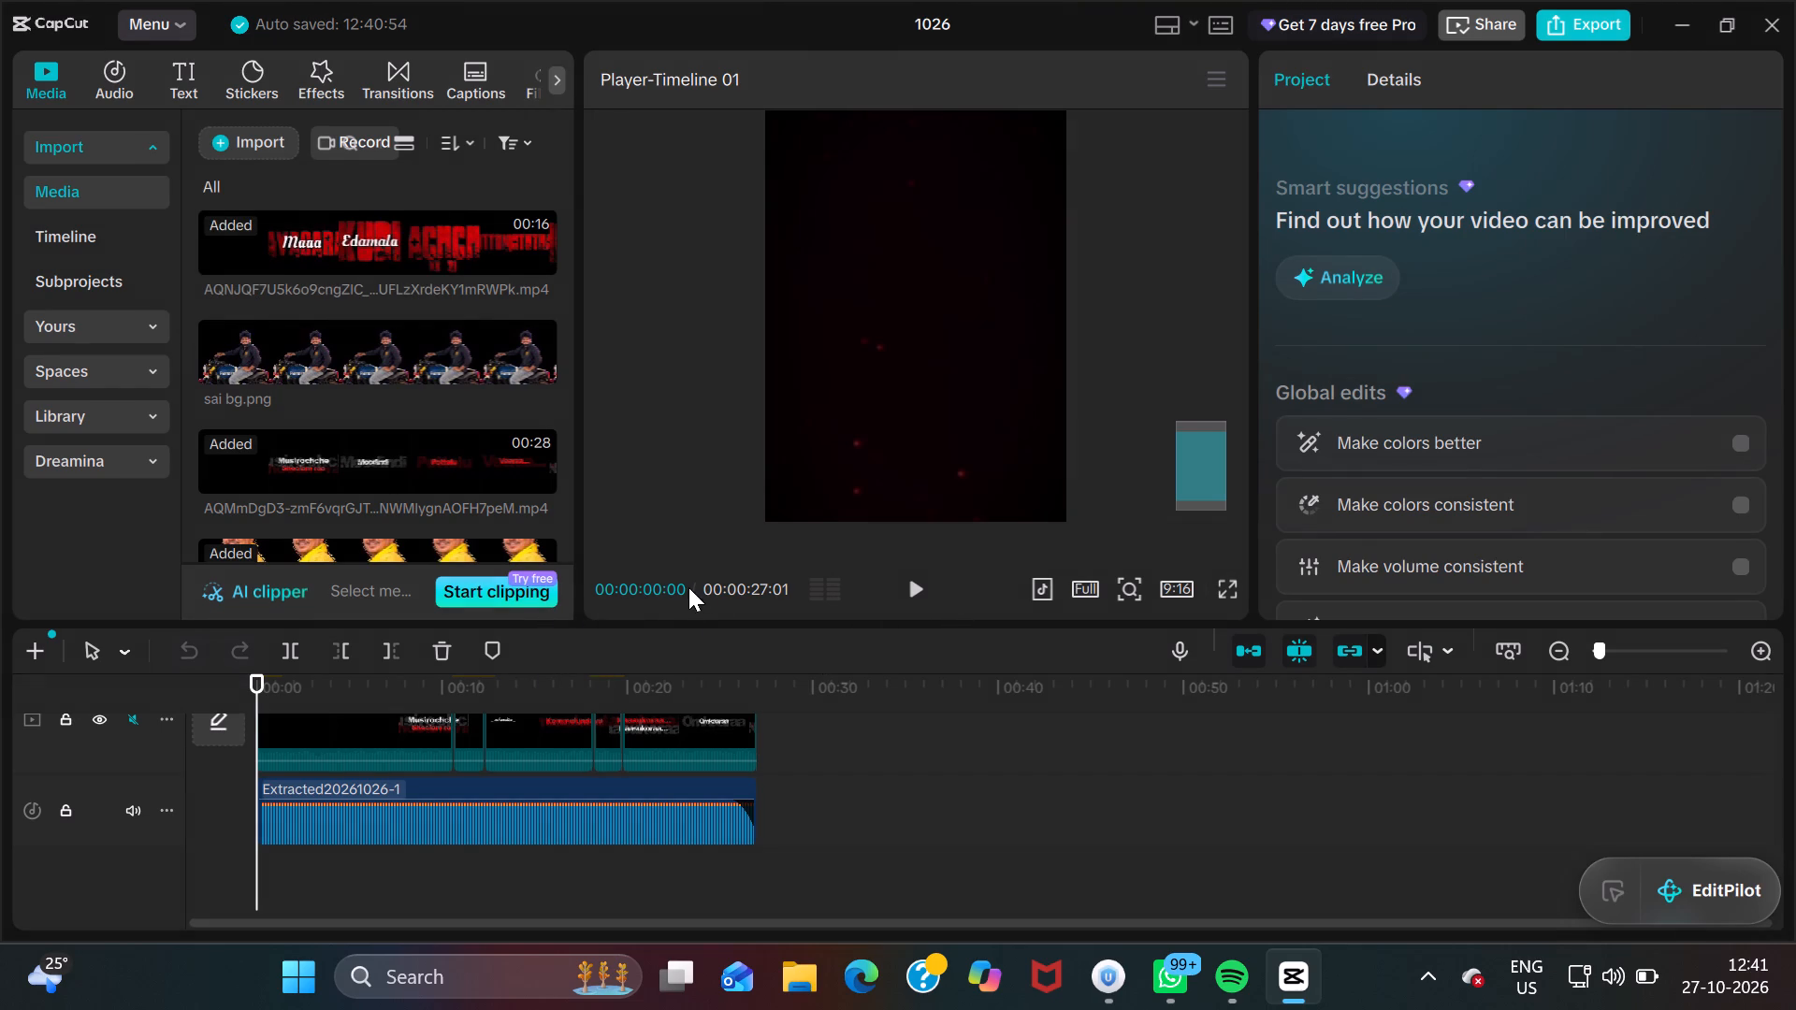
scroll(343, 433, "up", 1)
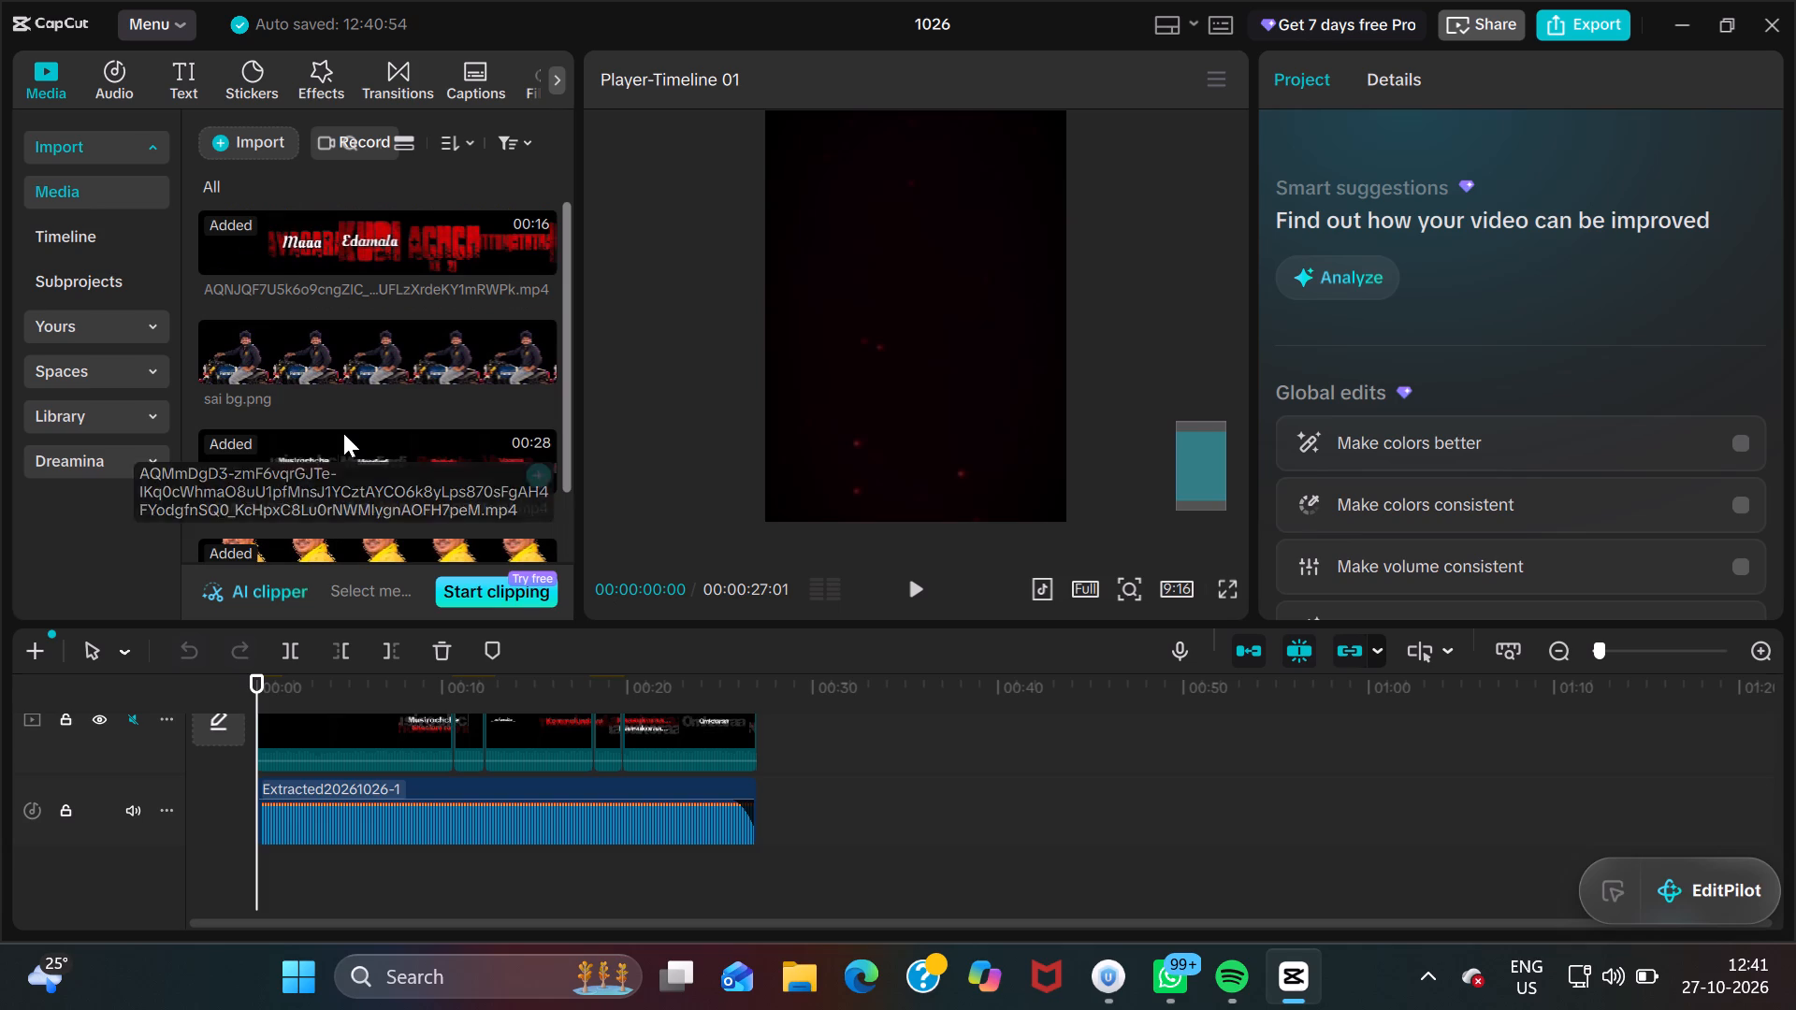
scroll(343, 433, "up", 1)
scroll(392, 782, "up", 7)
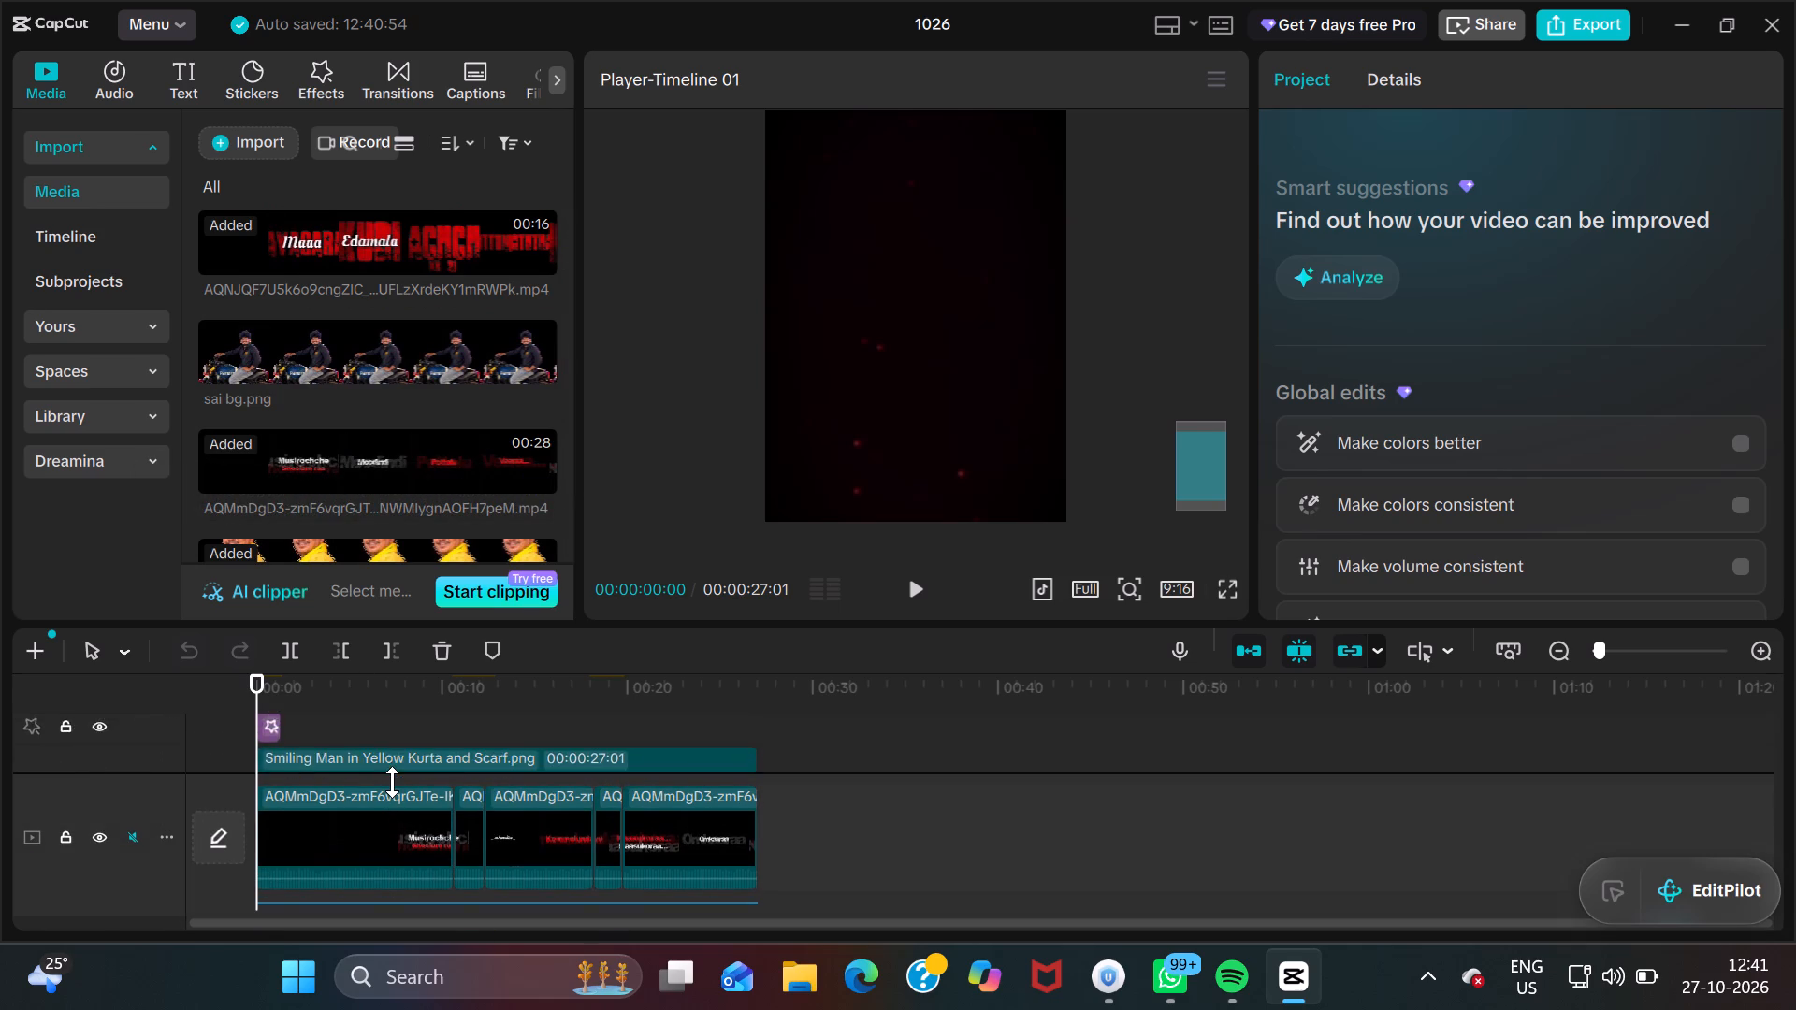
scroll(392, 782, "down", 1)
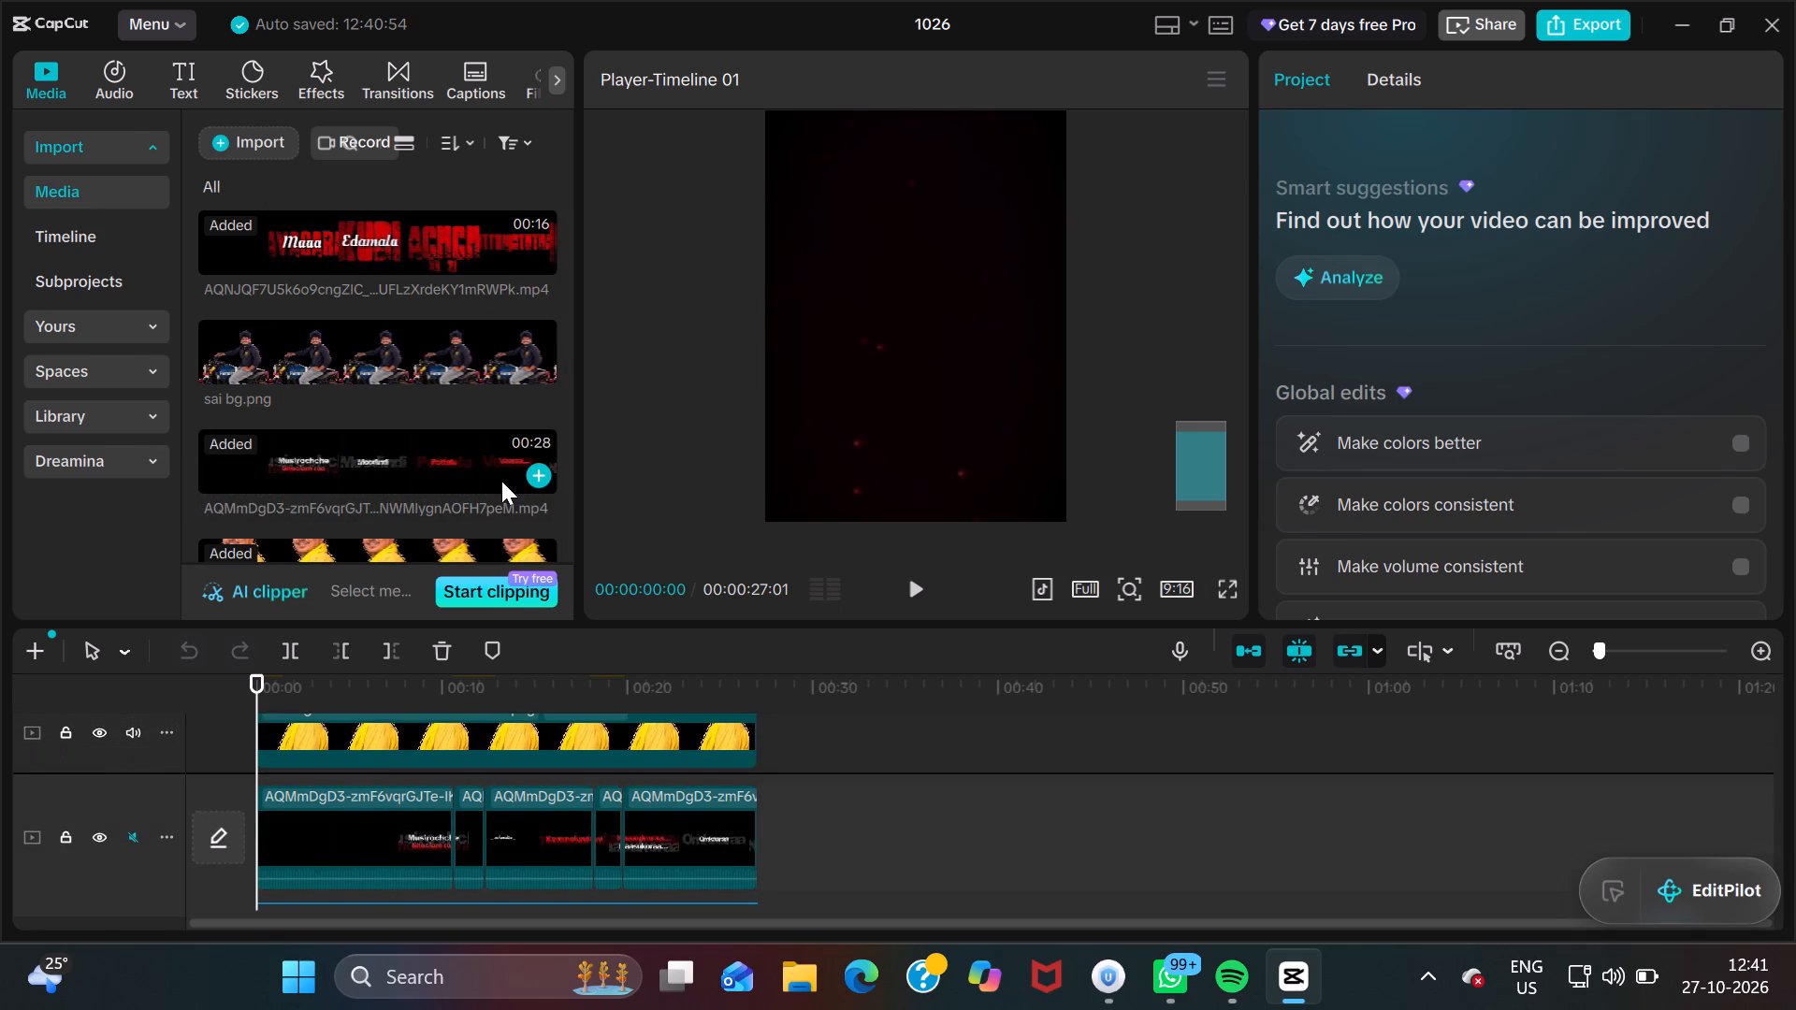
Import the image kaliya from the Downloads folder on the device into the project media.
left_click(213, 155)
left_click(255, 198)
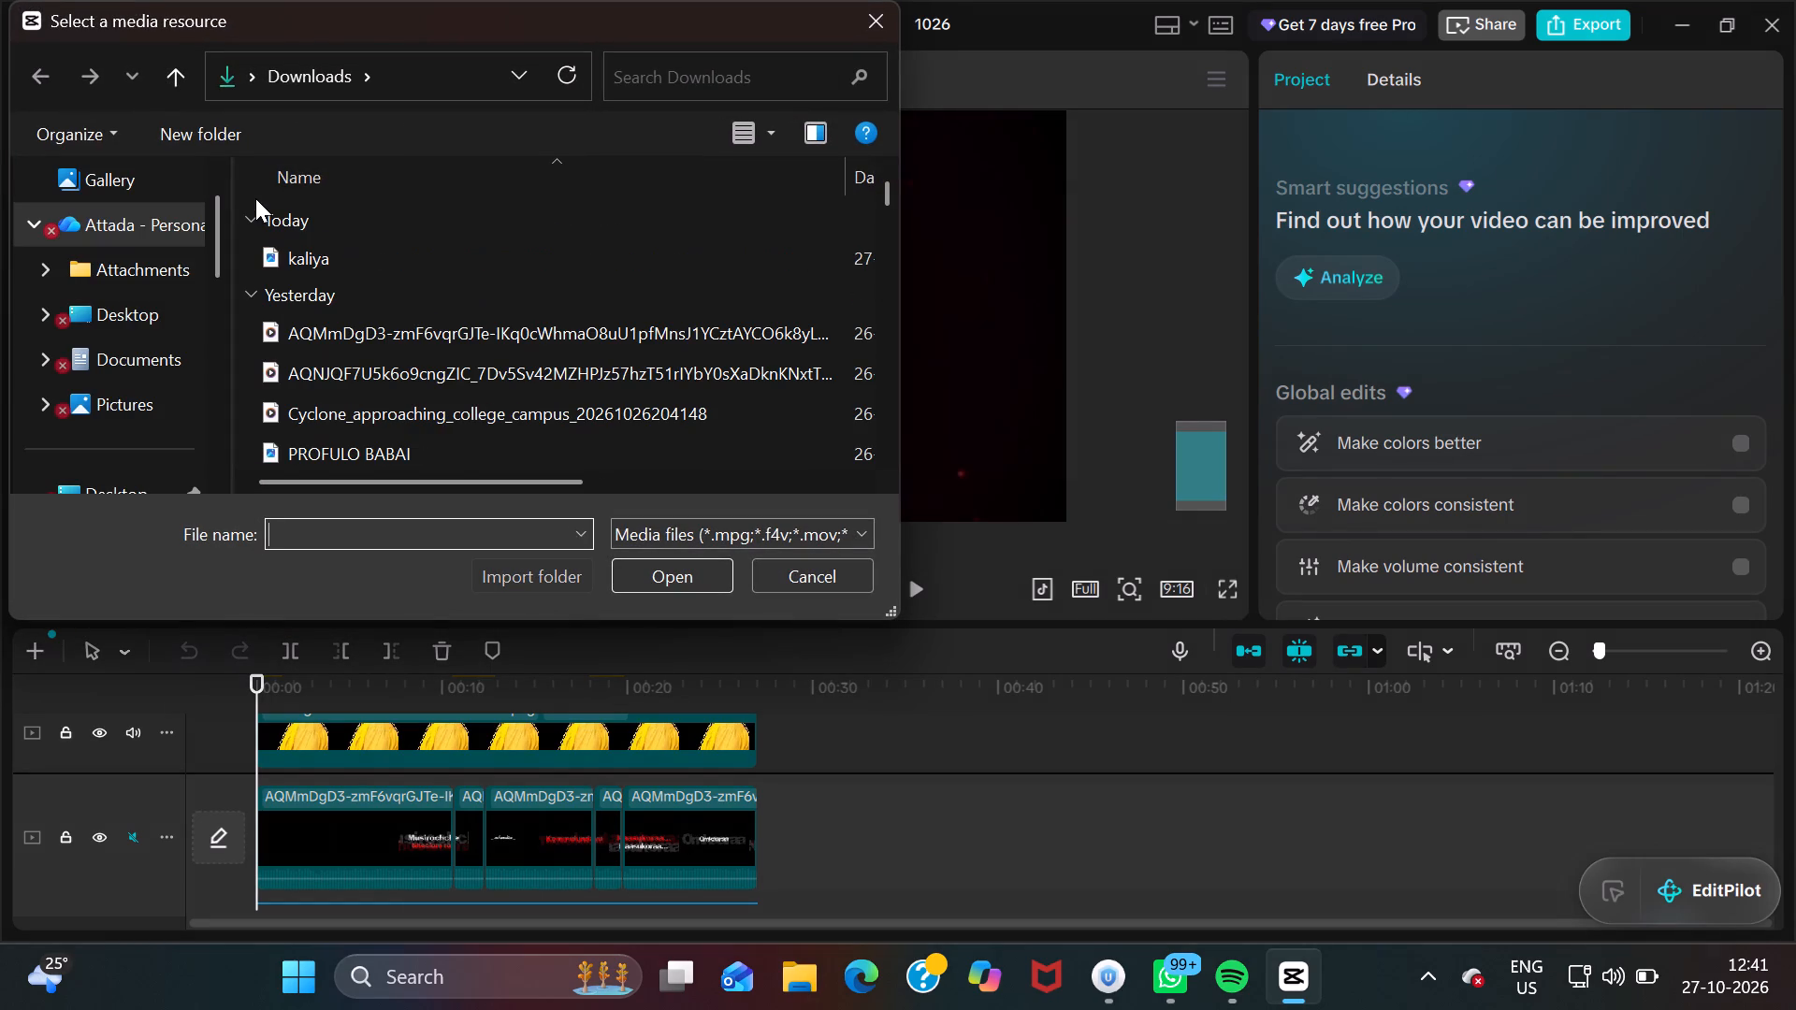
double_click(280, 244)
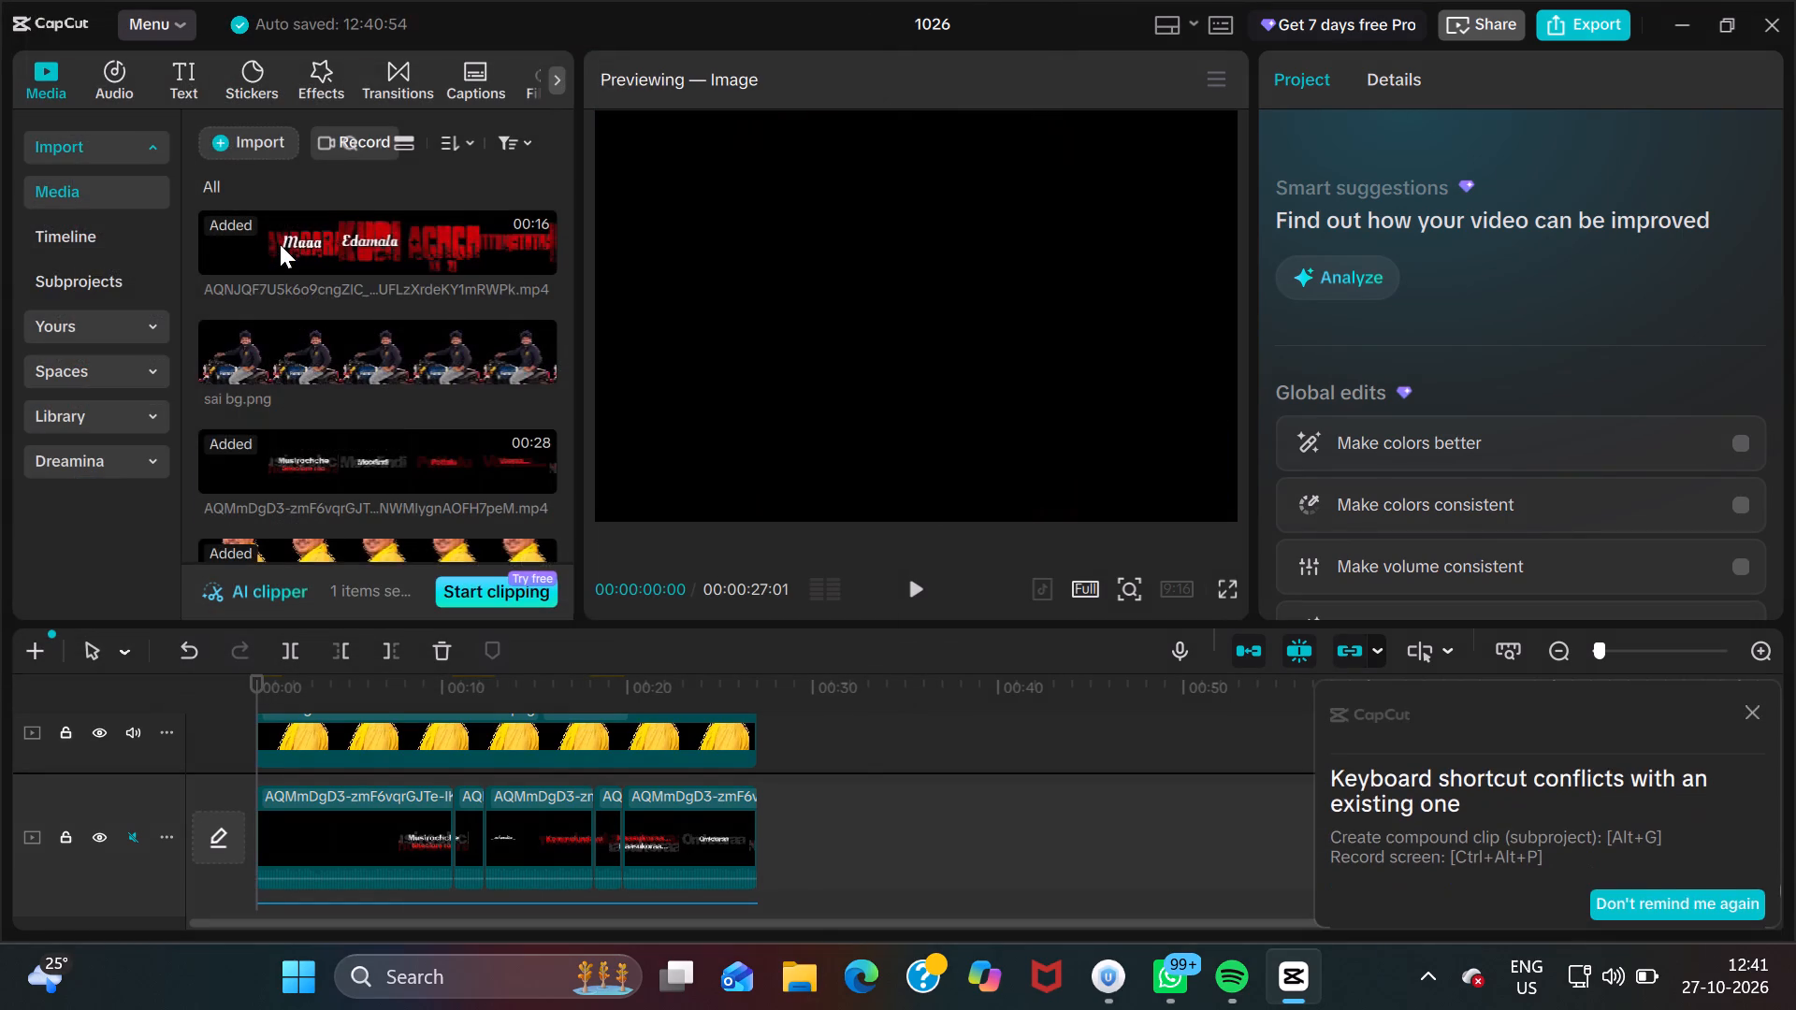
Replace the Smiling Man in Yellow Kurta and Scarf clip on the timeline with kaliya.png, keeping the original video effect.
left_click_drag(335, 469, 340, 491)
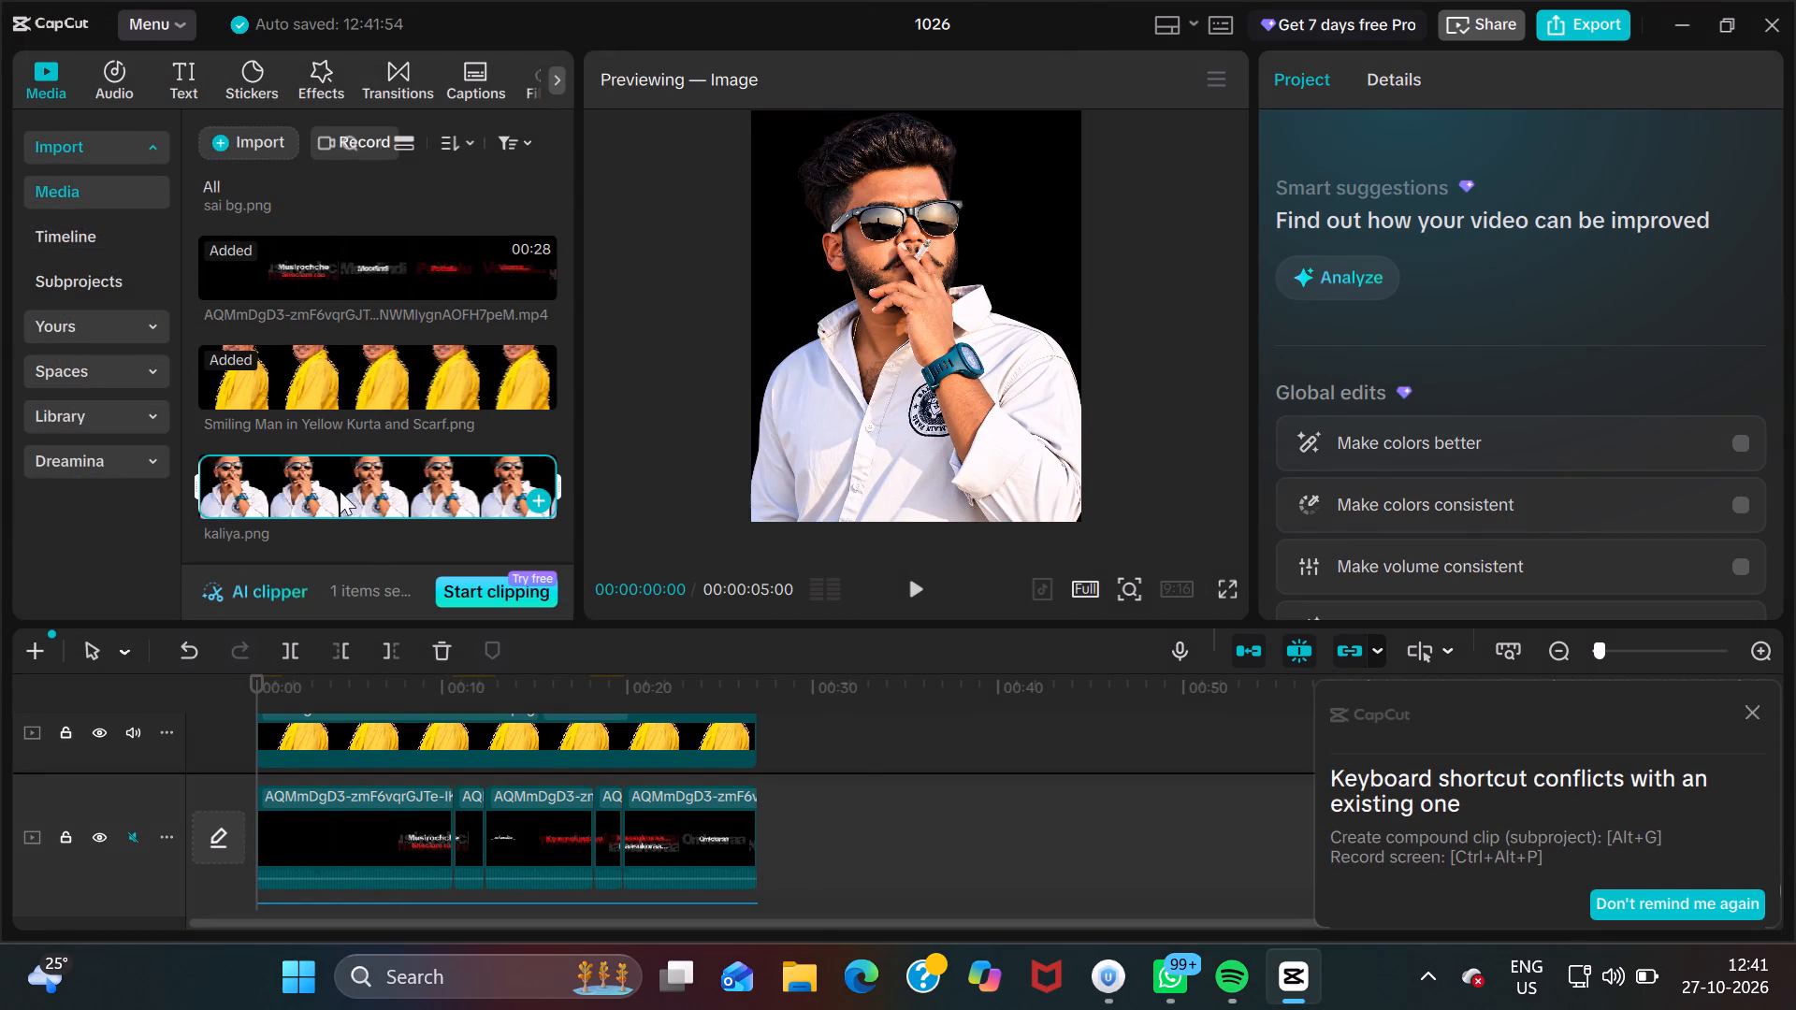
left_click_drag(340, 491, 401, 717)
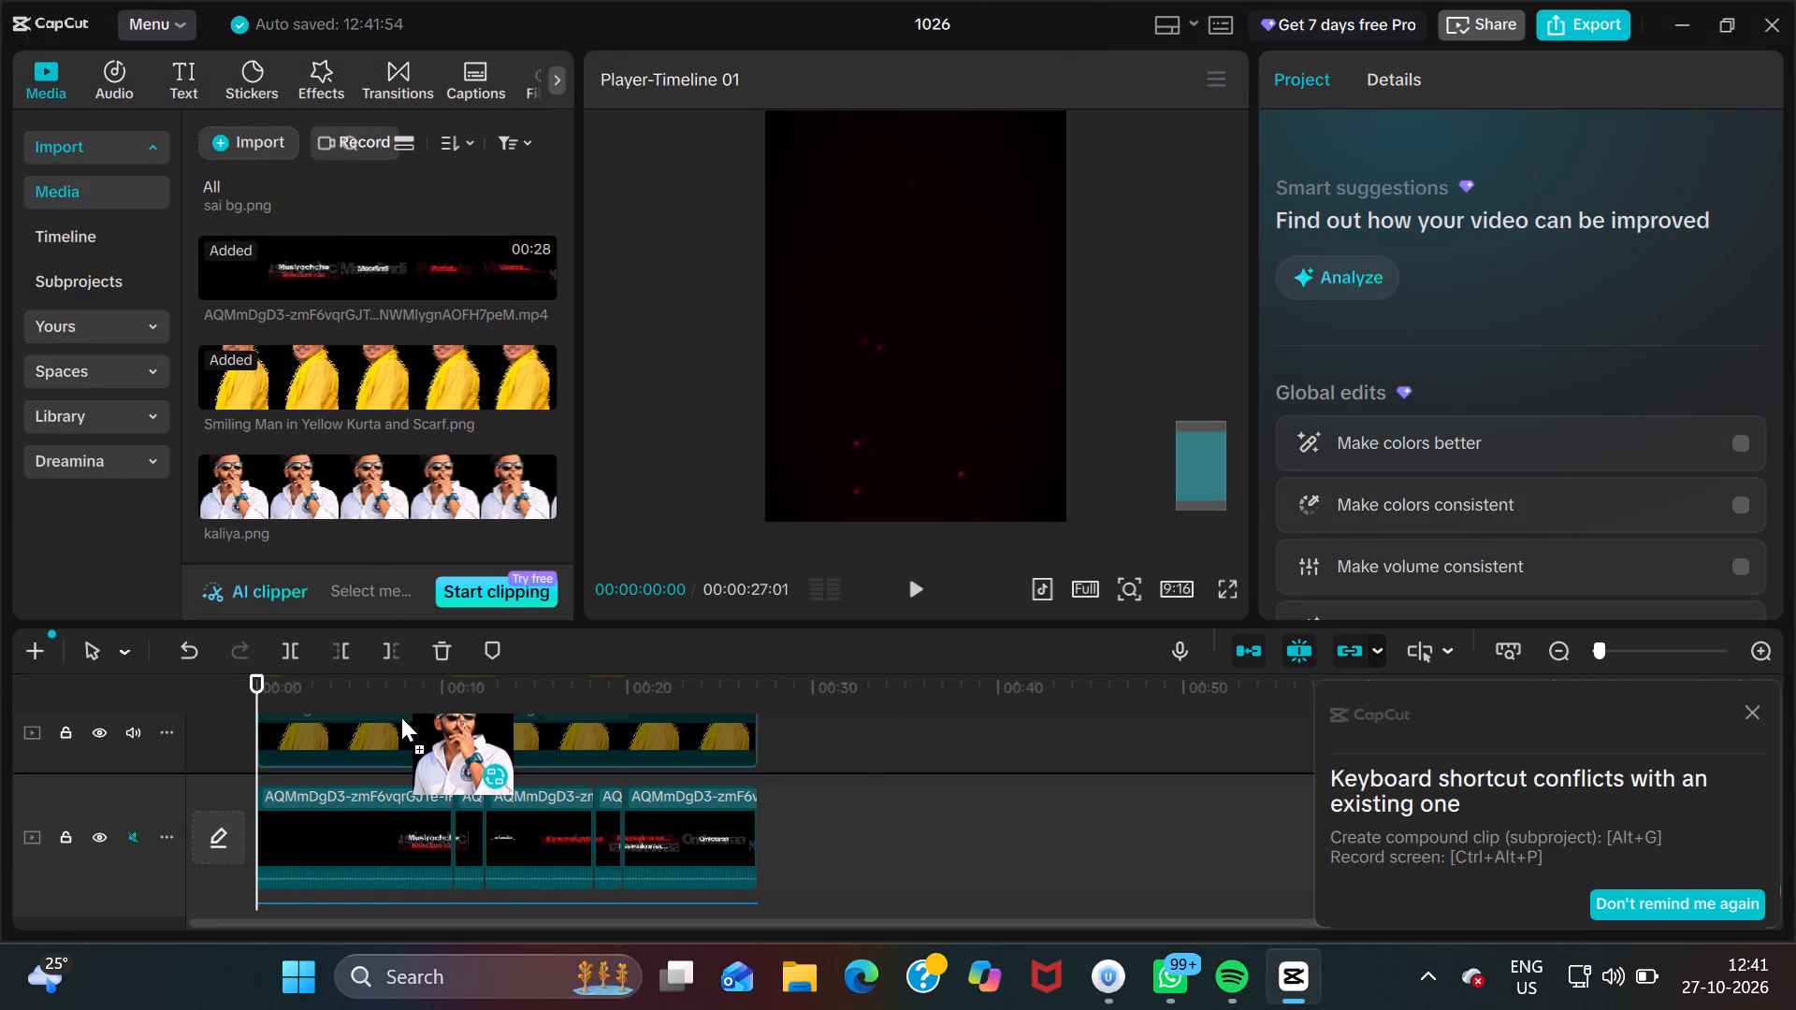
left_click_drag(401, 717, 401, 716)
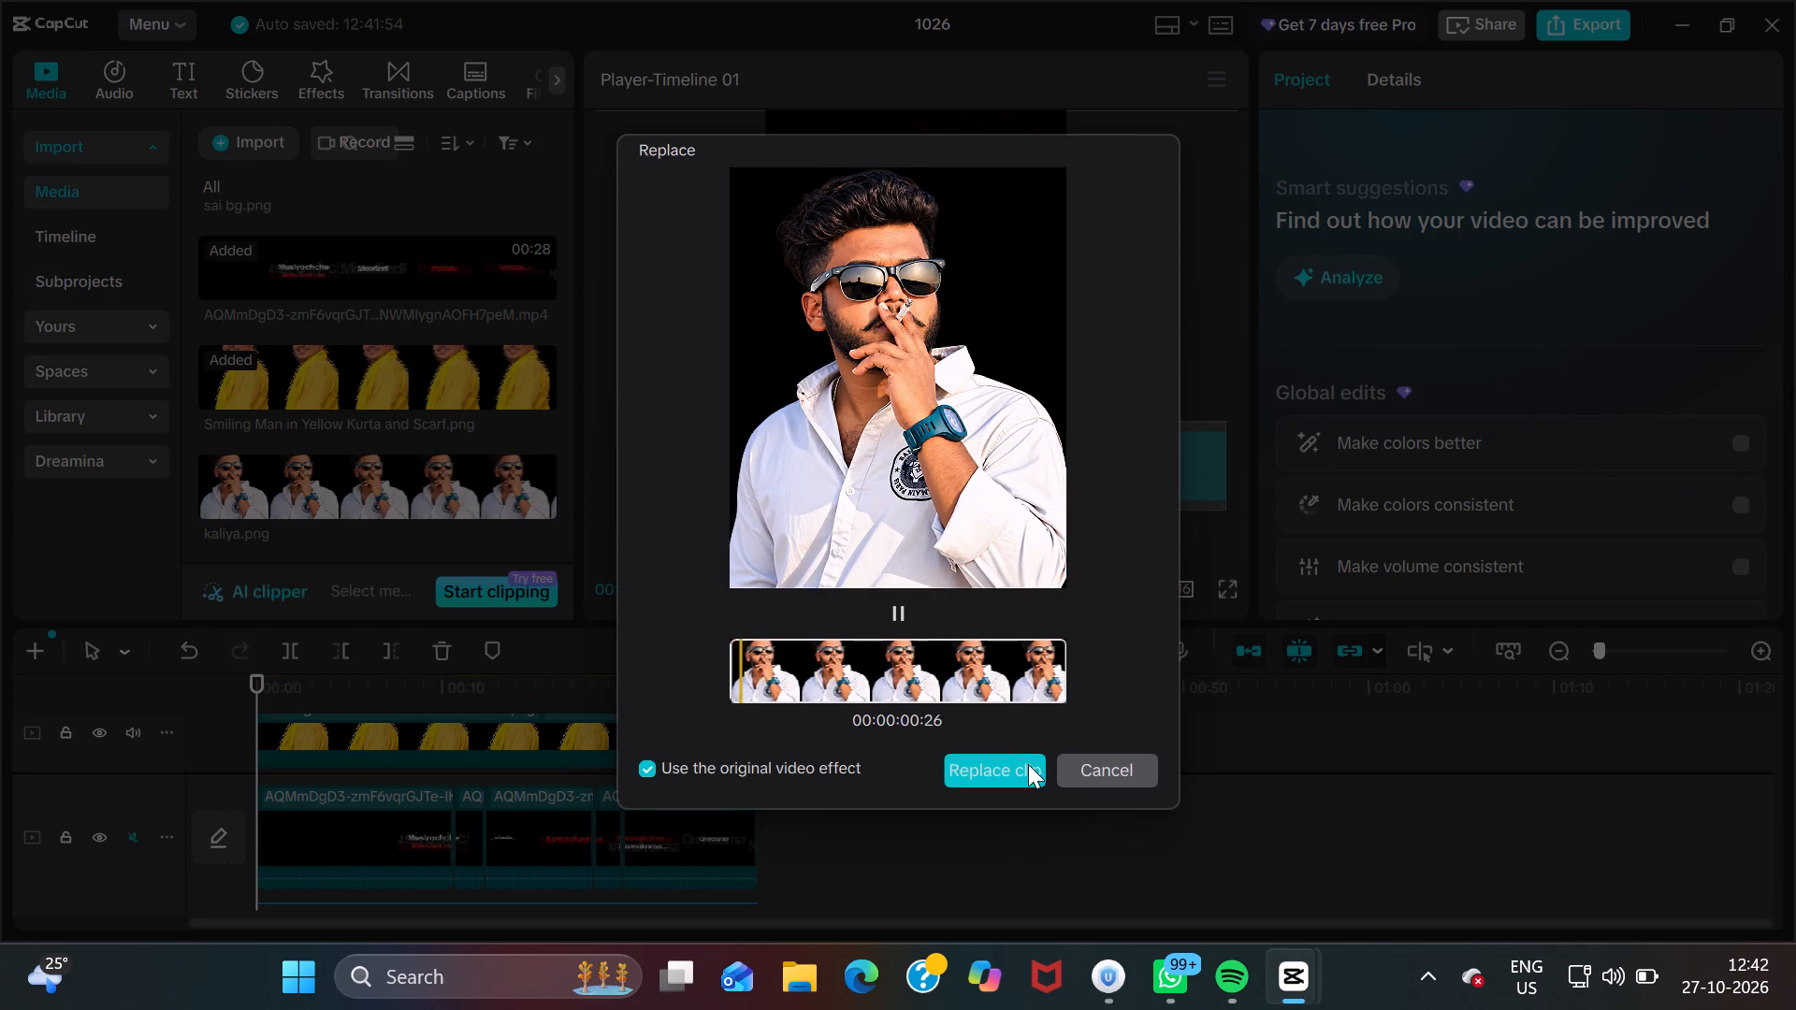
left_click(1021, 771)
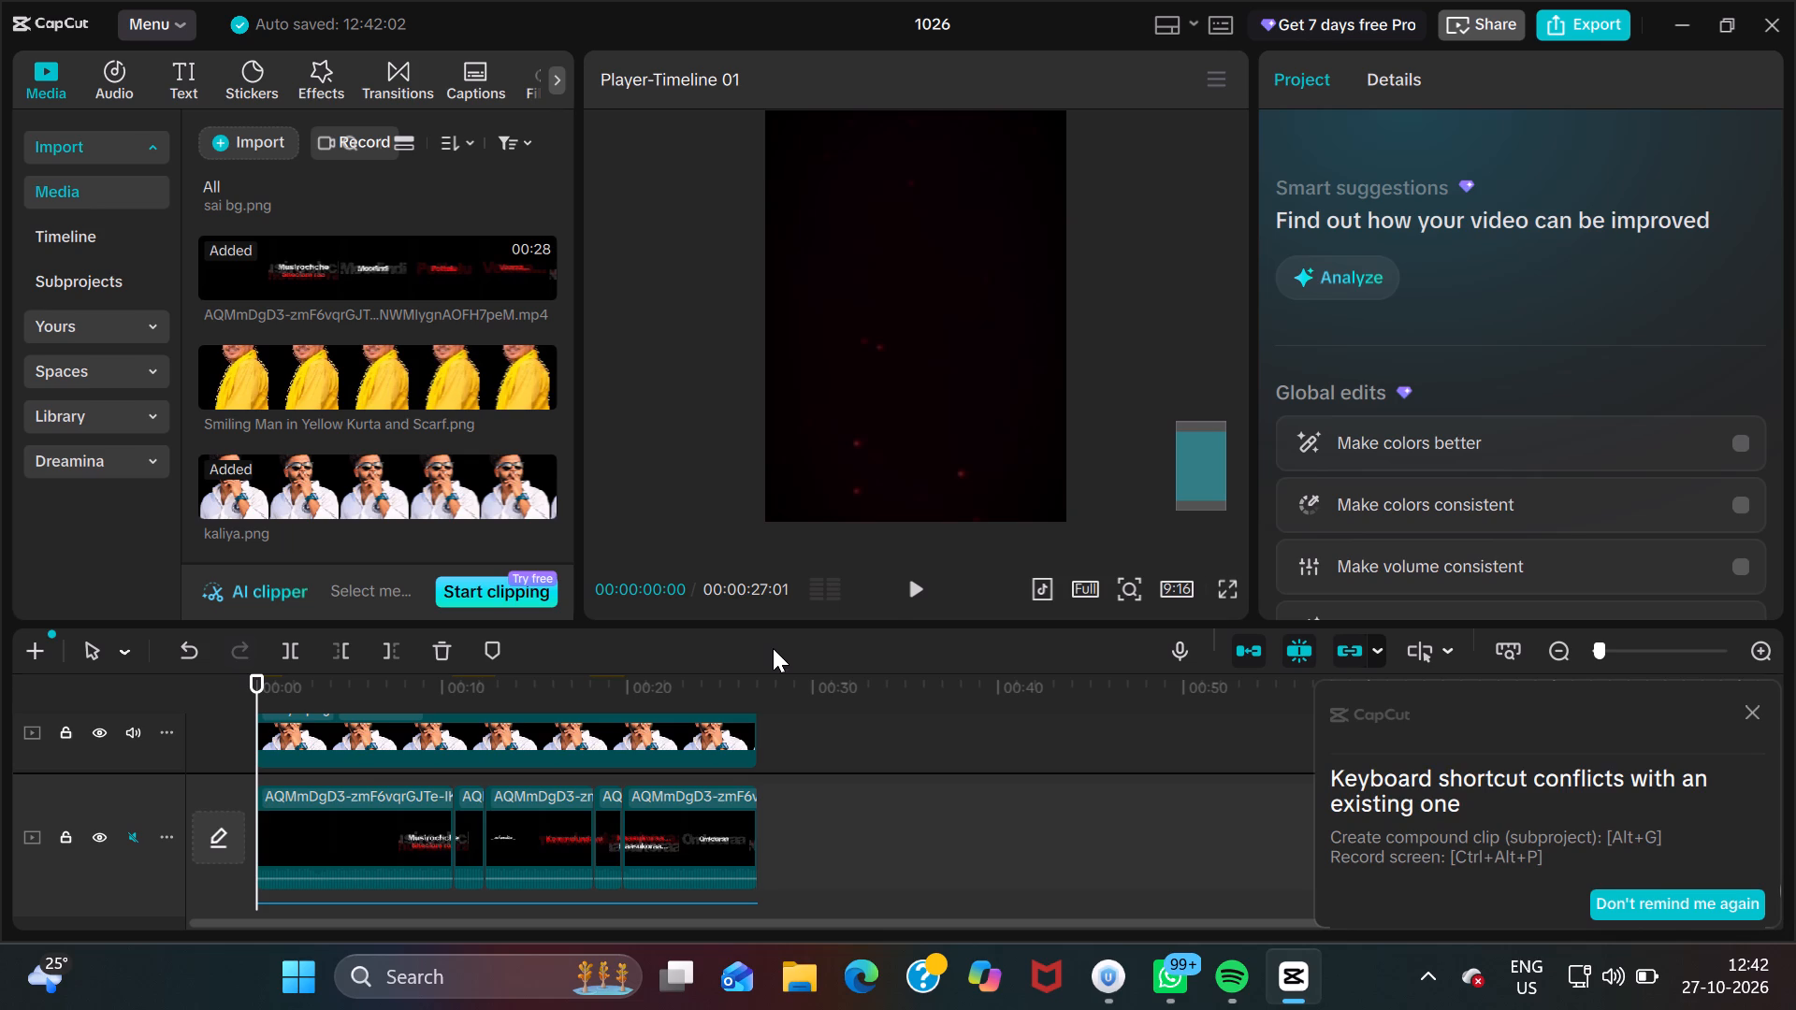
Play the video with the replaced photo through, first in the player and again in full screen.
left_click(915, 610)
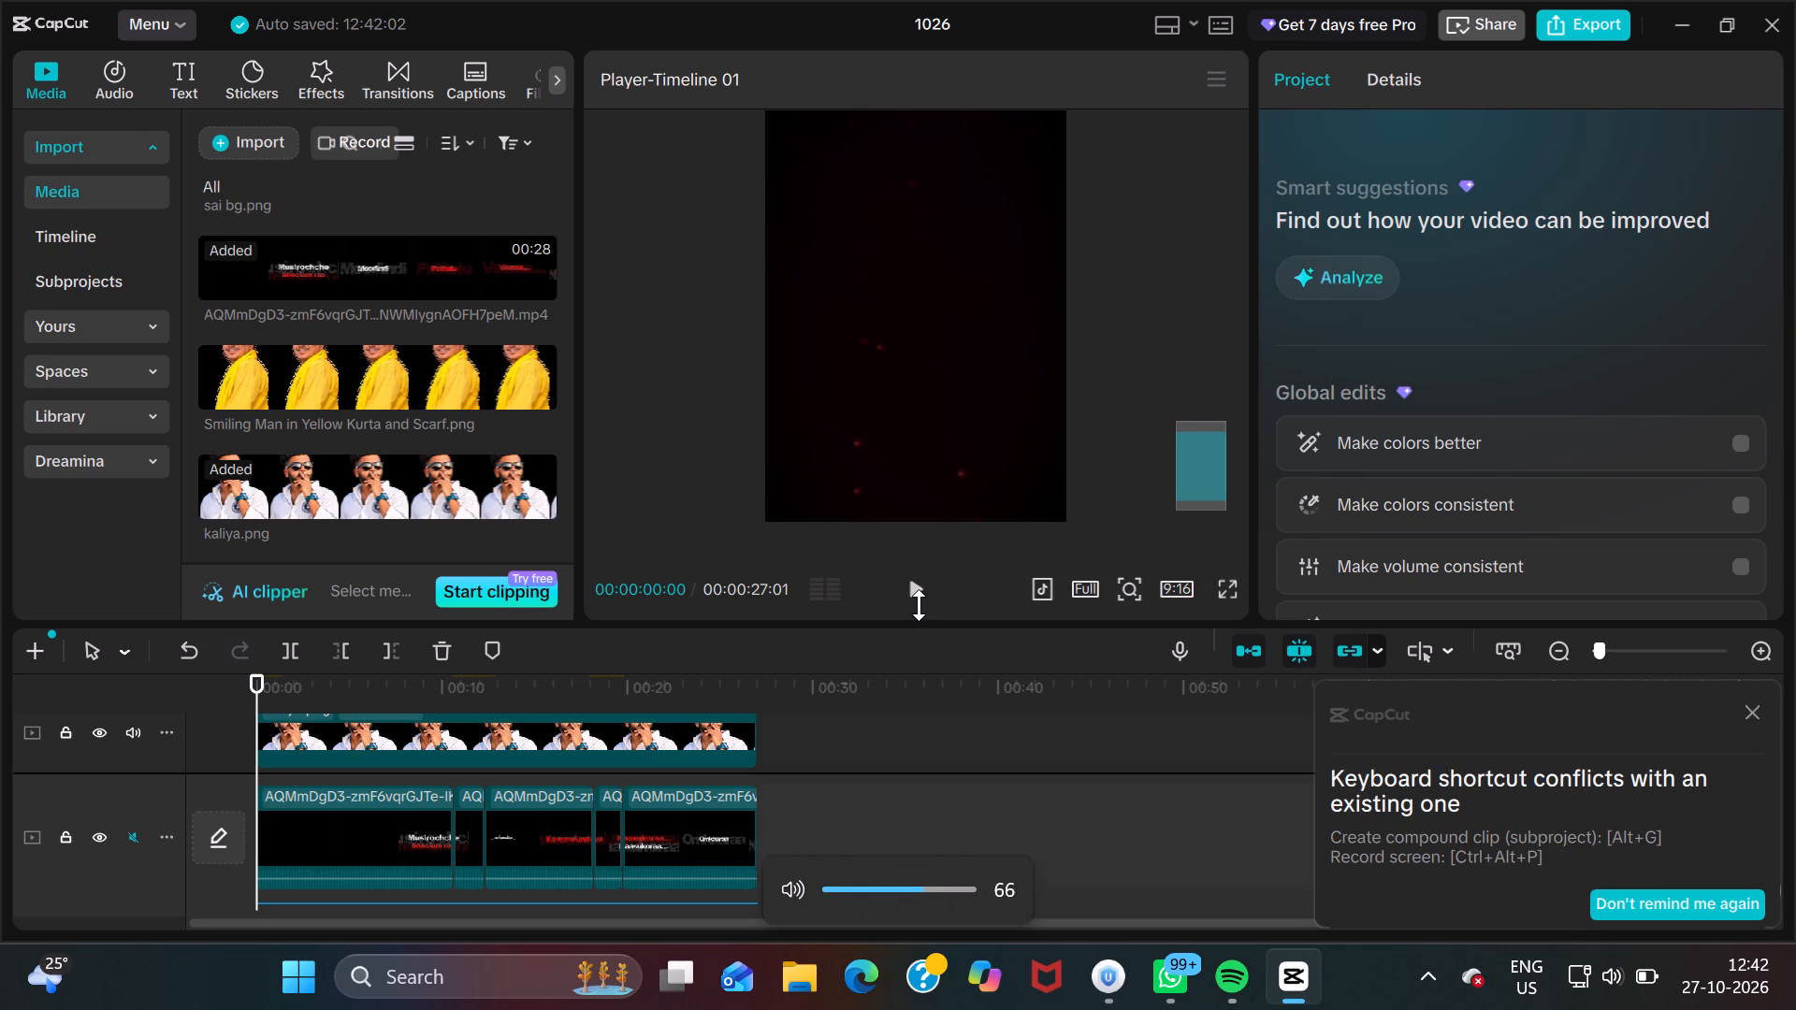
left_click_drag(919, 605, 893, 512)
left_click(913, 607)
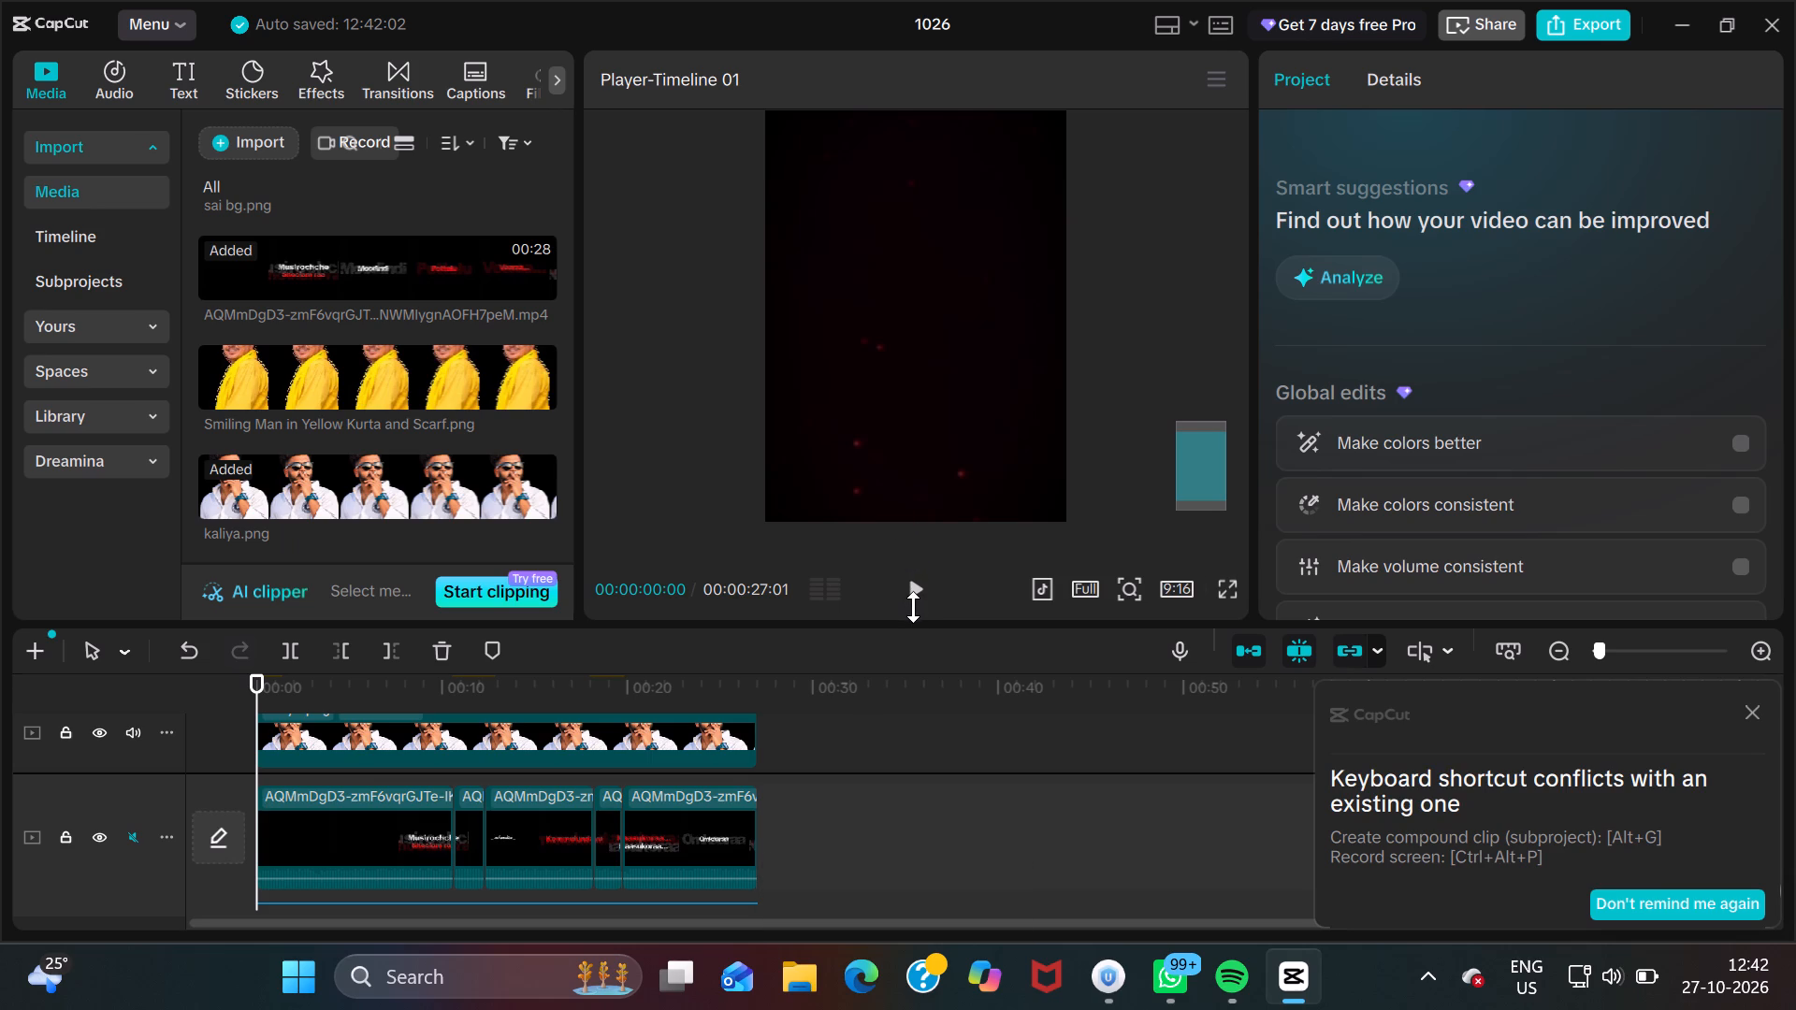
left_click(916, 603)
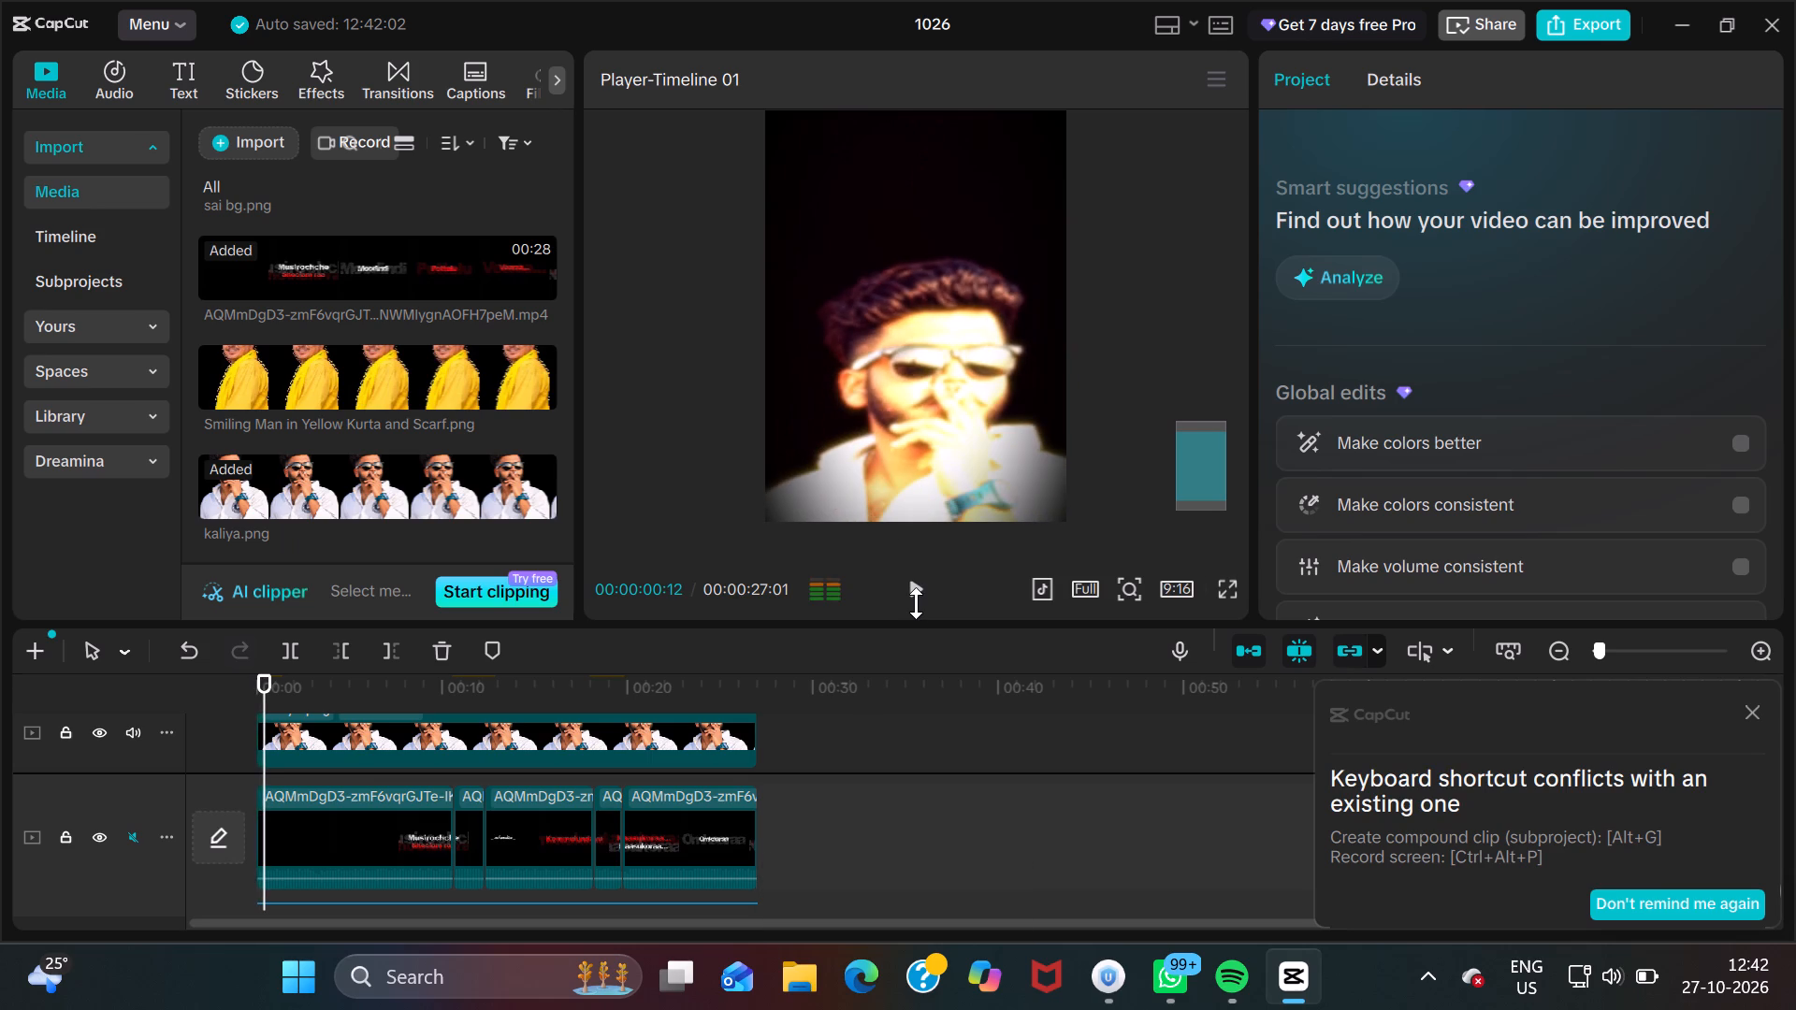
left_click(916, 603)
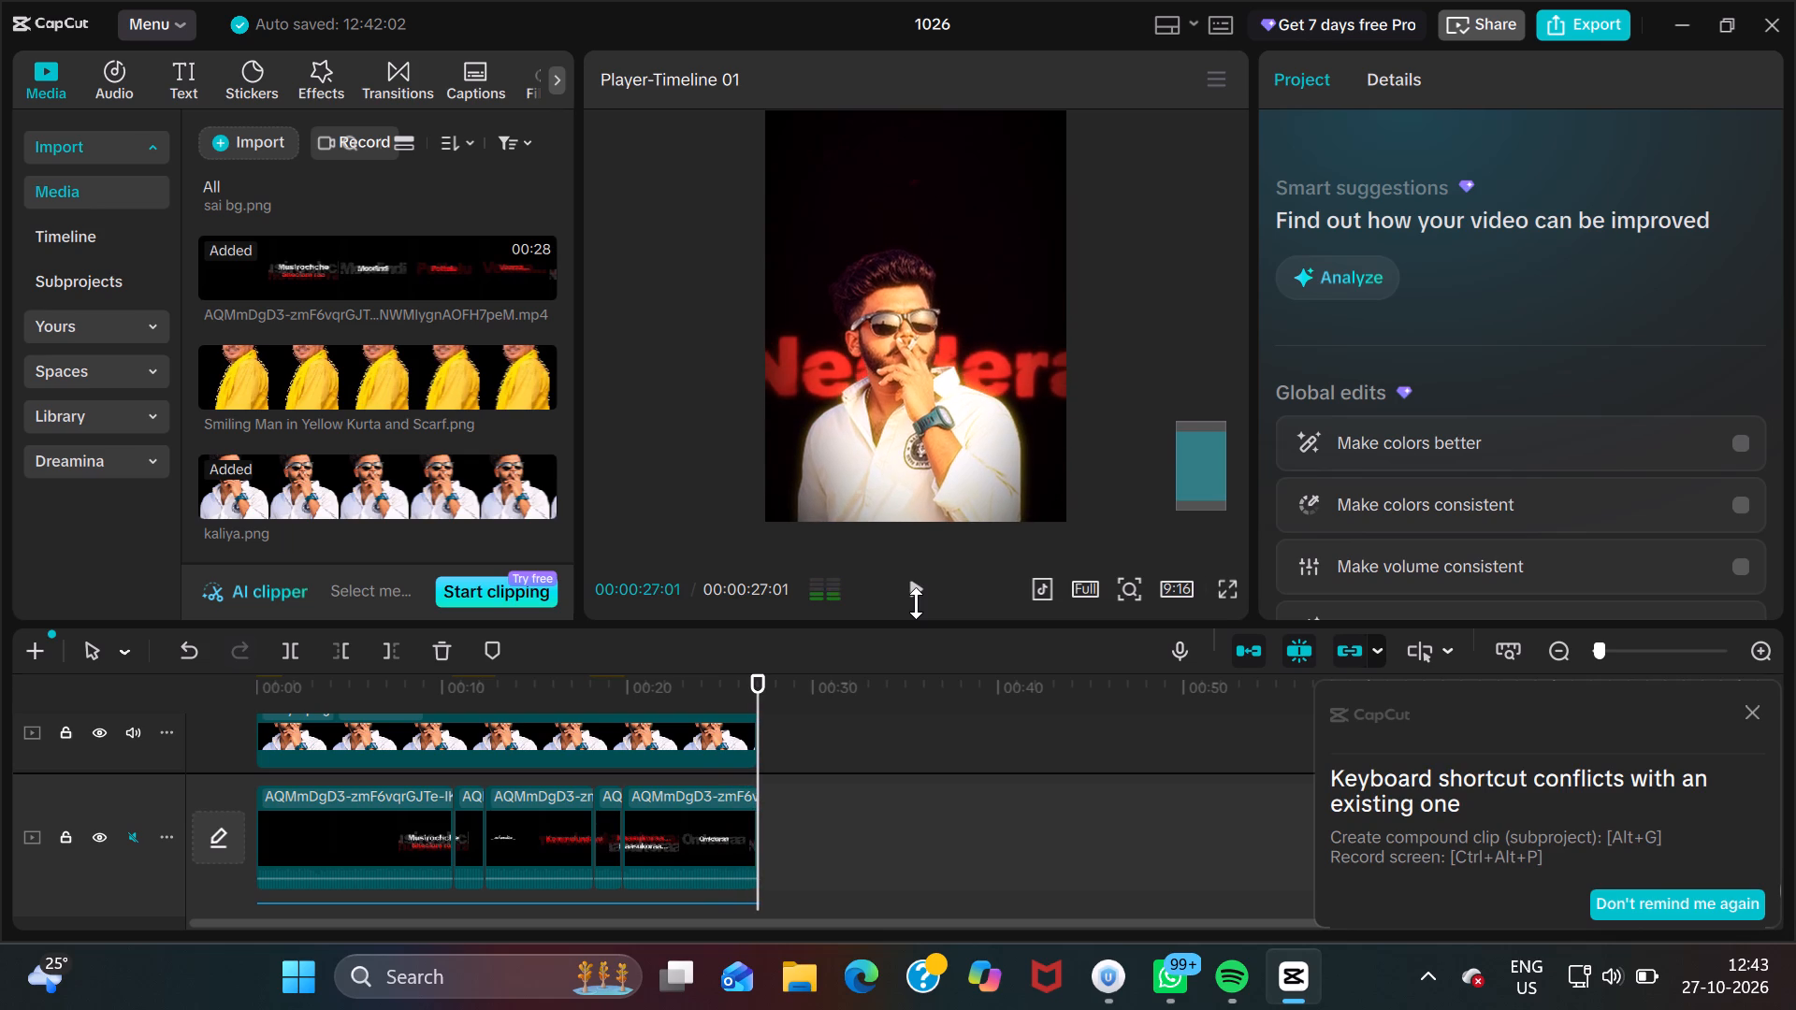
left_click(1220, 584)
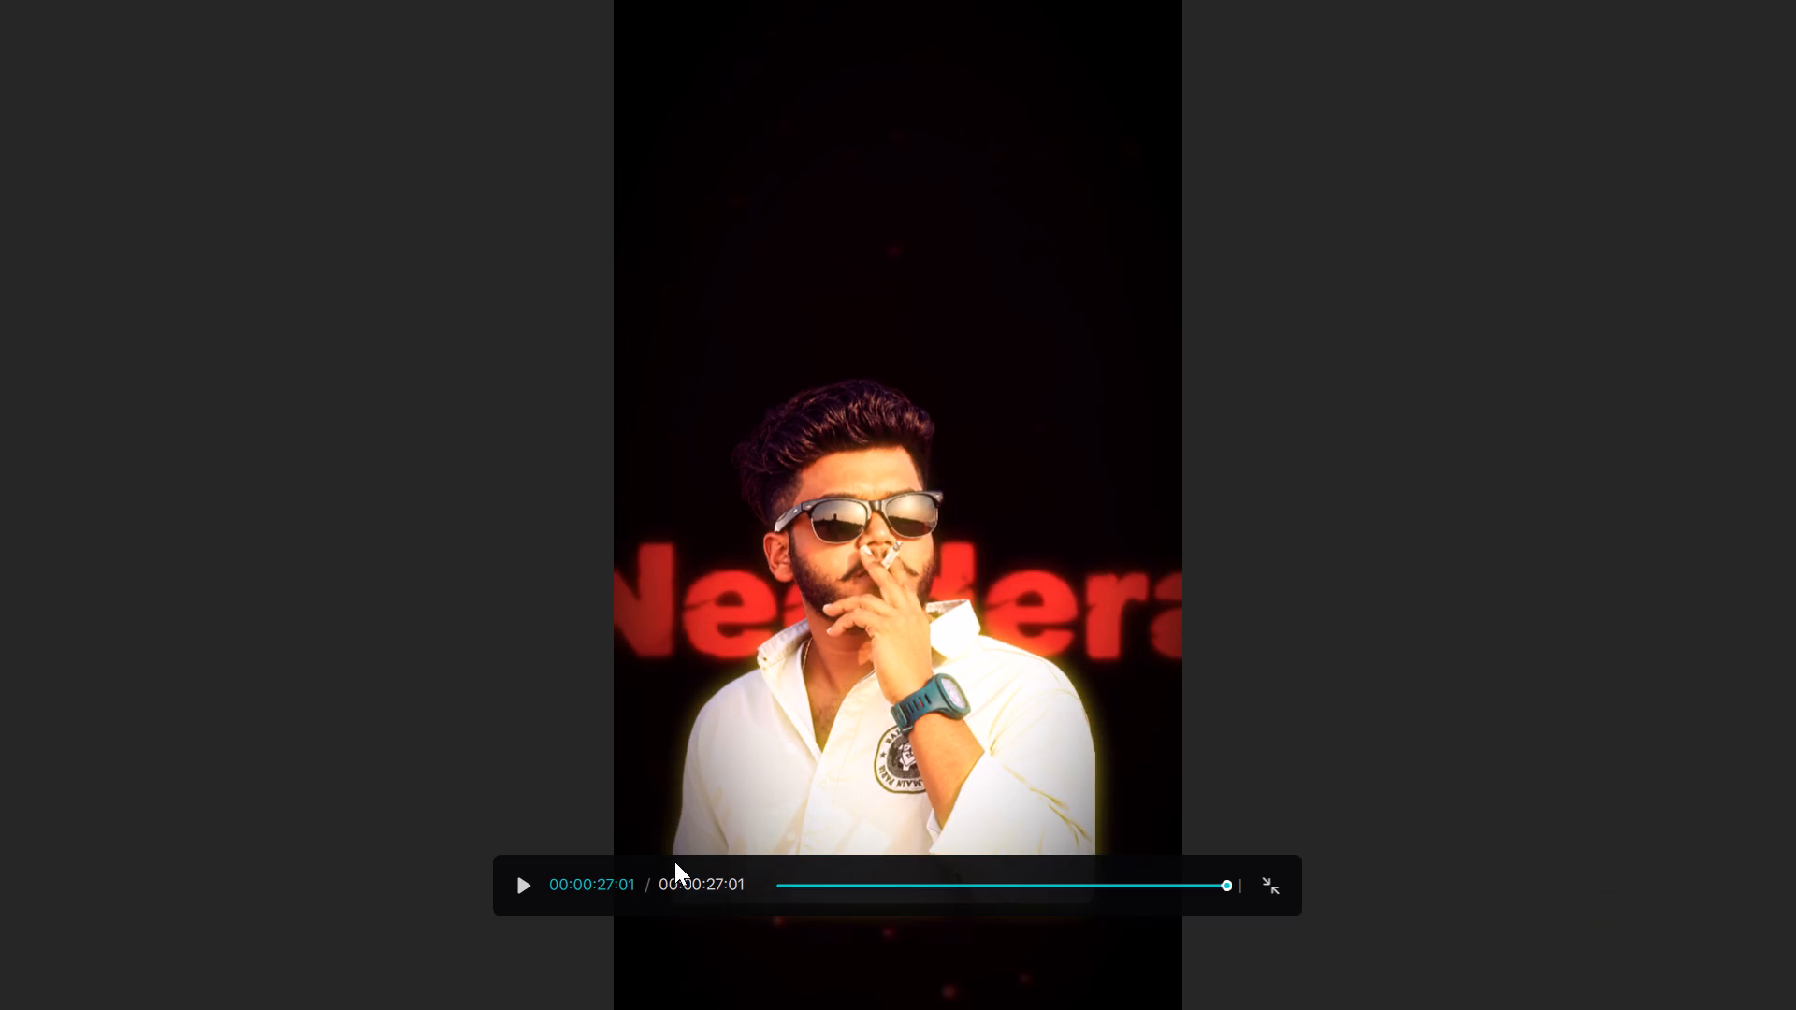
left_click(530, 881)
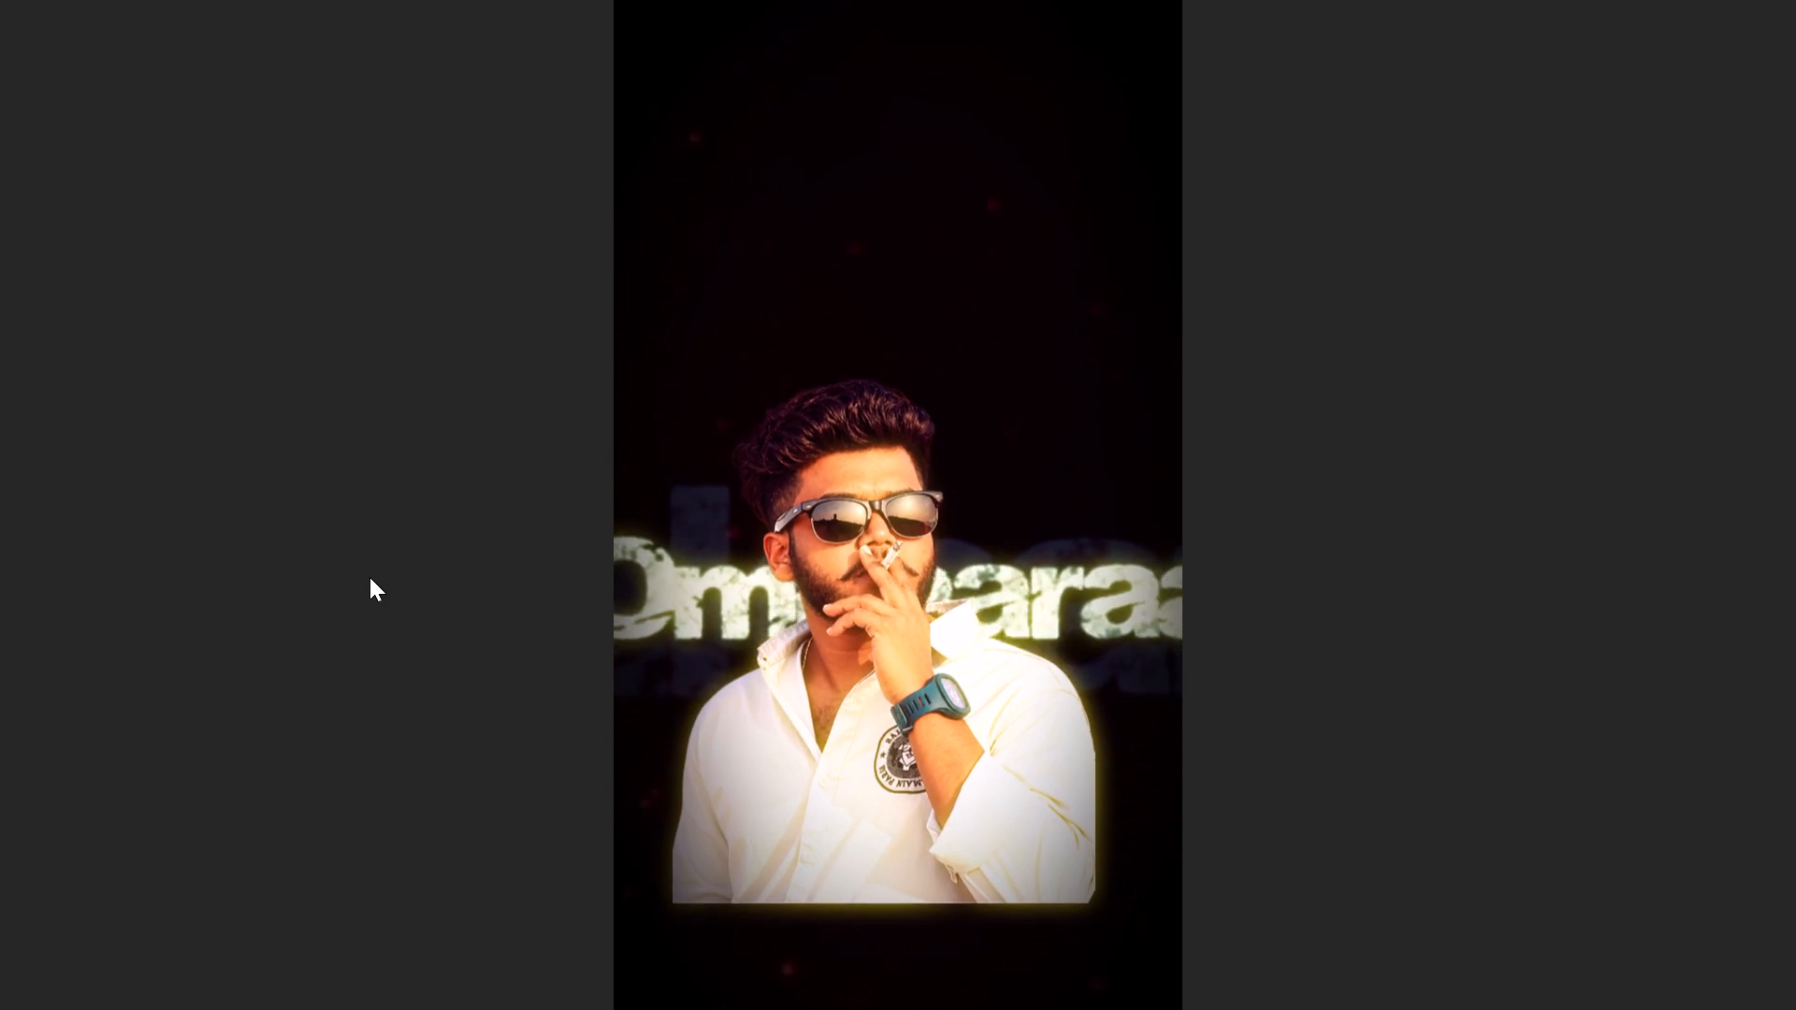
key("Escape")
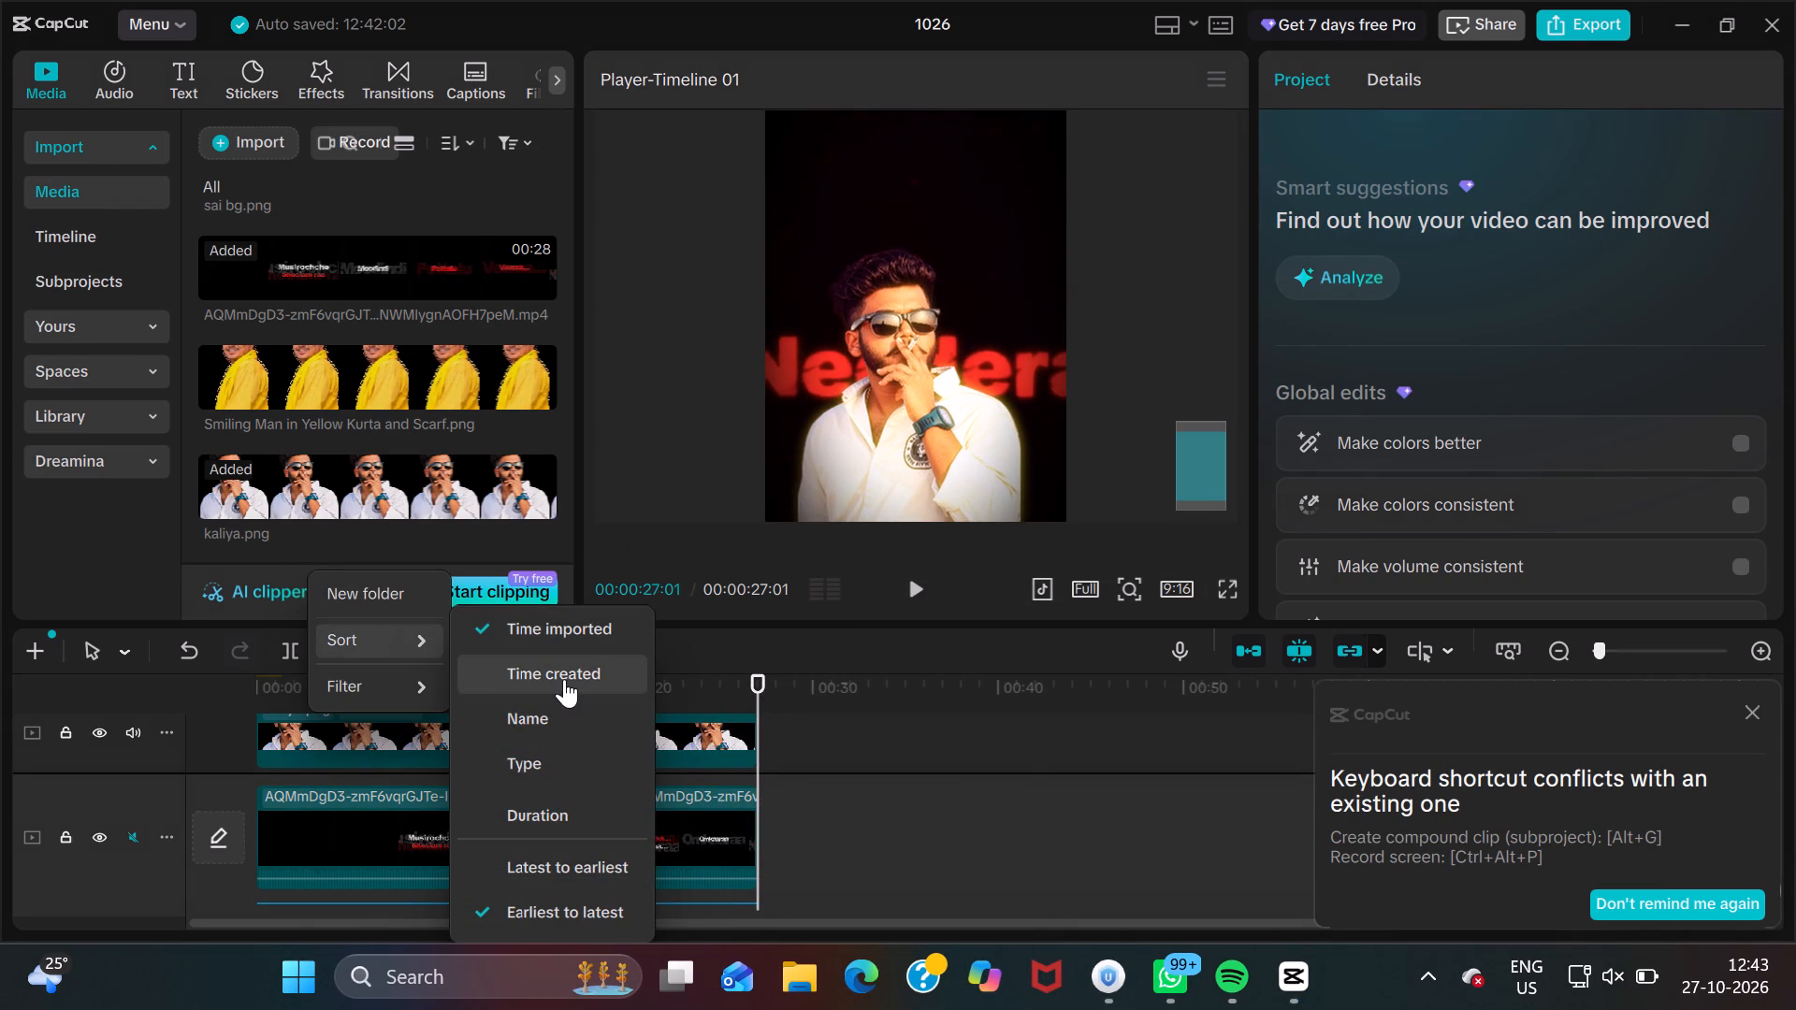
left_click(695, 626)
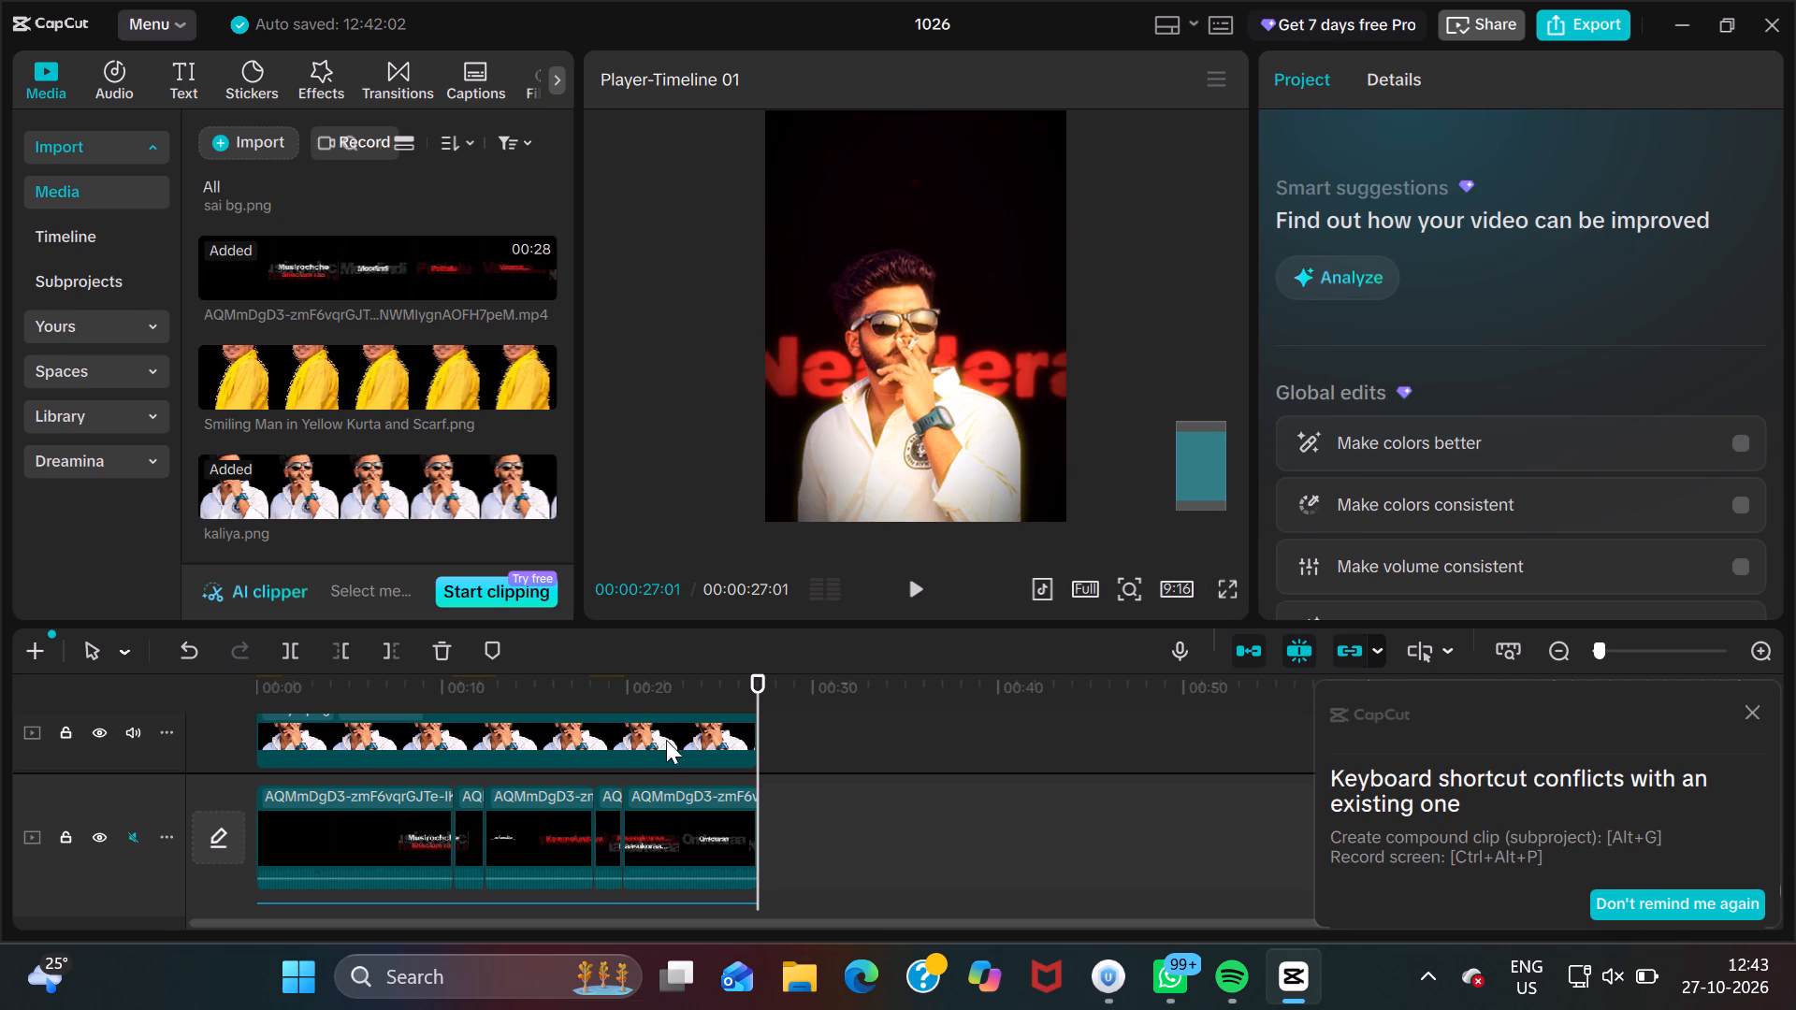
Enlarge the kaliya.png overlay to 87% scale and centre it horizontally at position X 0, Y about -516.
left_click(682, 740)
left_click_drag(760, 684, 746, 684)
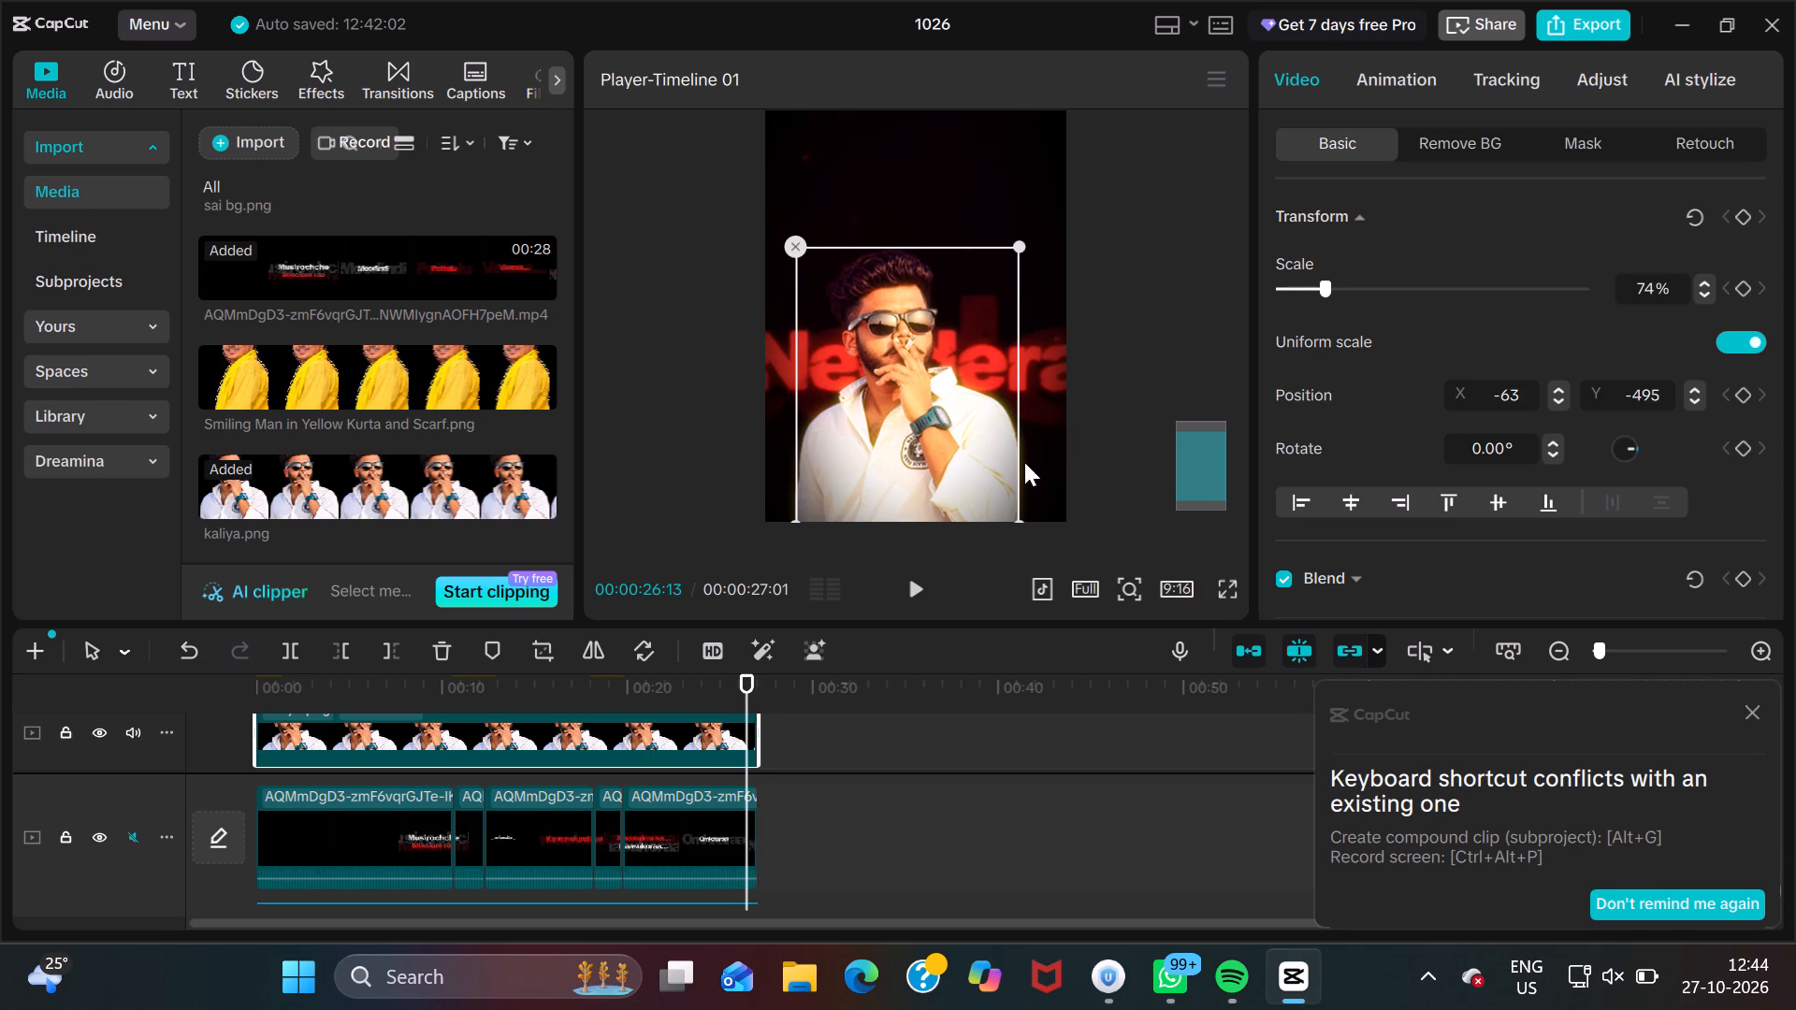
left_click_drag(1016, 518, 1036, 535)
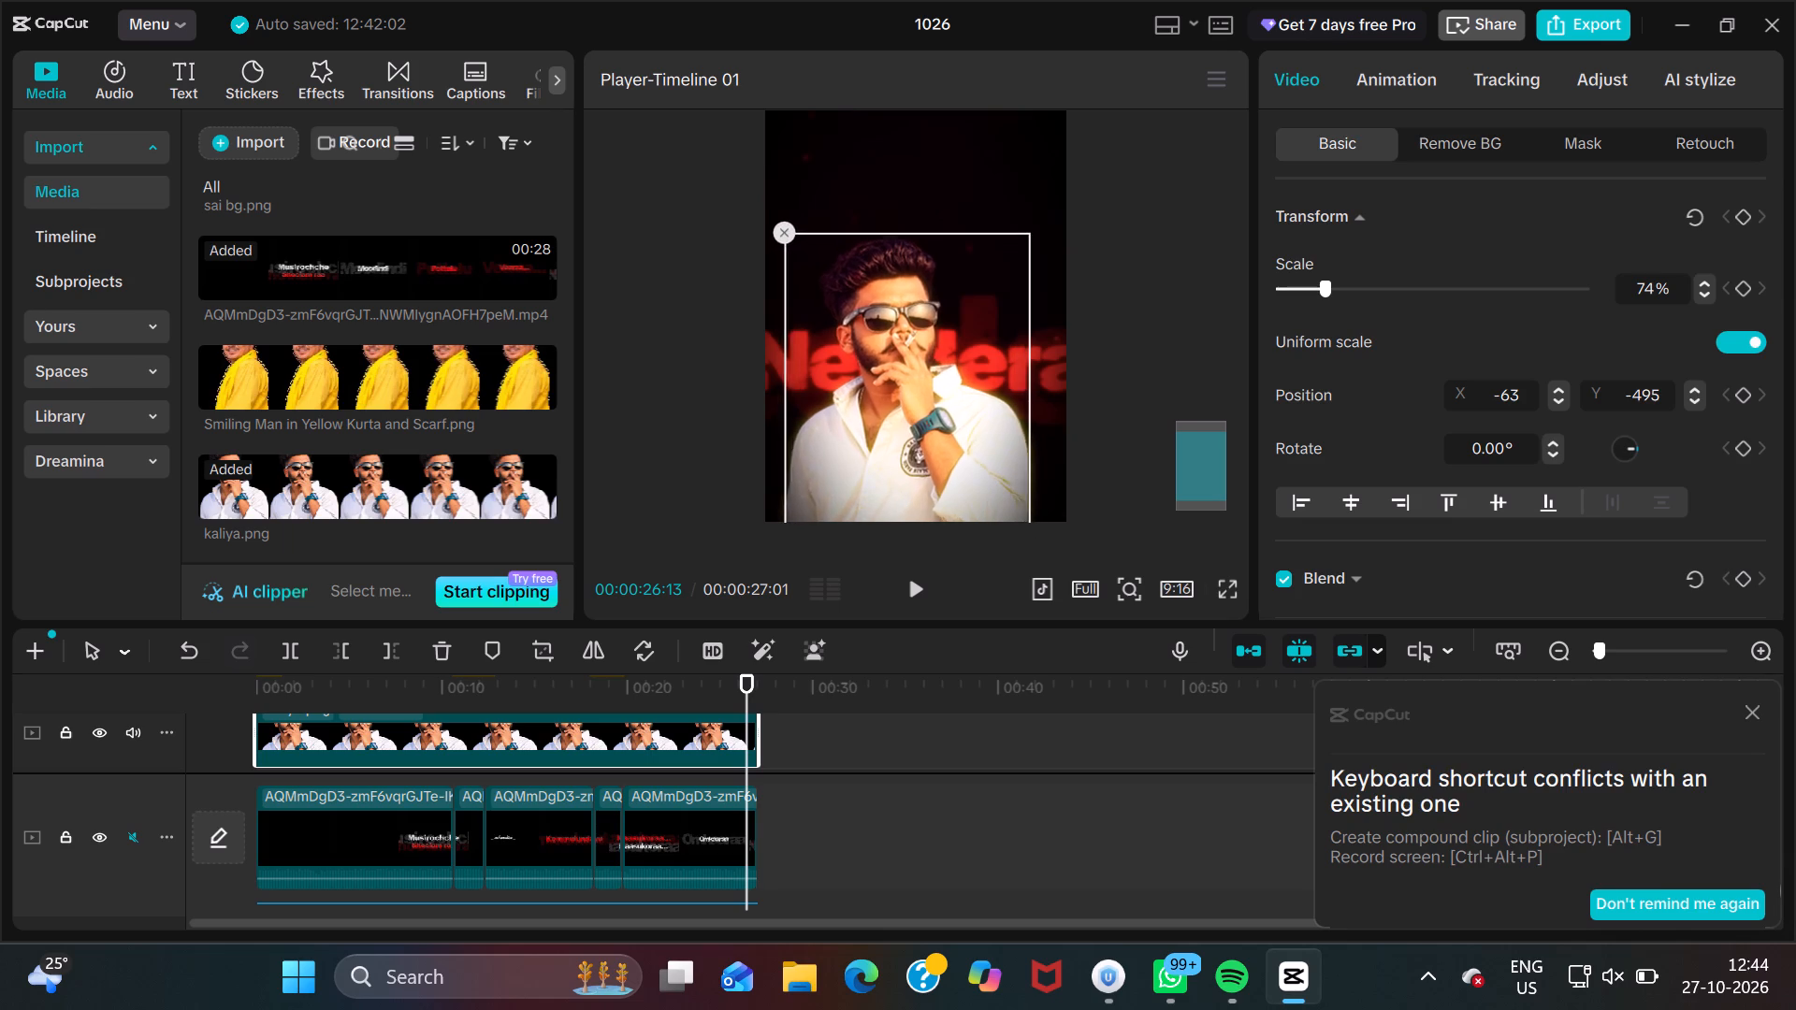
left_click_drag(1036, 535, 1050, 548)
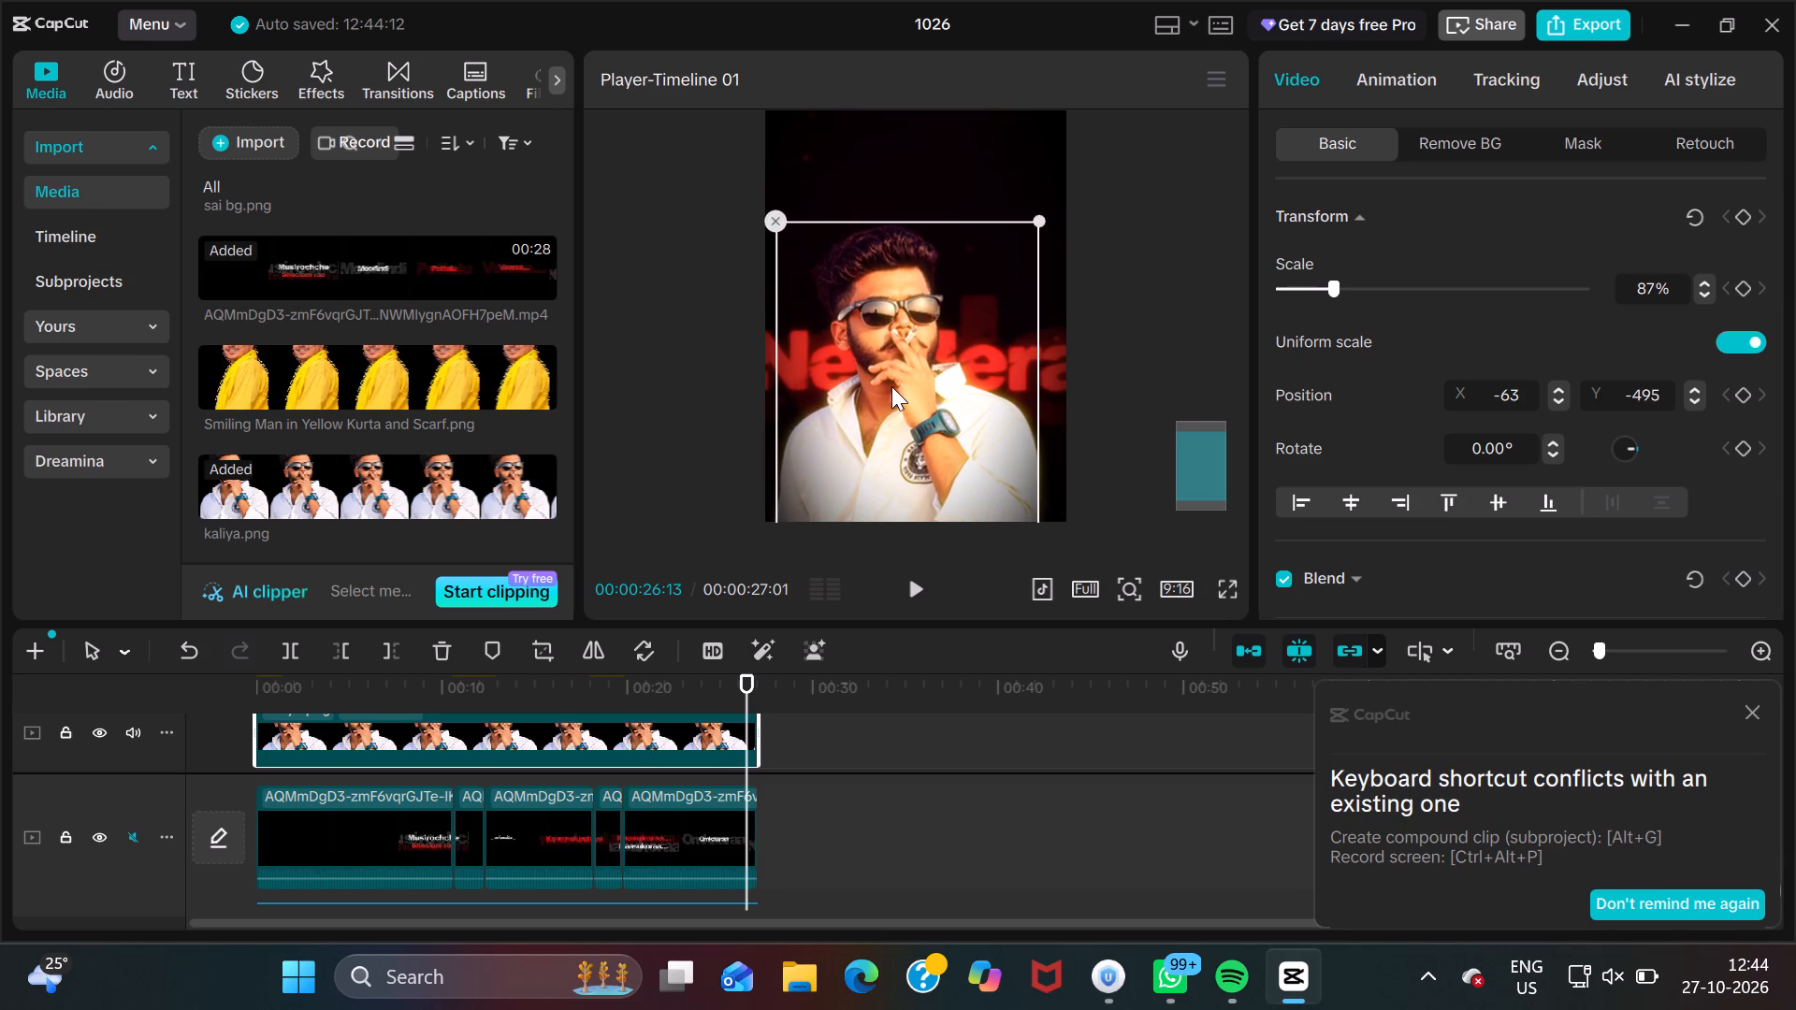
left_click_drag(891, 386, 911, 388)
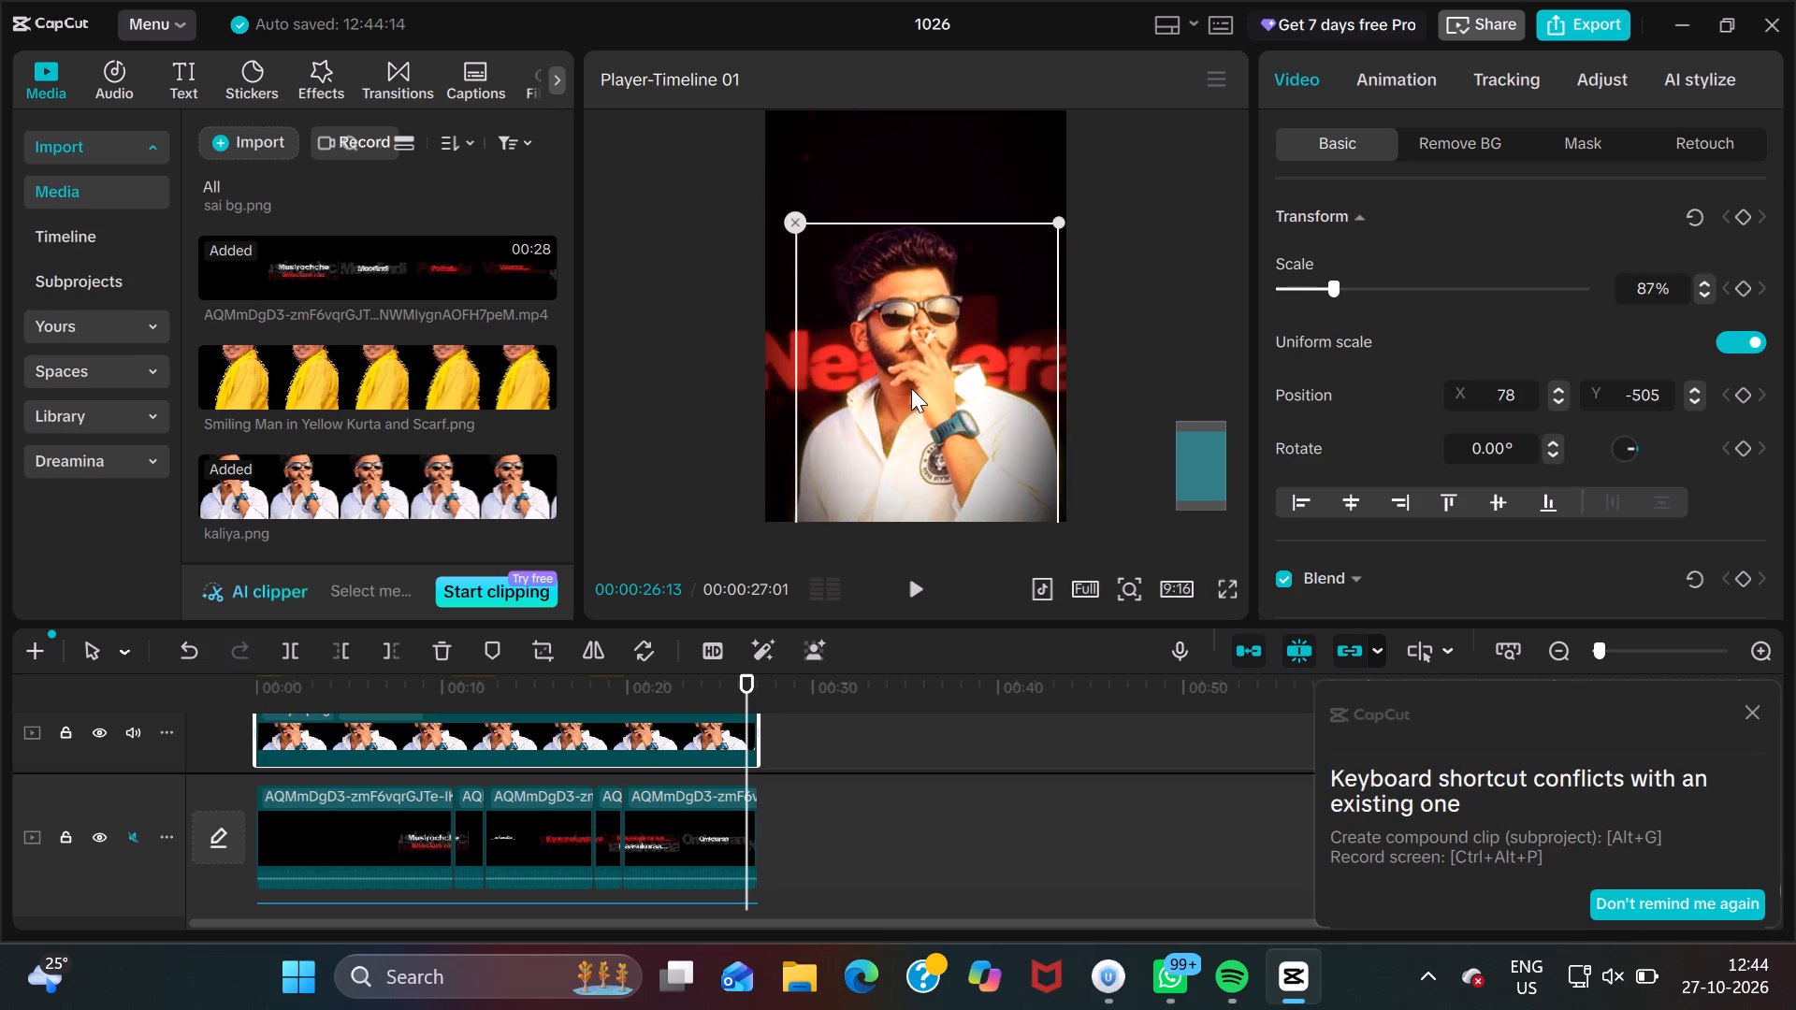
left_click(911, 388)
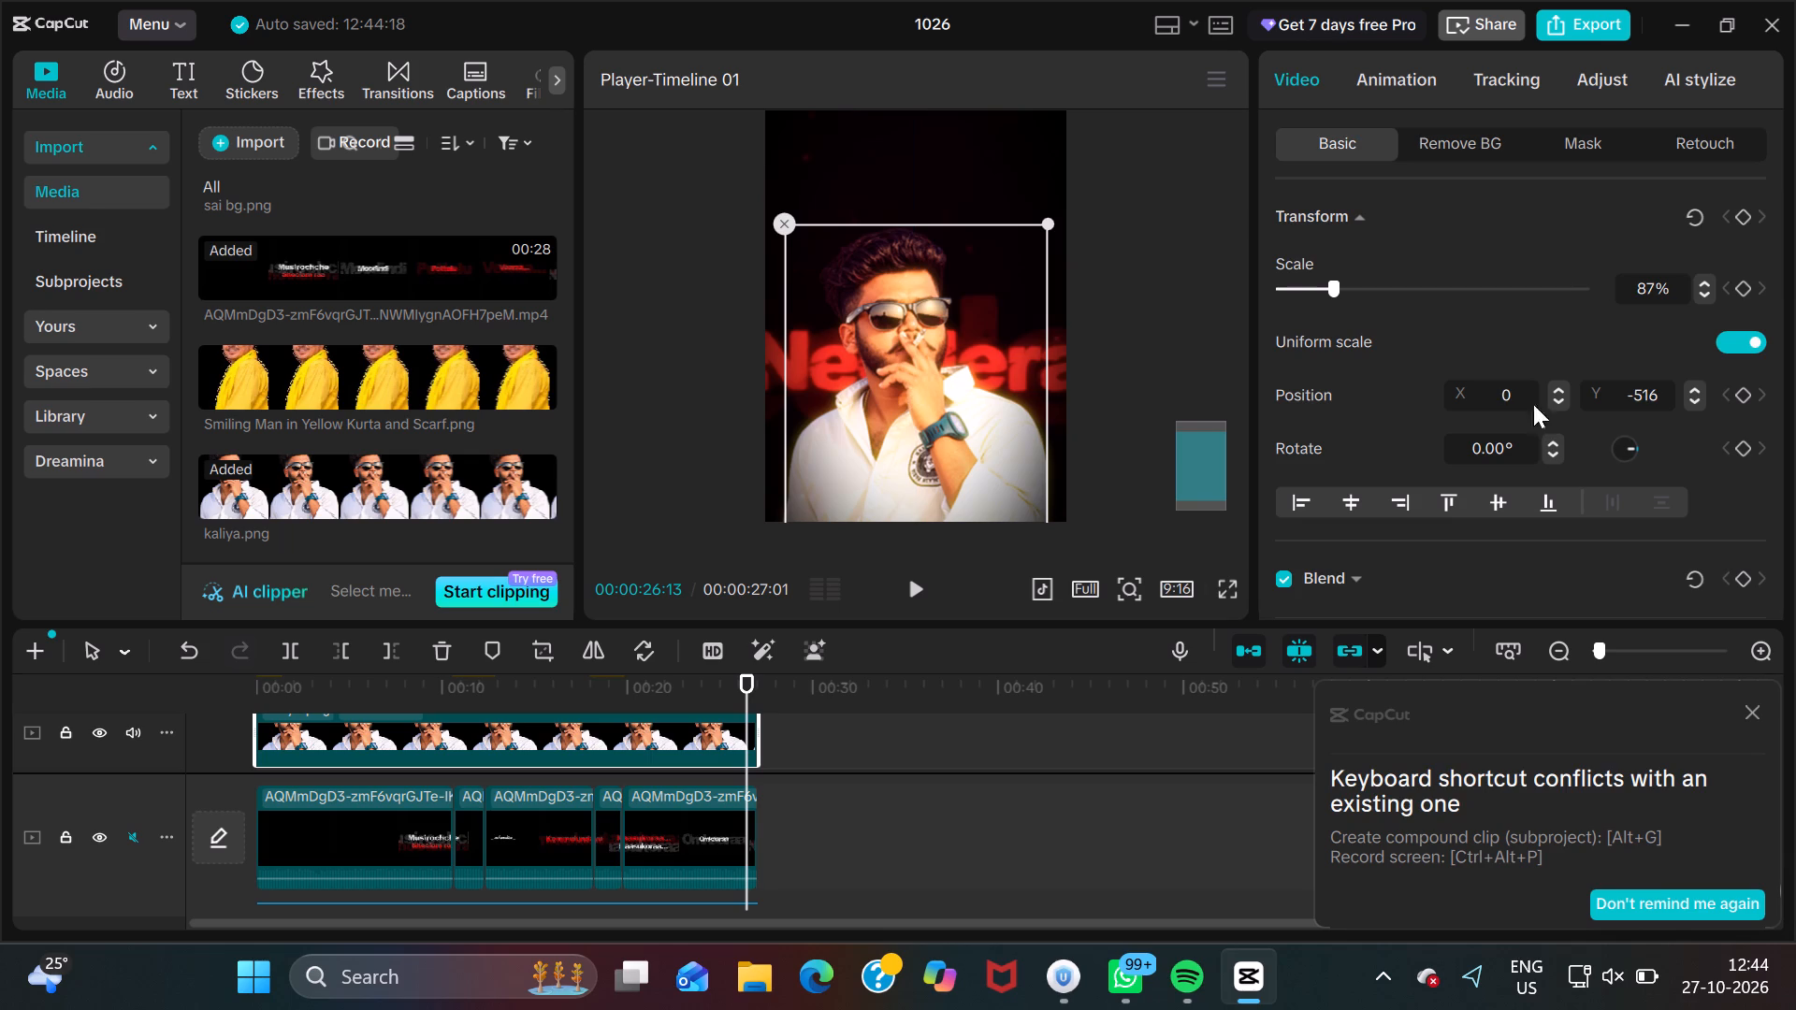
Check the photo's framing in full screen and lower the kaliya.png overlay to about Y -667.
left_click(1226, 594)
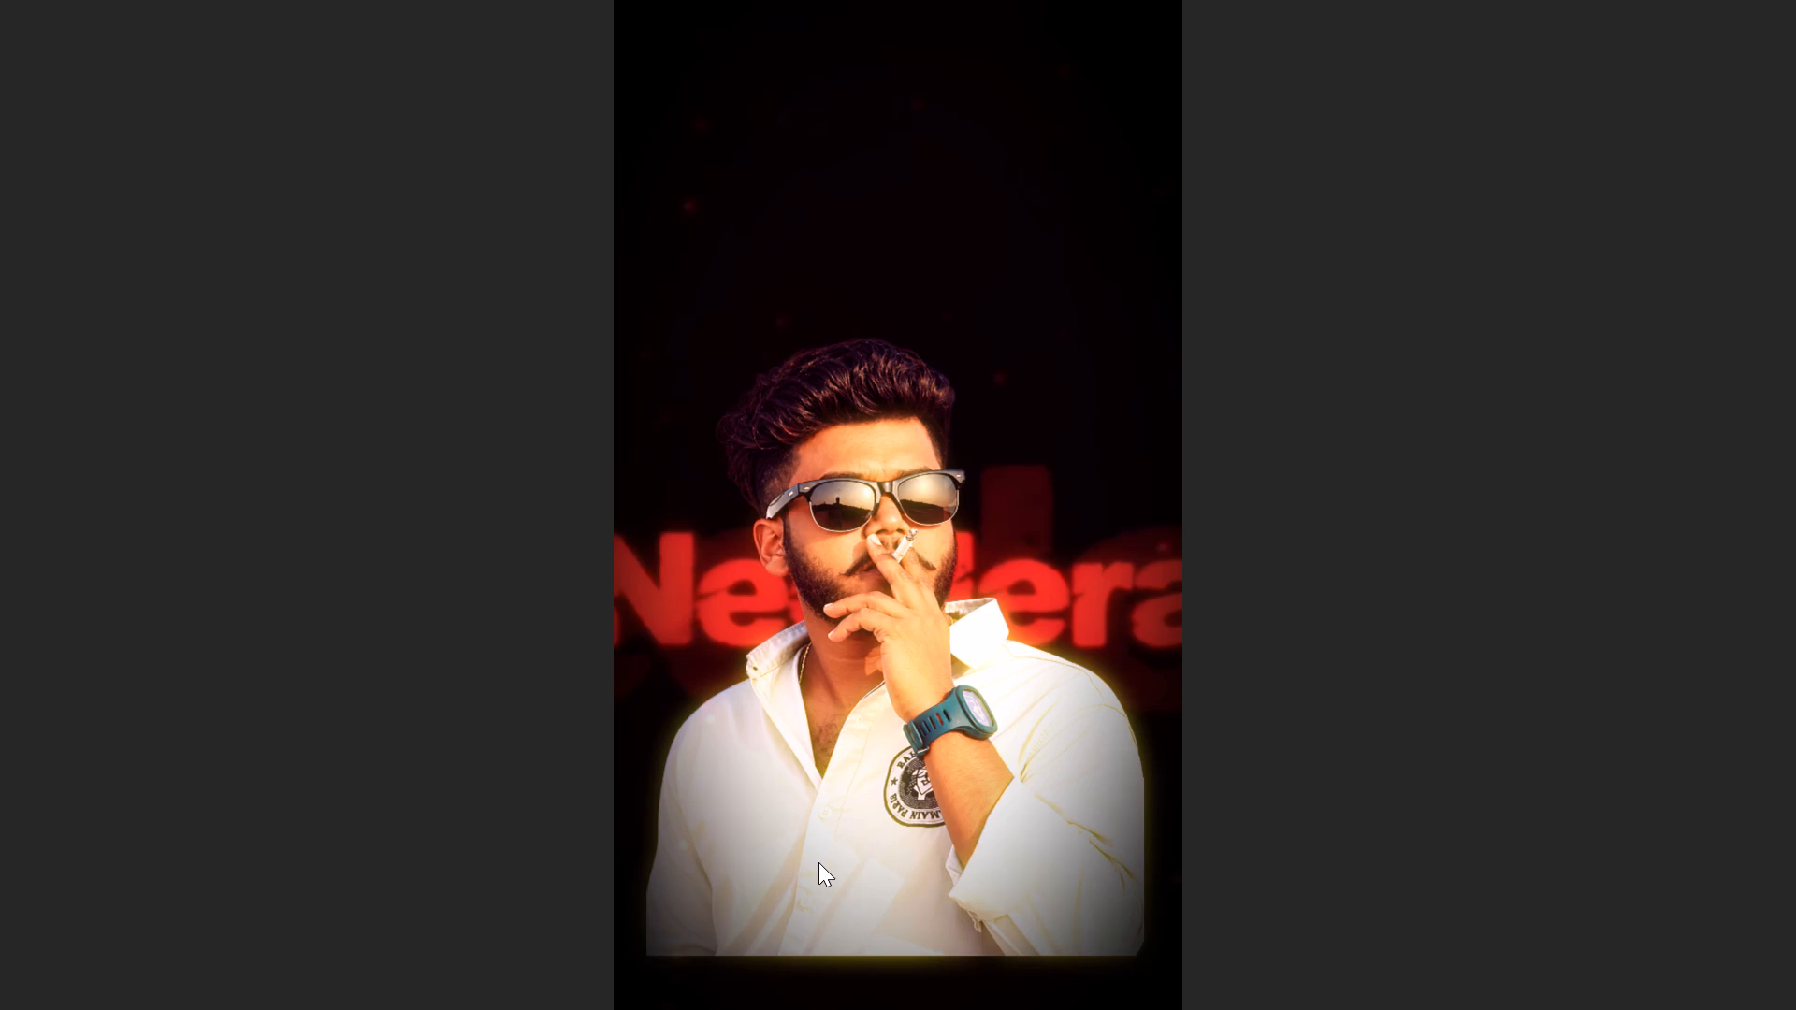
key("Escape")
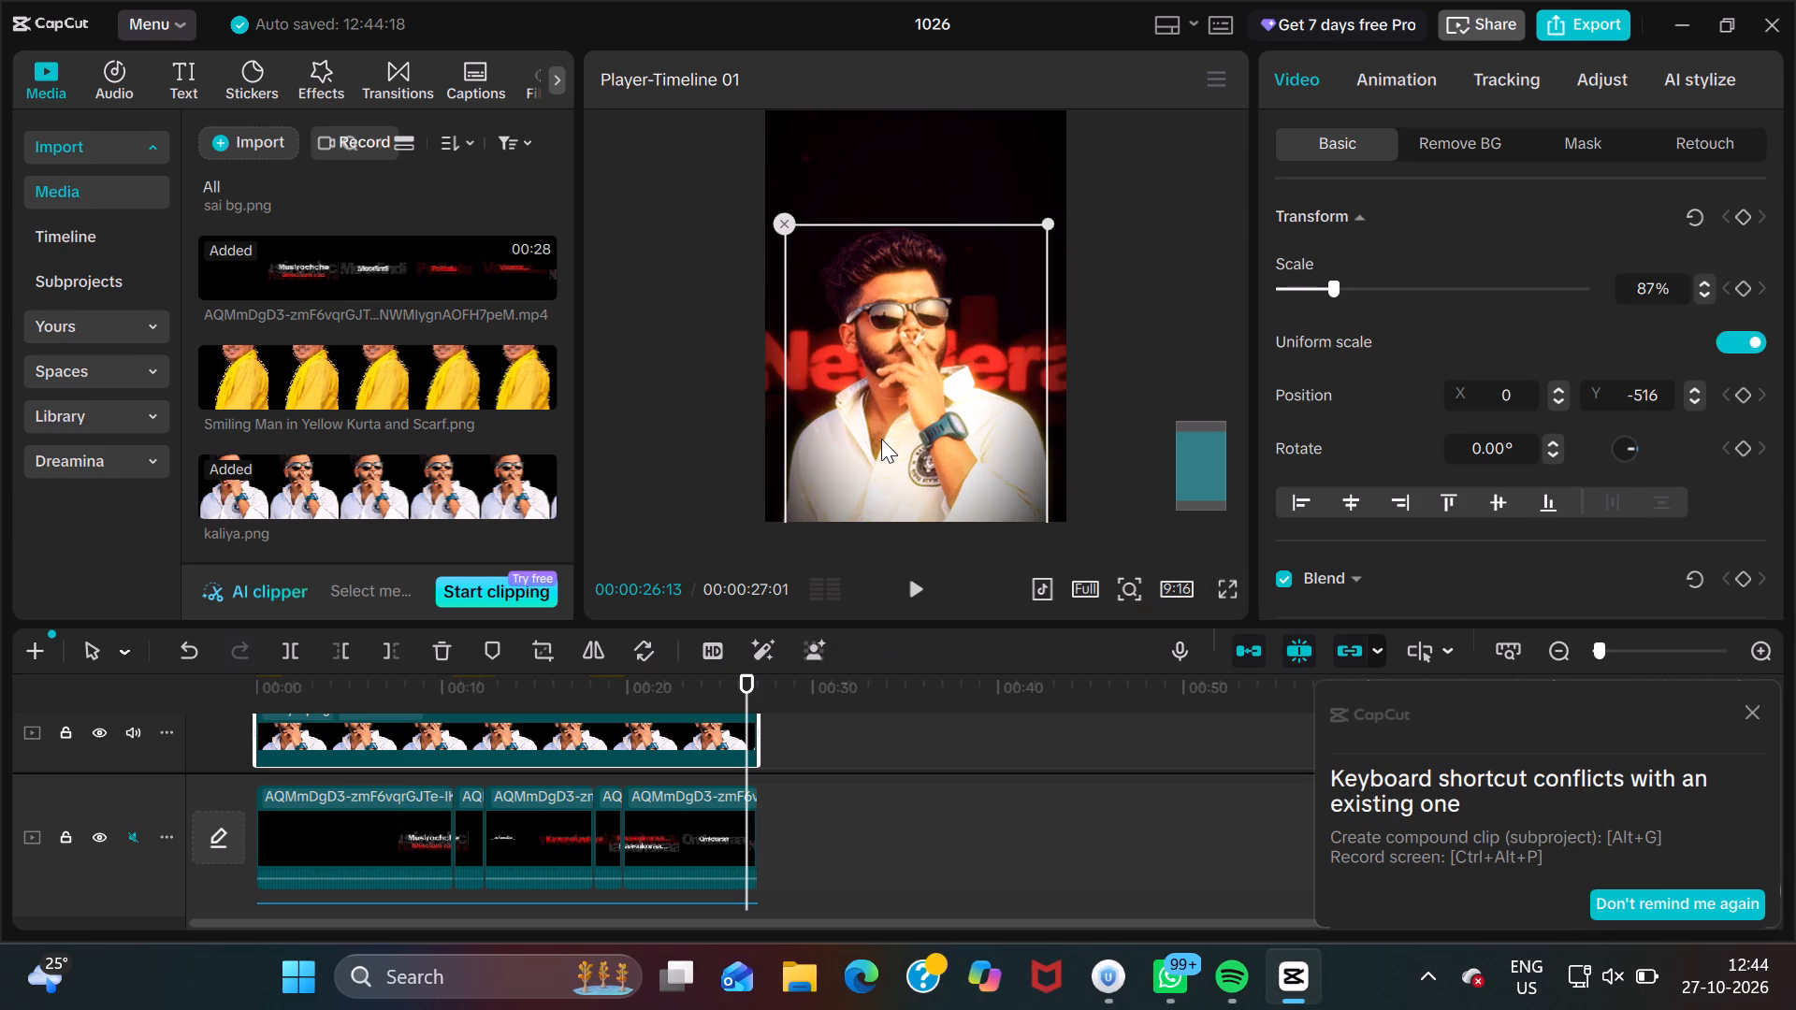
left_click_drag(881, 439, 885, 460)
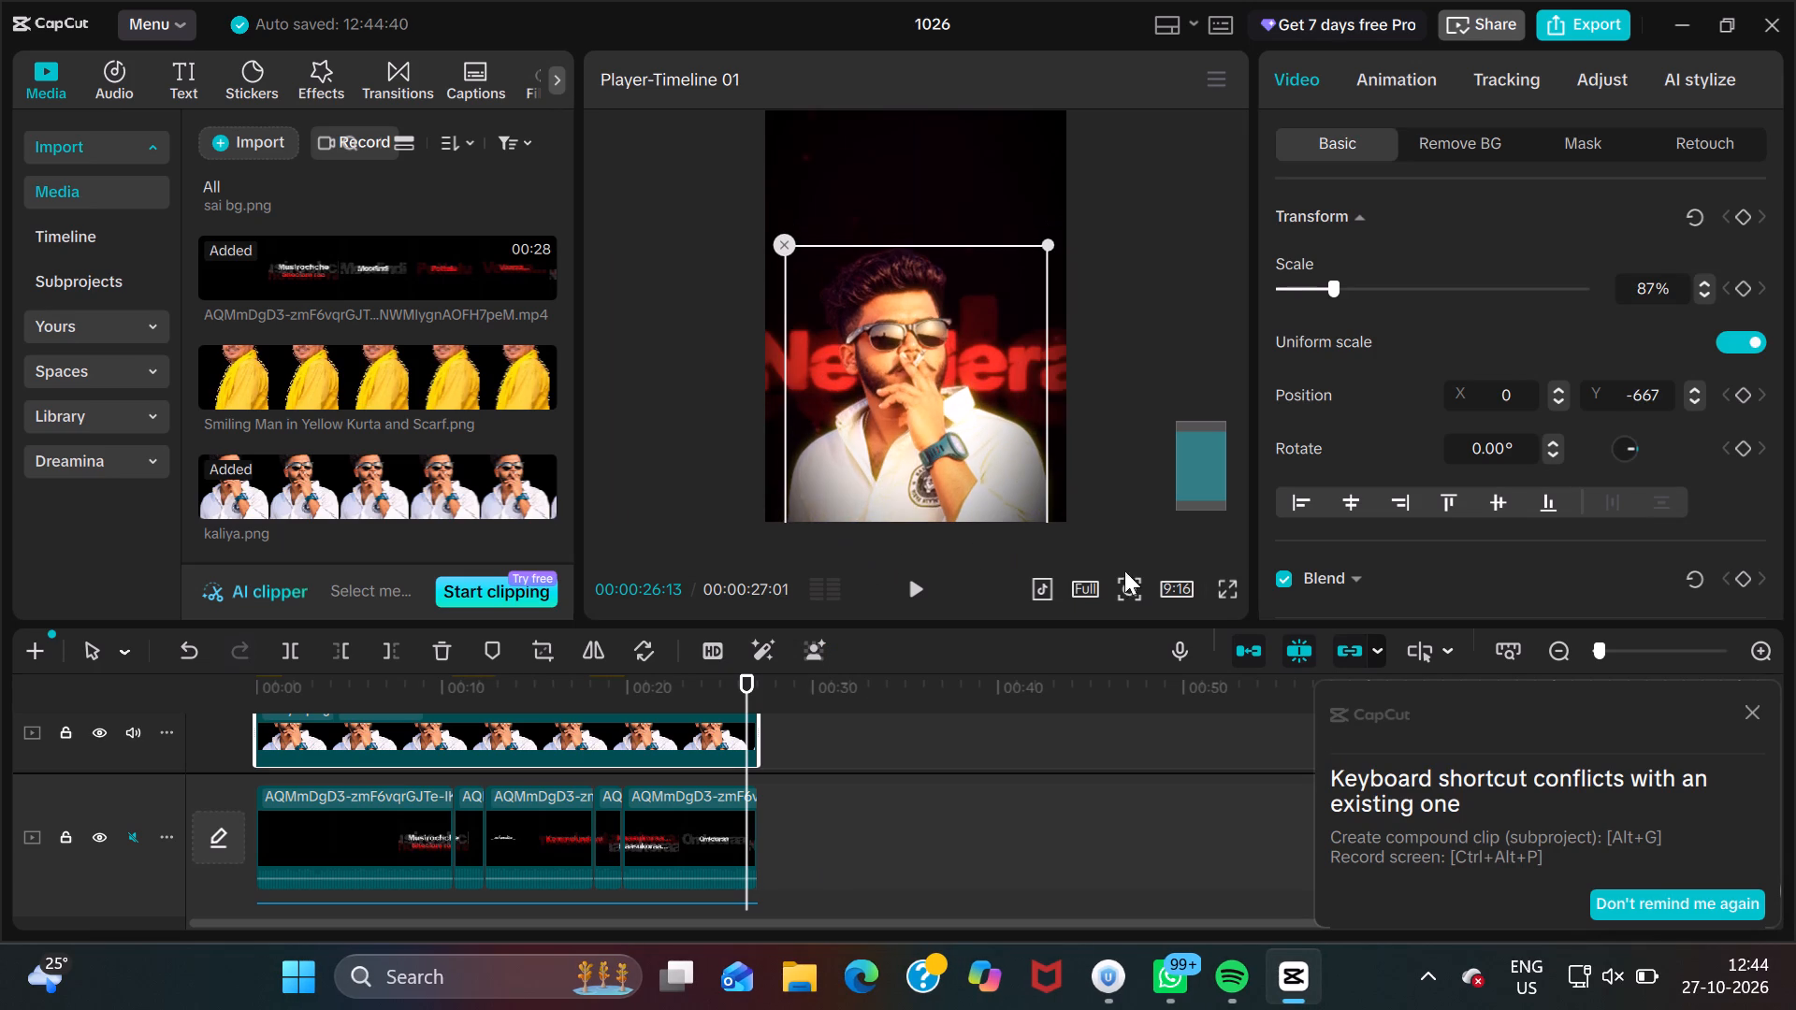
Play the video with the repositioned photo from the beginning in full screen.
left_click(1224, 592)
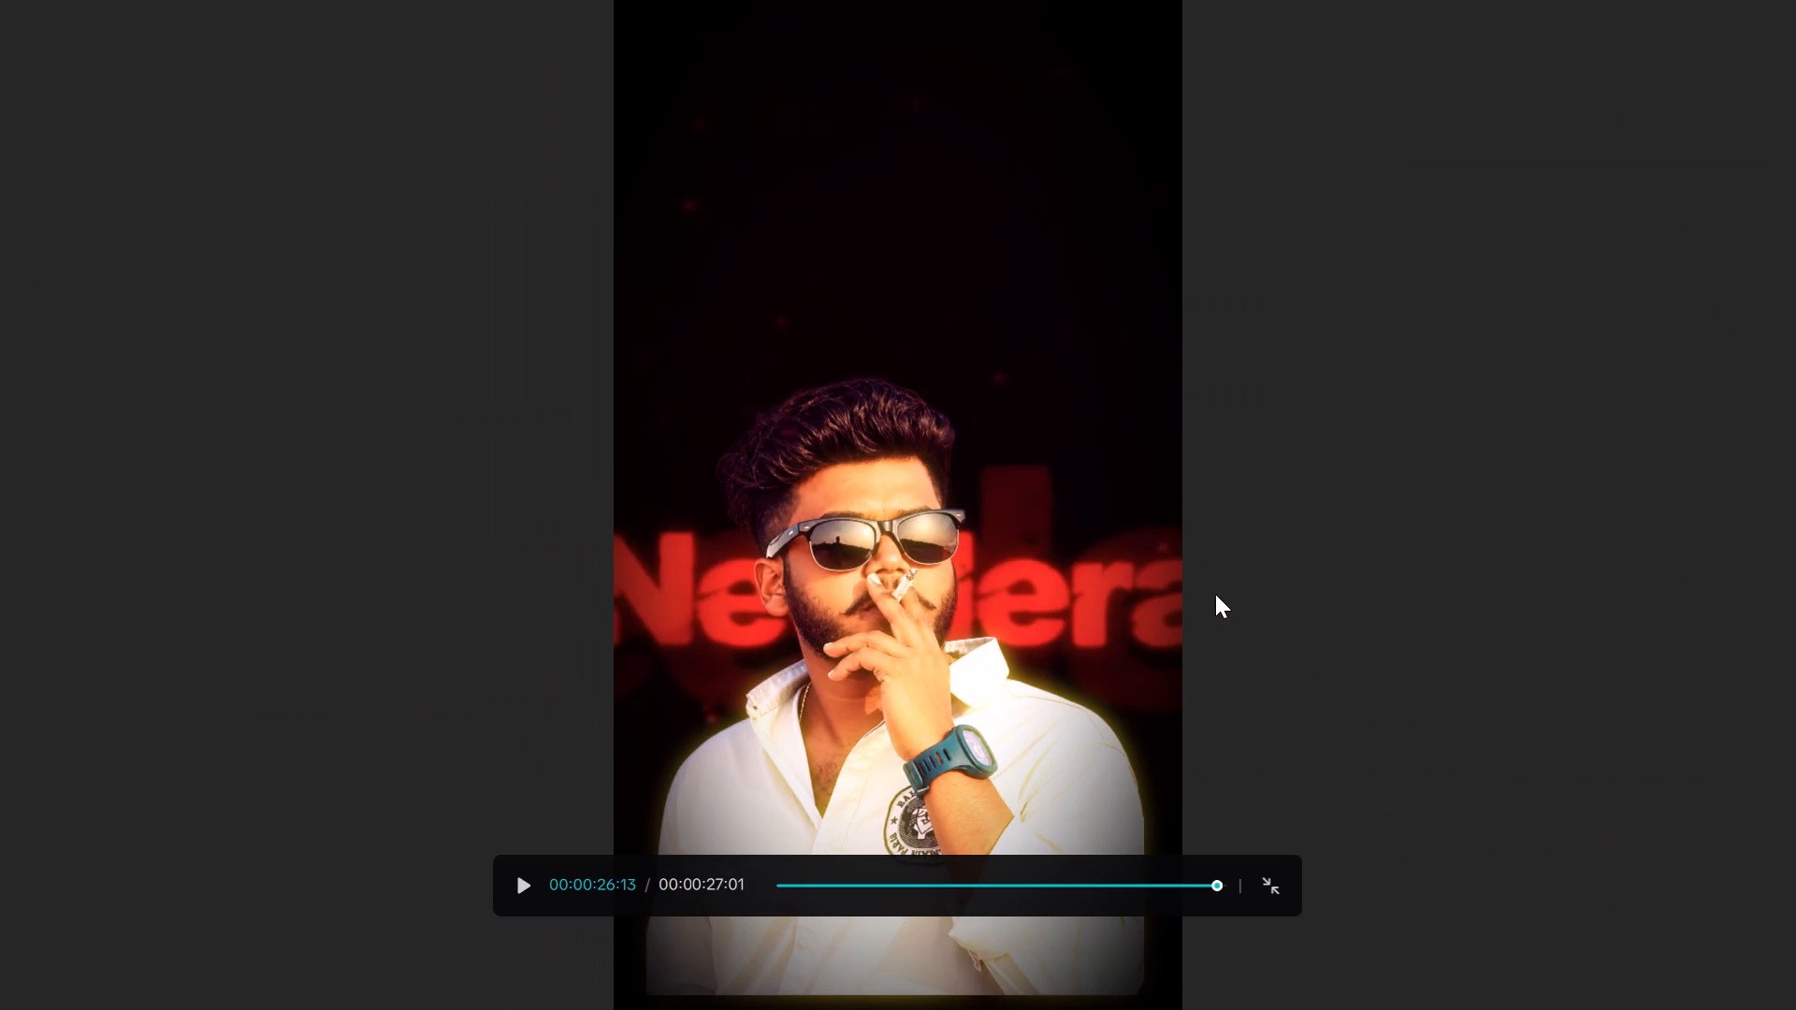
left_click(524, 897)
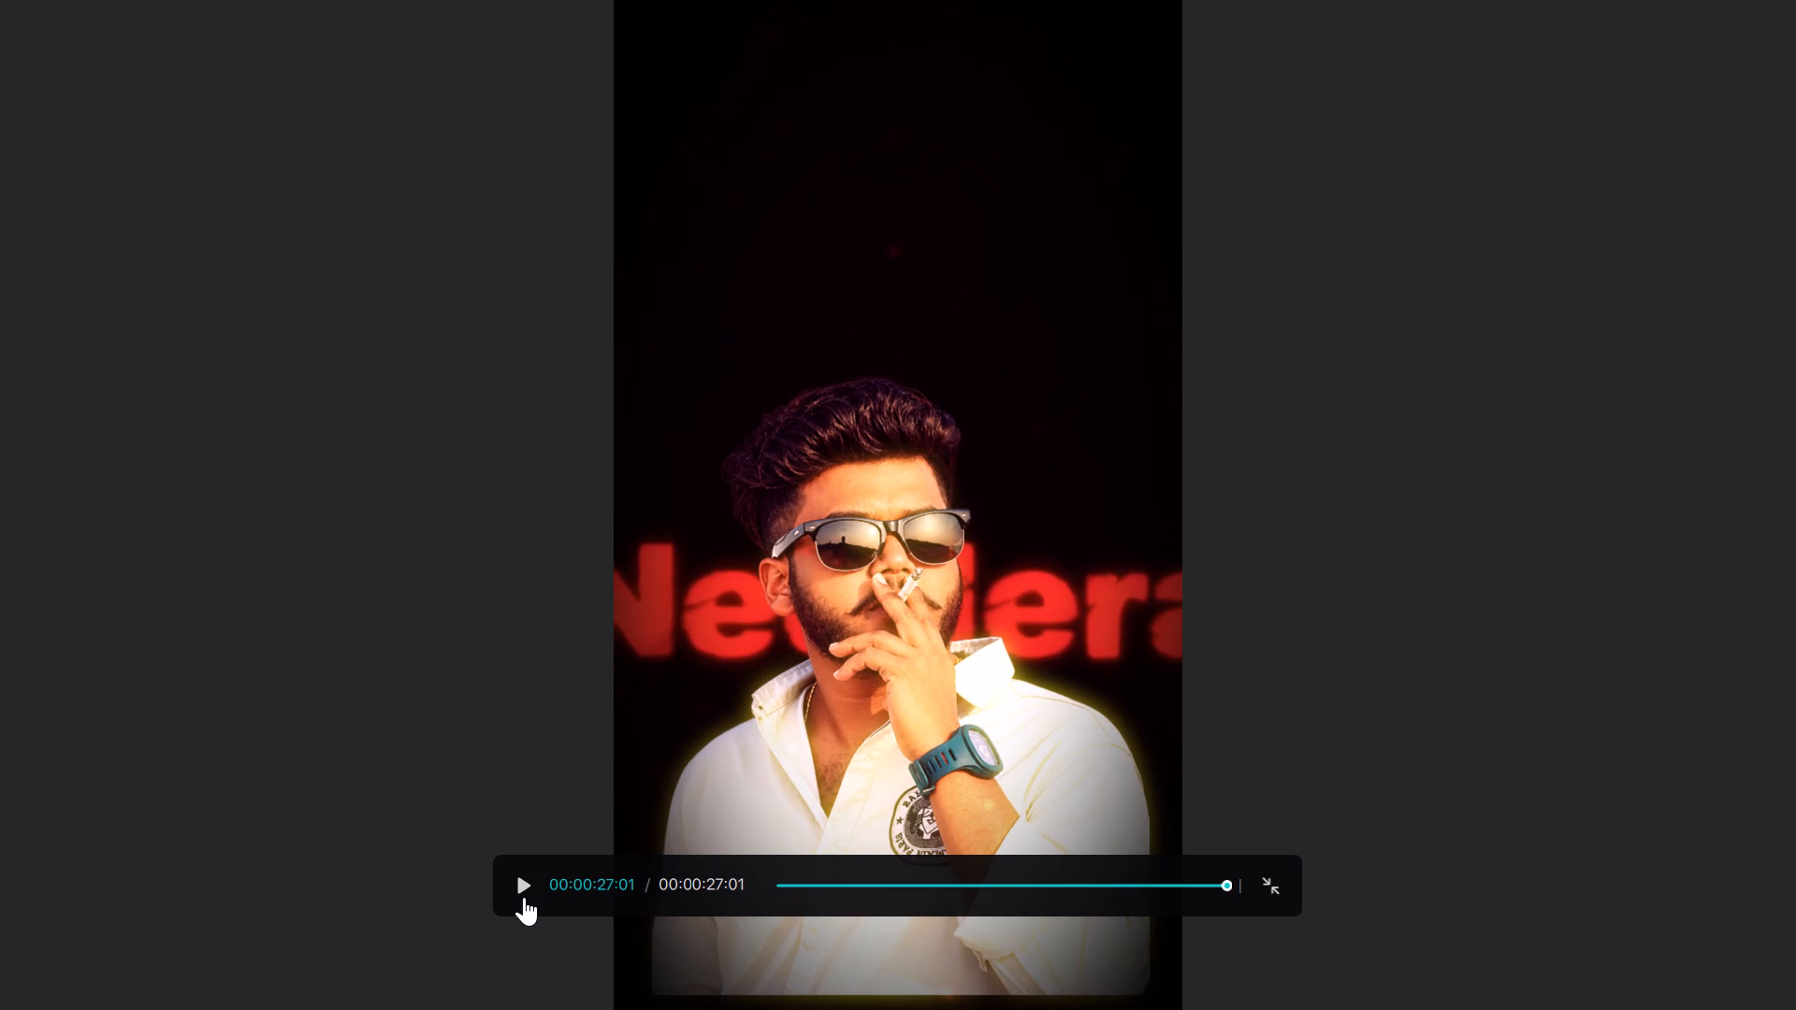
left_click(524, 897)
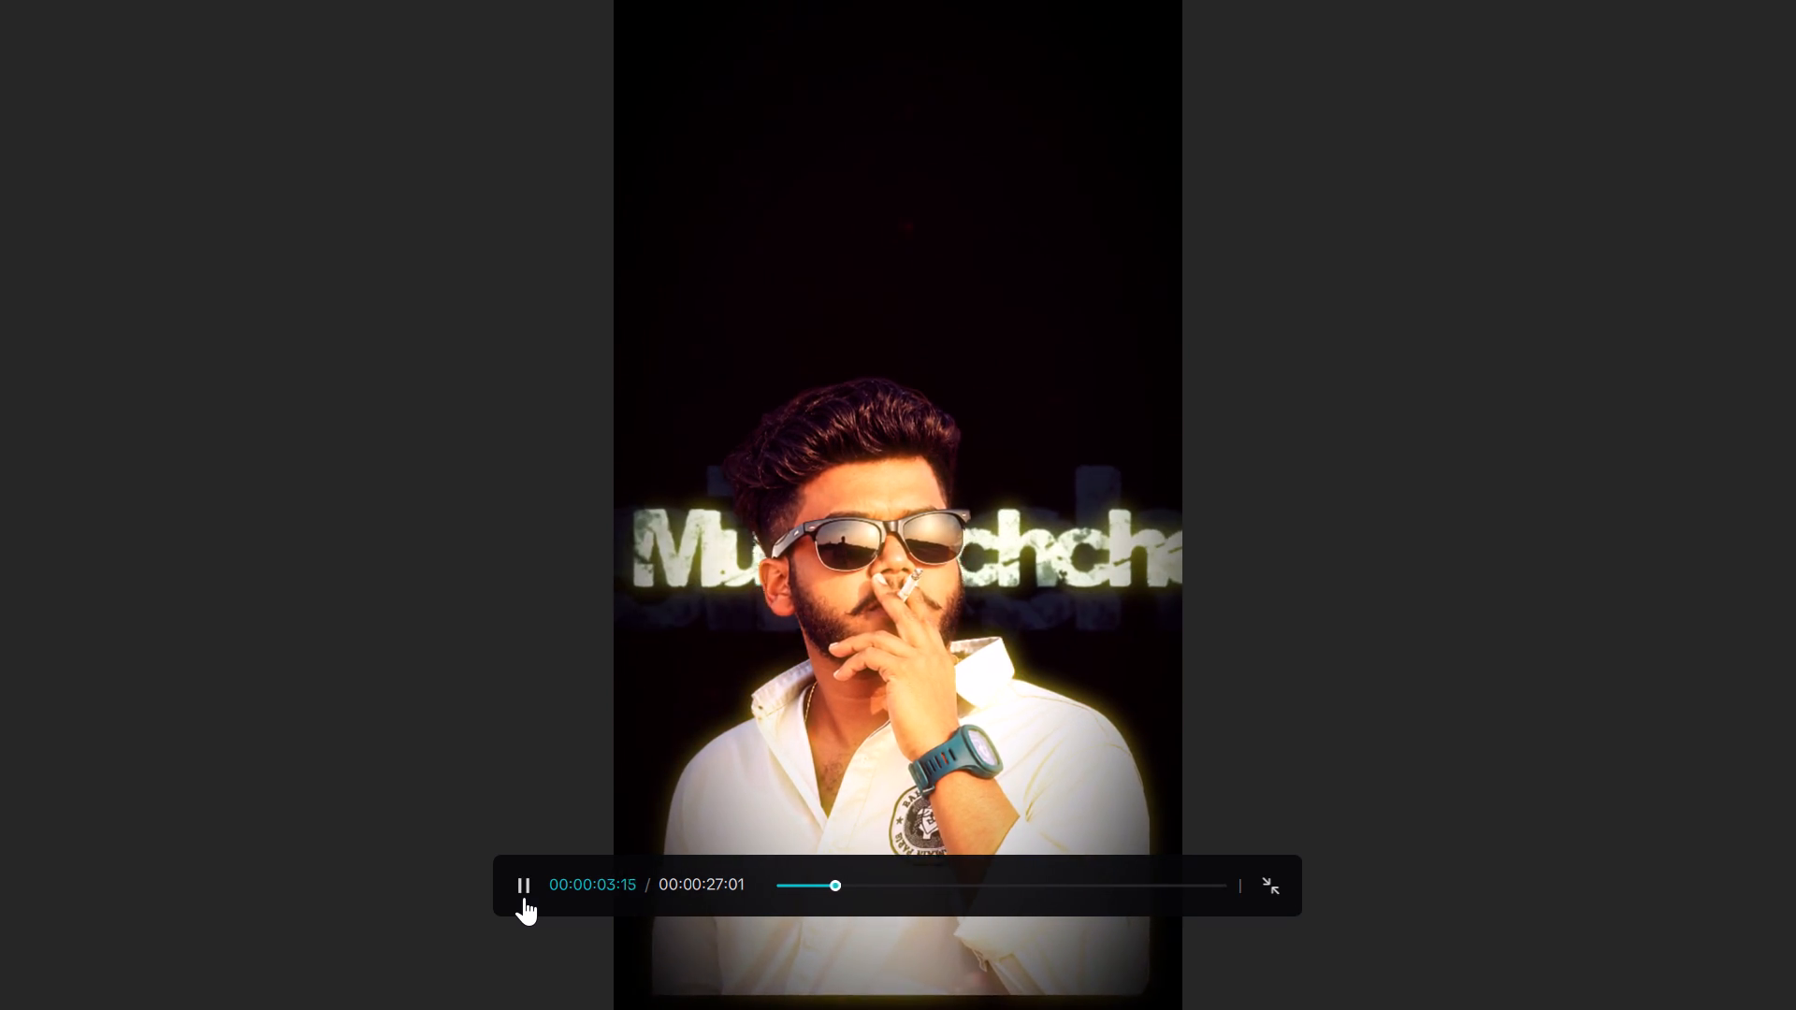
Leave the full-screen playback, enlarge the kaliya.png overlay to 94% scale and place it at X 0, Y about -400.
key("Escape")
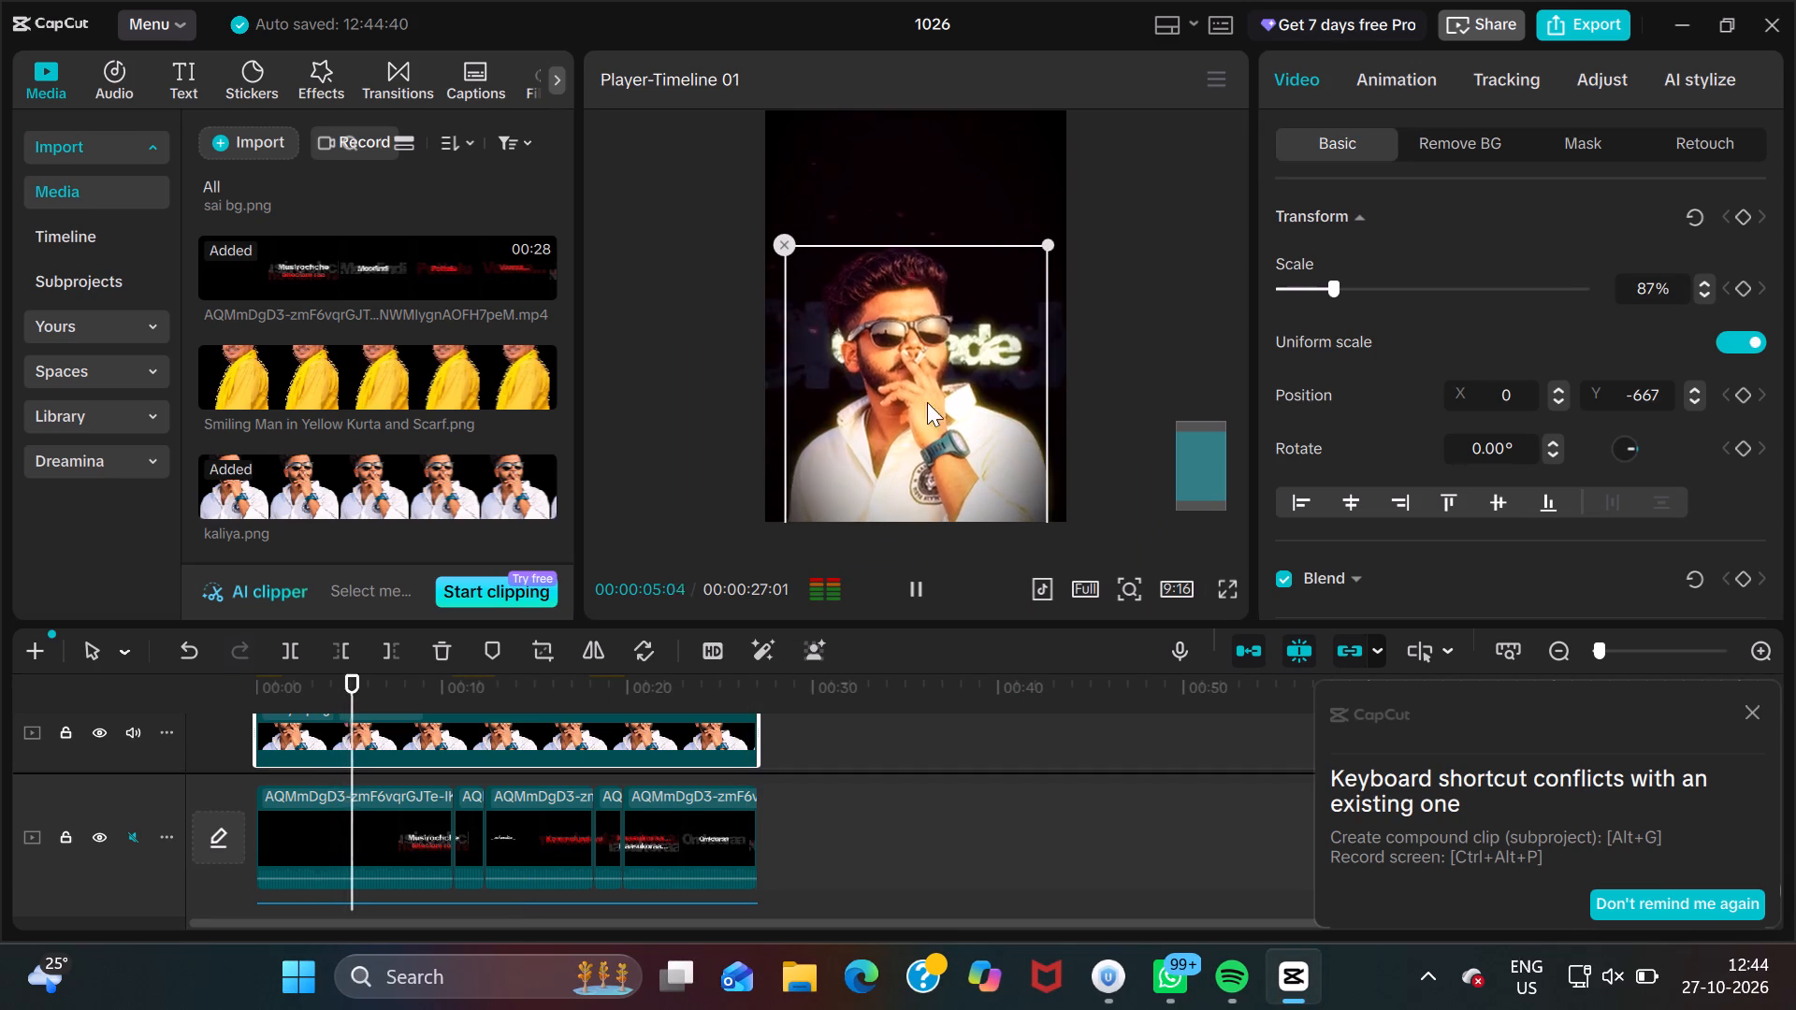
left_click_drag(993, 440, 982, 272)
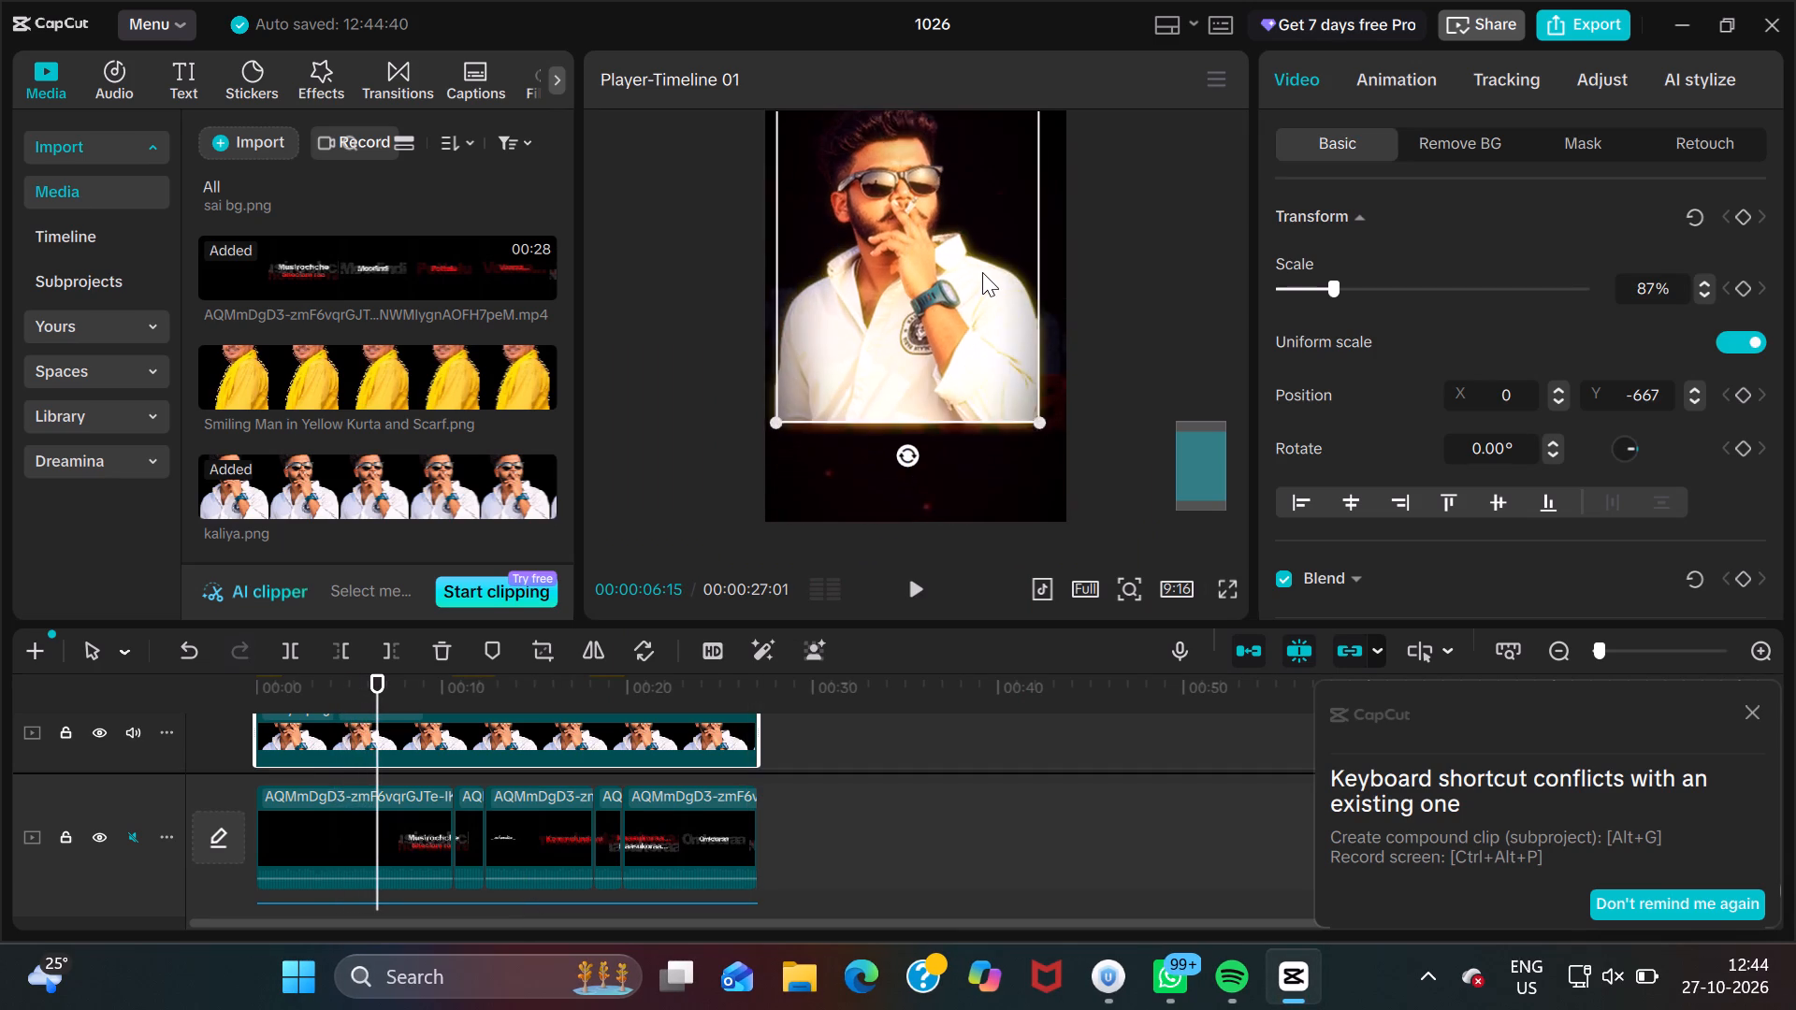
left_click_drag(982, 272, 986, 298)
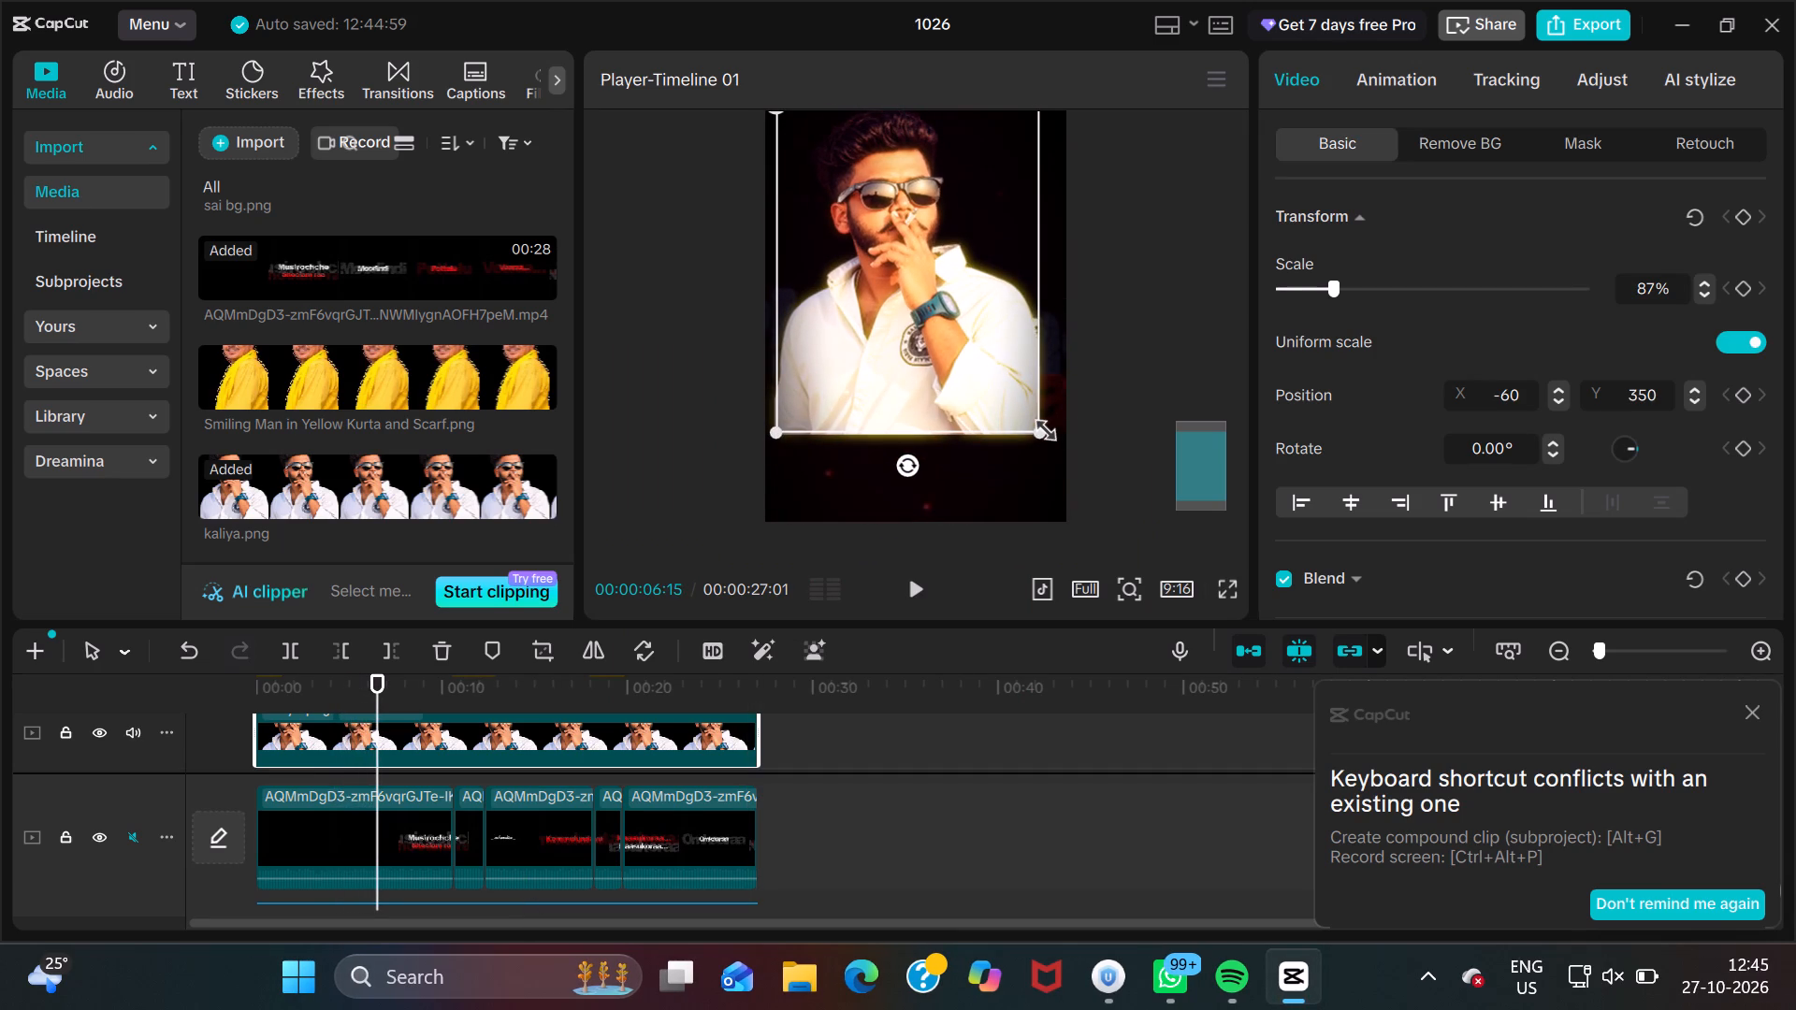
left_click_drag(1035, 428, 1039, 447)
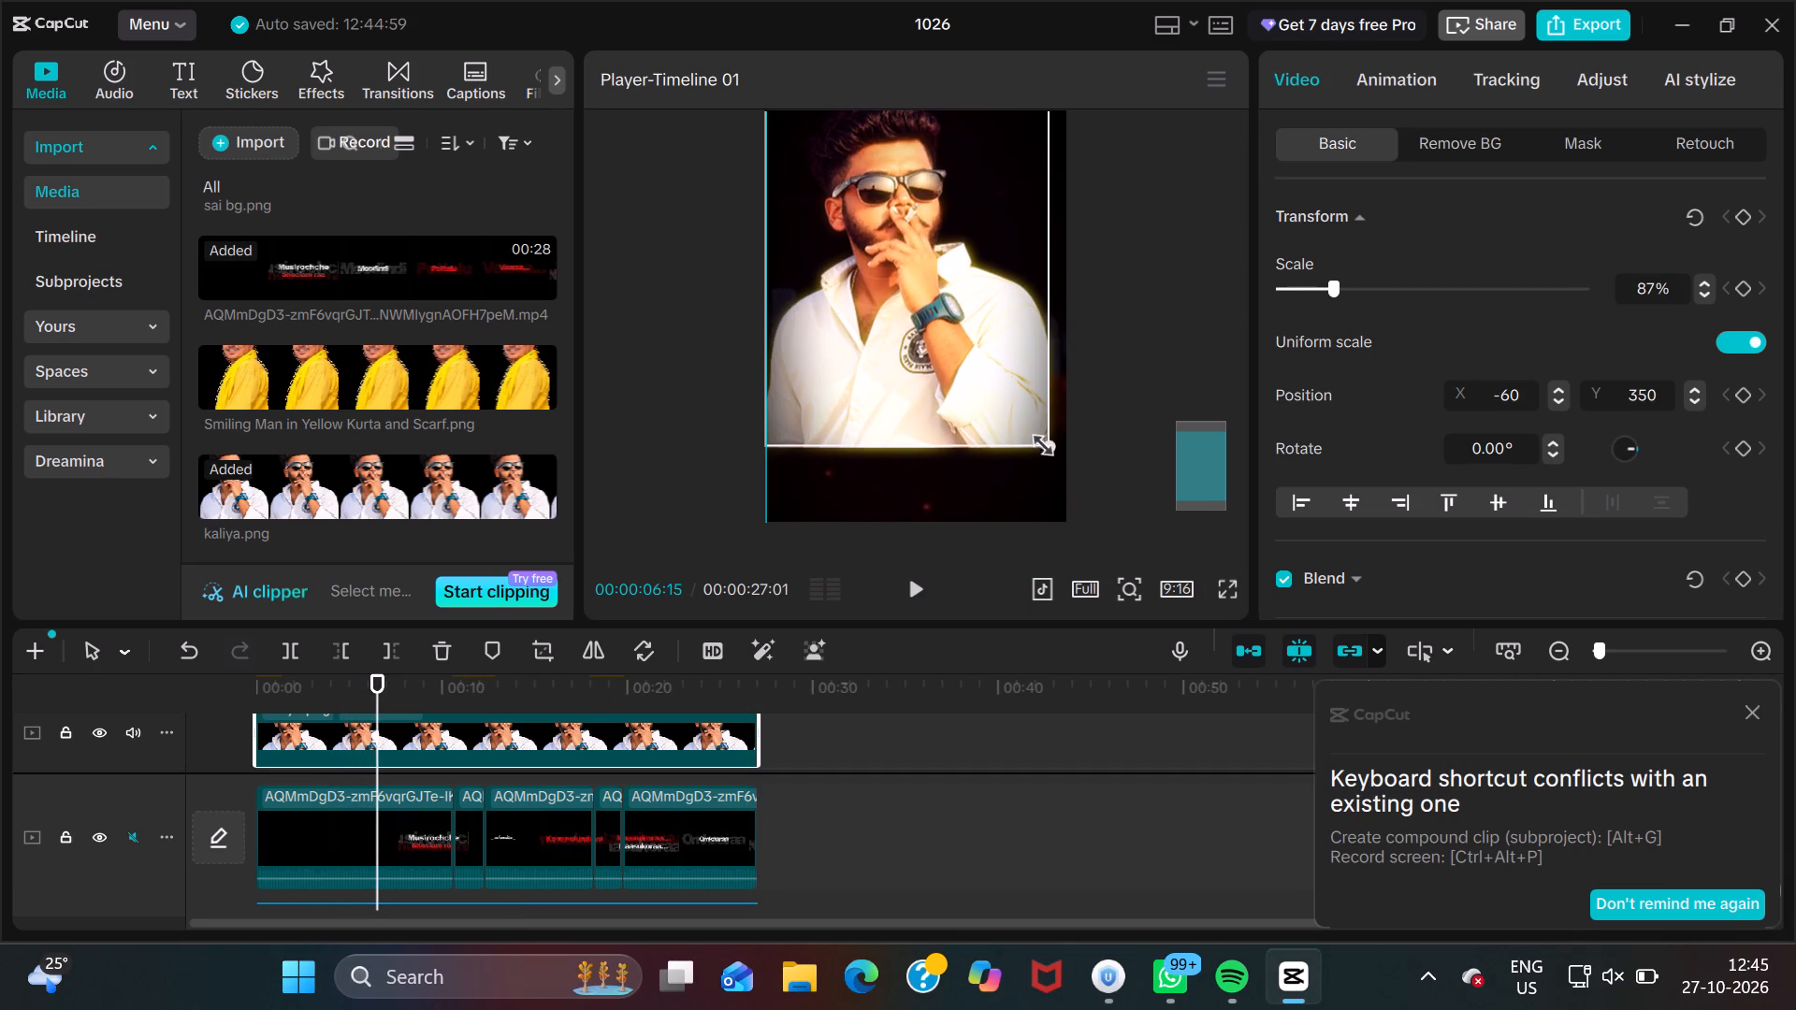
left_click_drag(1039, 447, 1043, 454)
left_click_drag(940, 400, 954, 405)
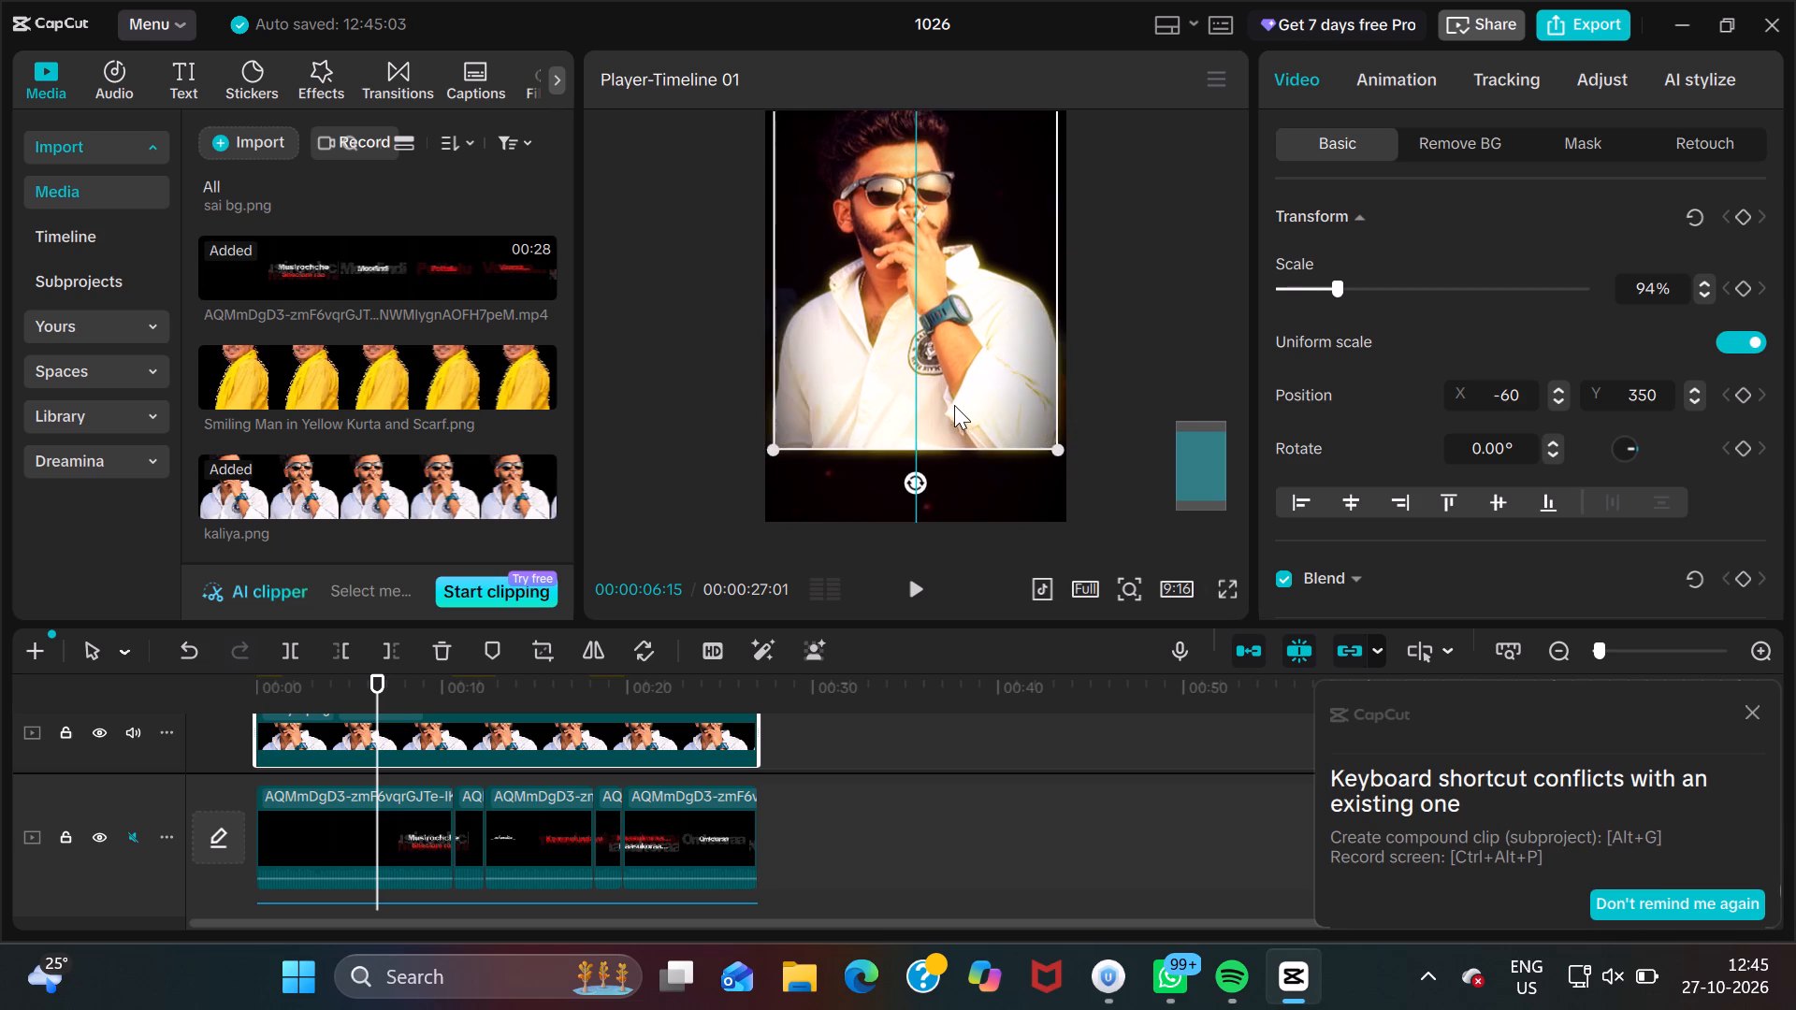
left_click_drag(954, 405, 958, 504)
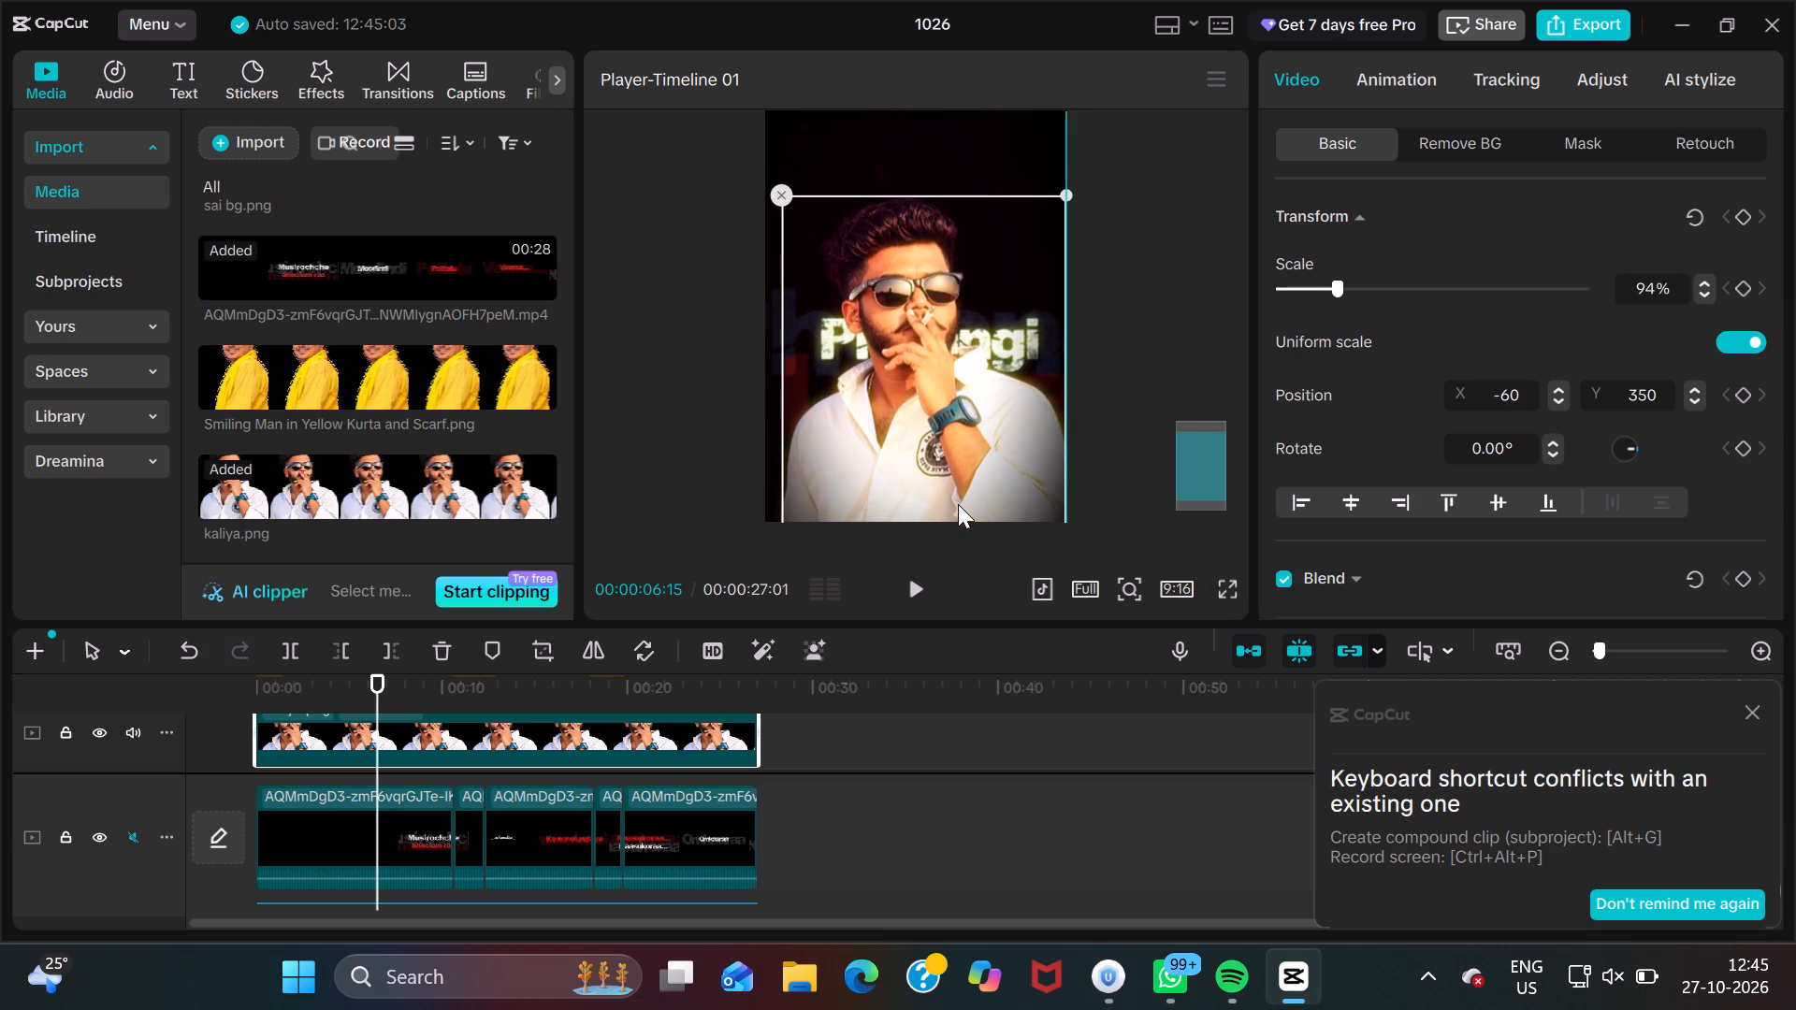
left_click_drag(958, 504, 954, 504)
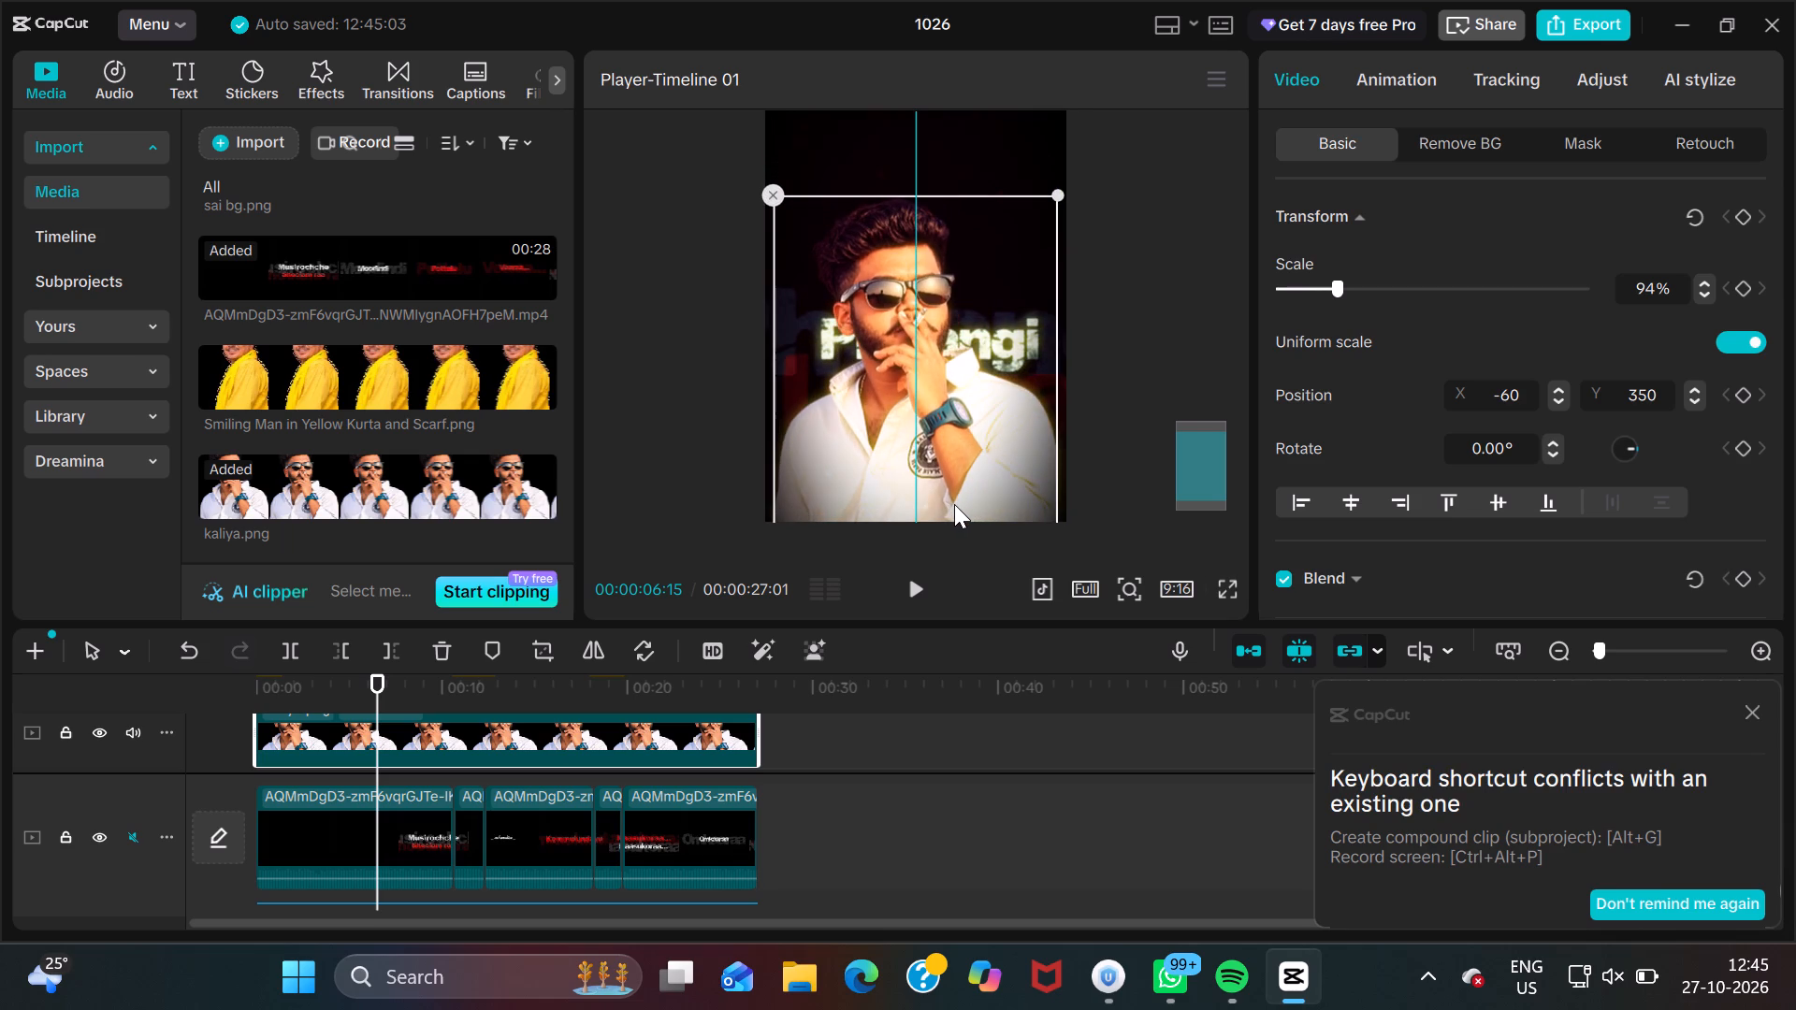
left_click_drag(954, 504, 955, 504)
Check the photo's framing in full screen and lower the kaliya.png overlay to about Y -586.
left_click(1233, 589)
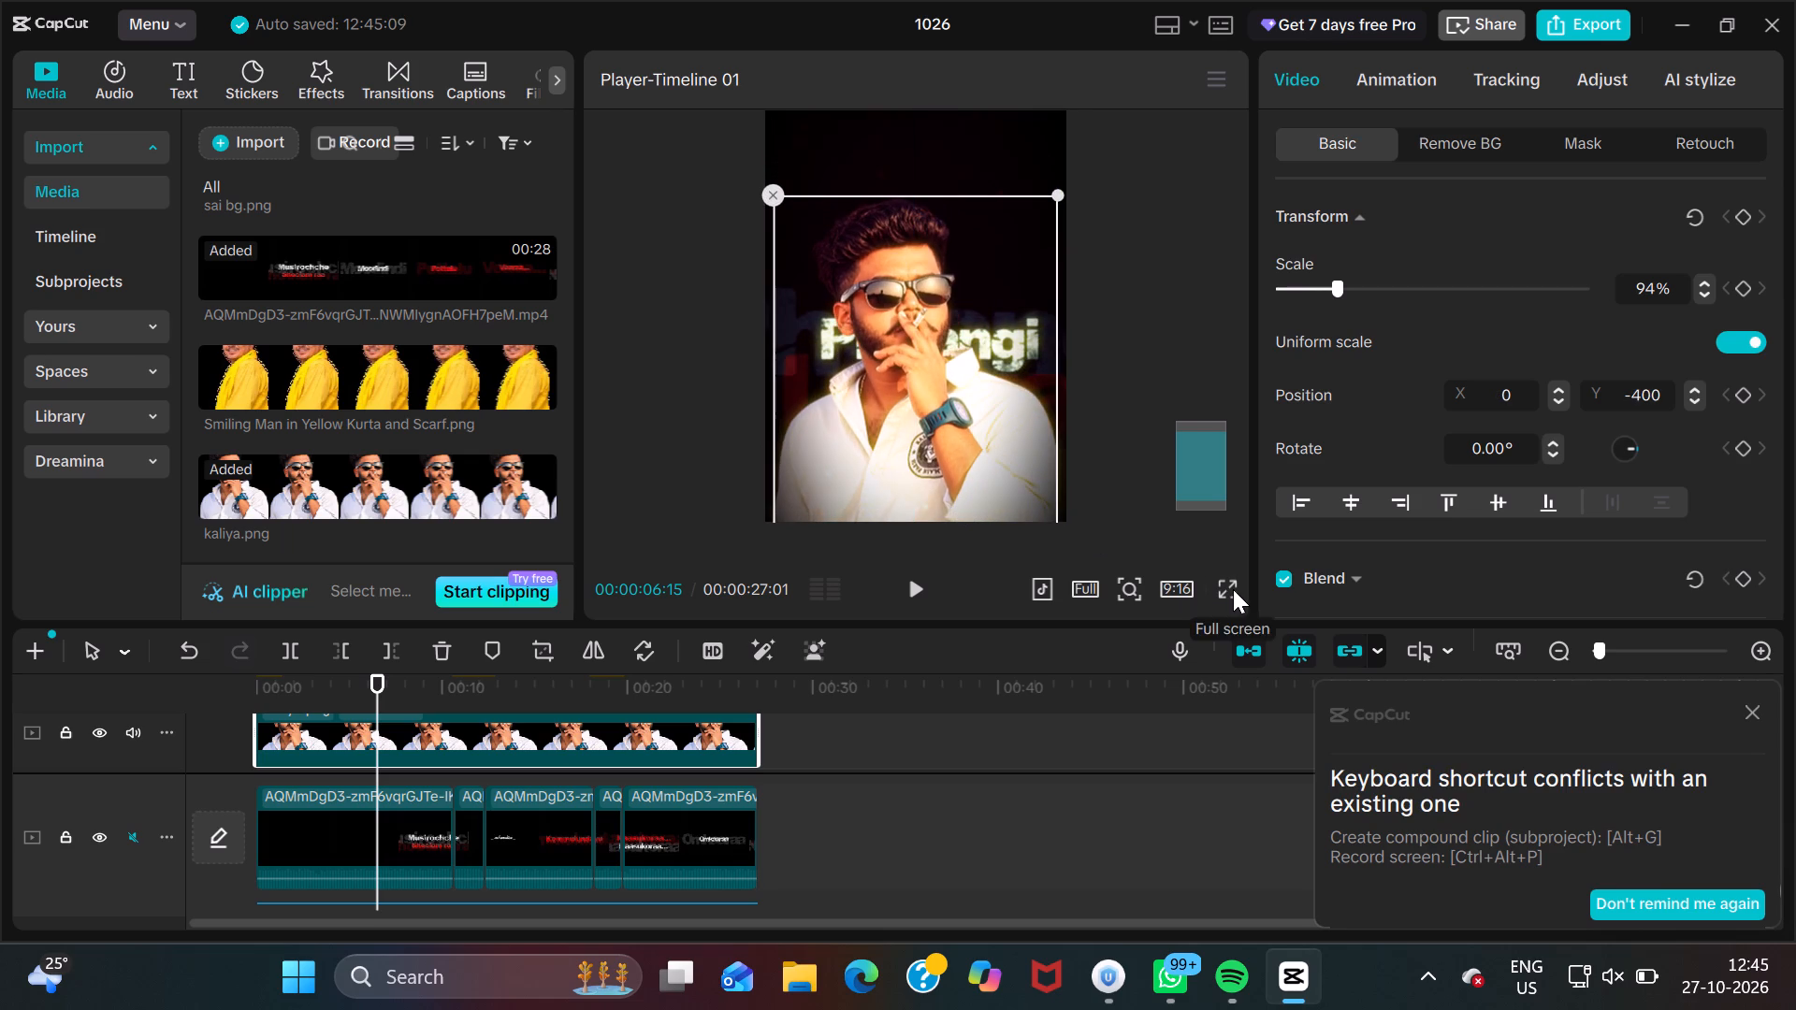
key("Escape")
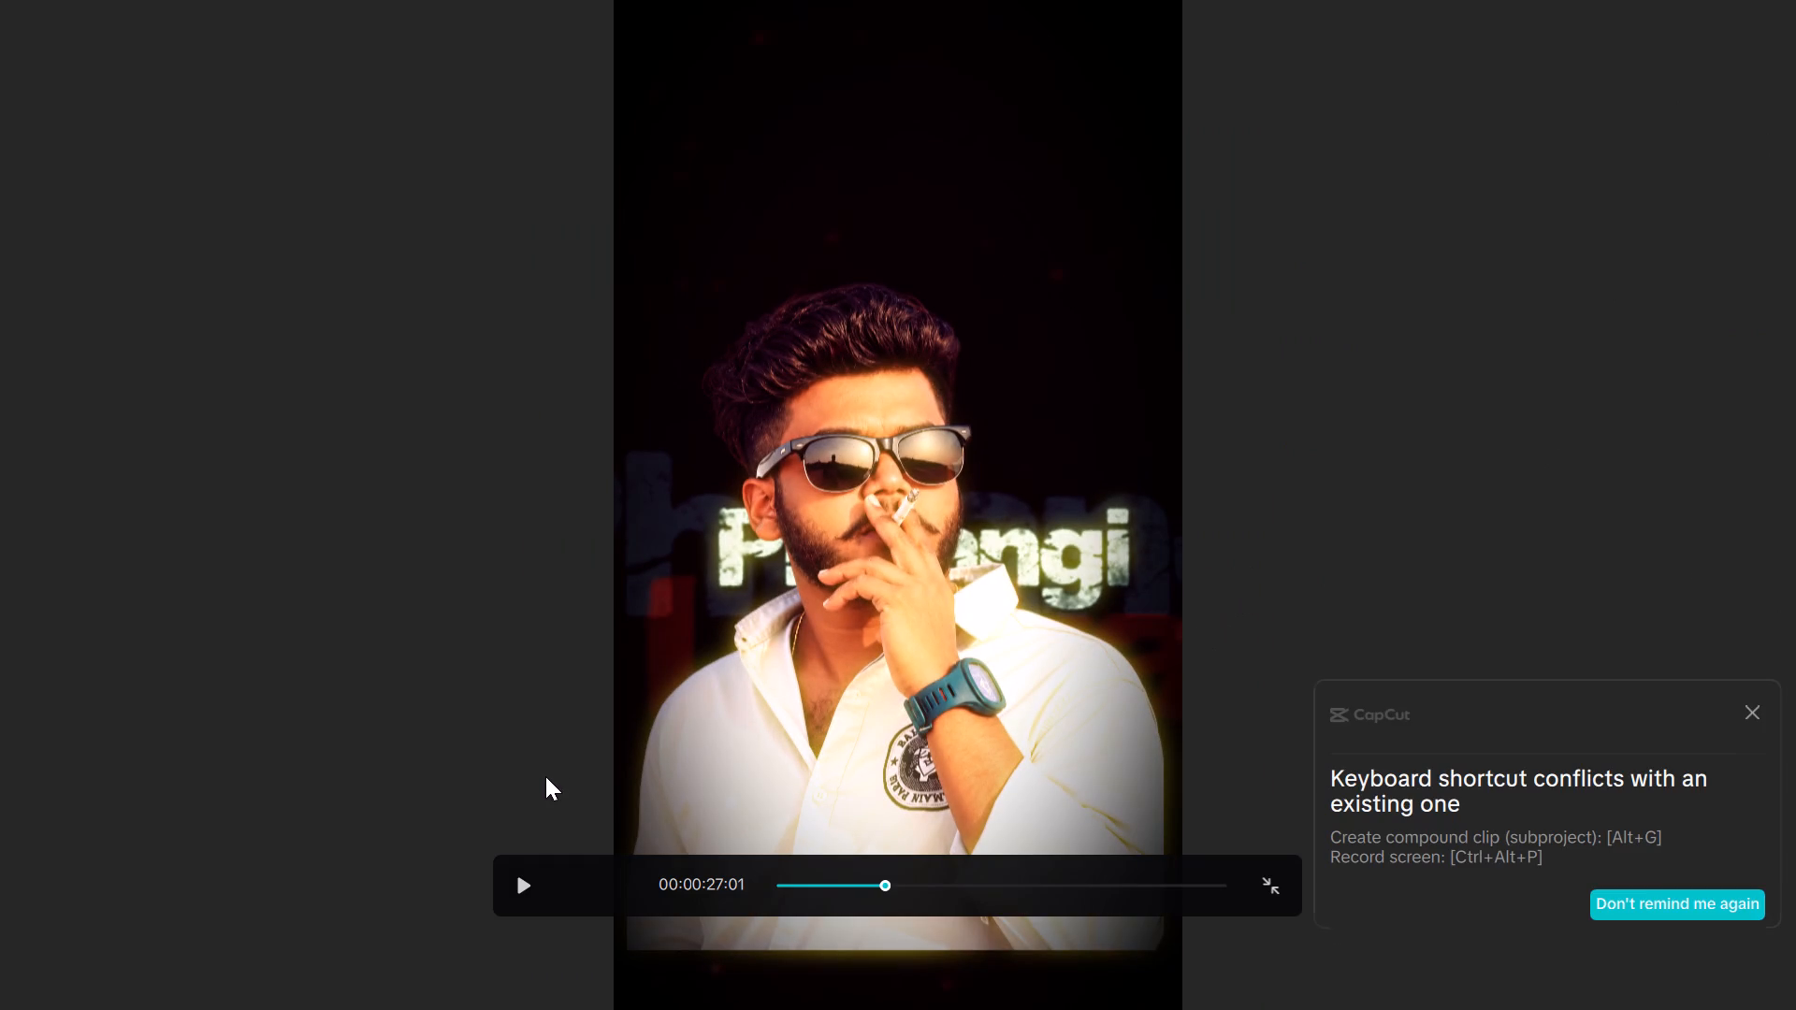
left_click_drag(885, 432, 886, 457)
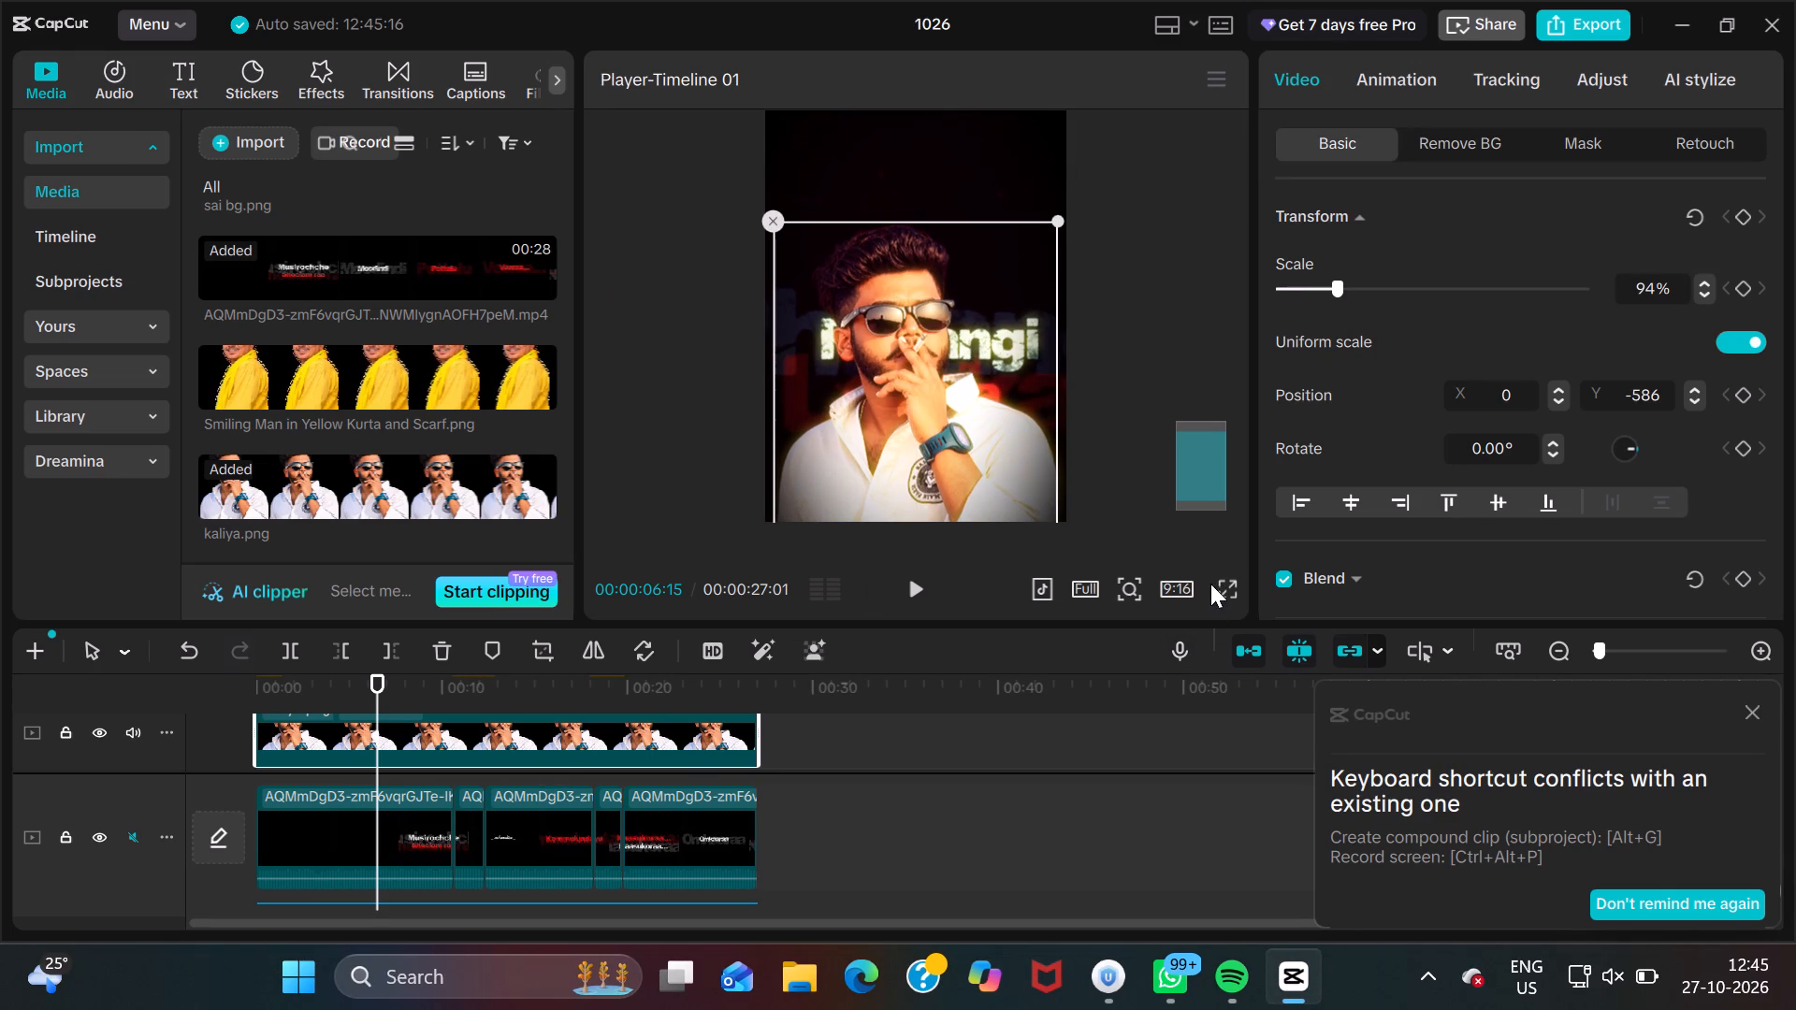
Check the framing again in full screen, enlarge the kaliya.png overlay to 100% scale and lower it to about Y -702.
left_click(1087, 589)
left_click(1237, 579)
left_click(1222, 599)
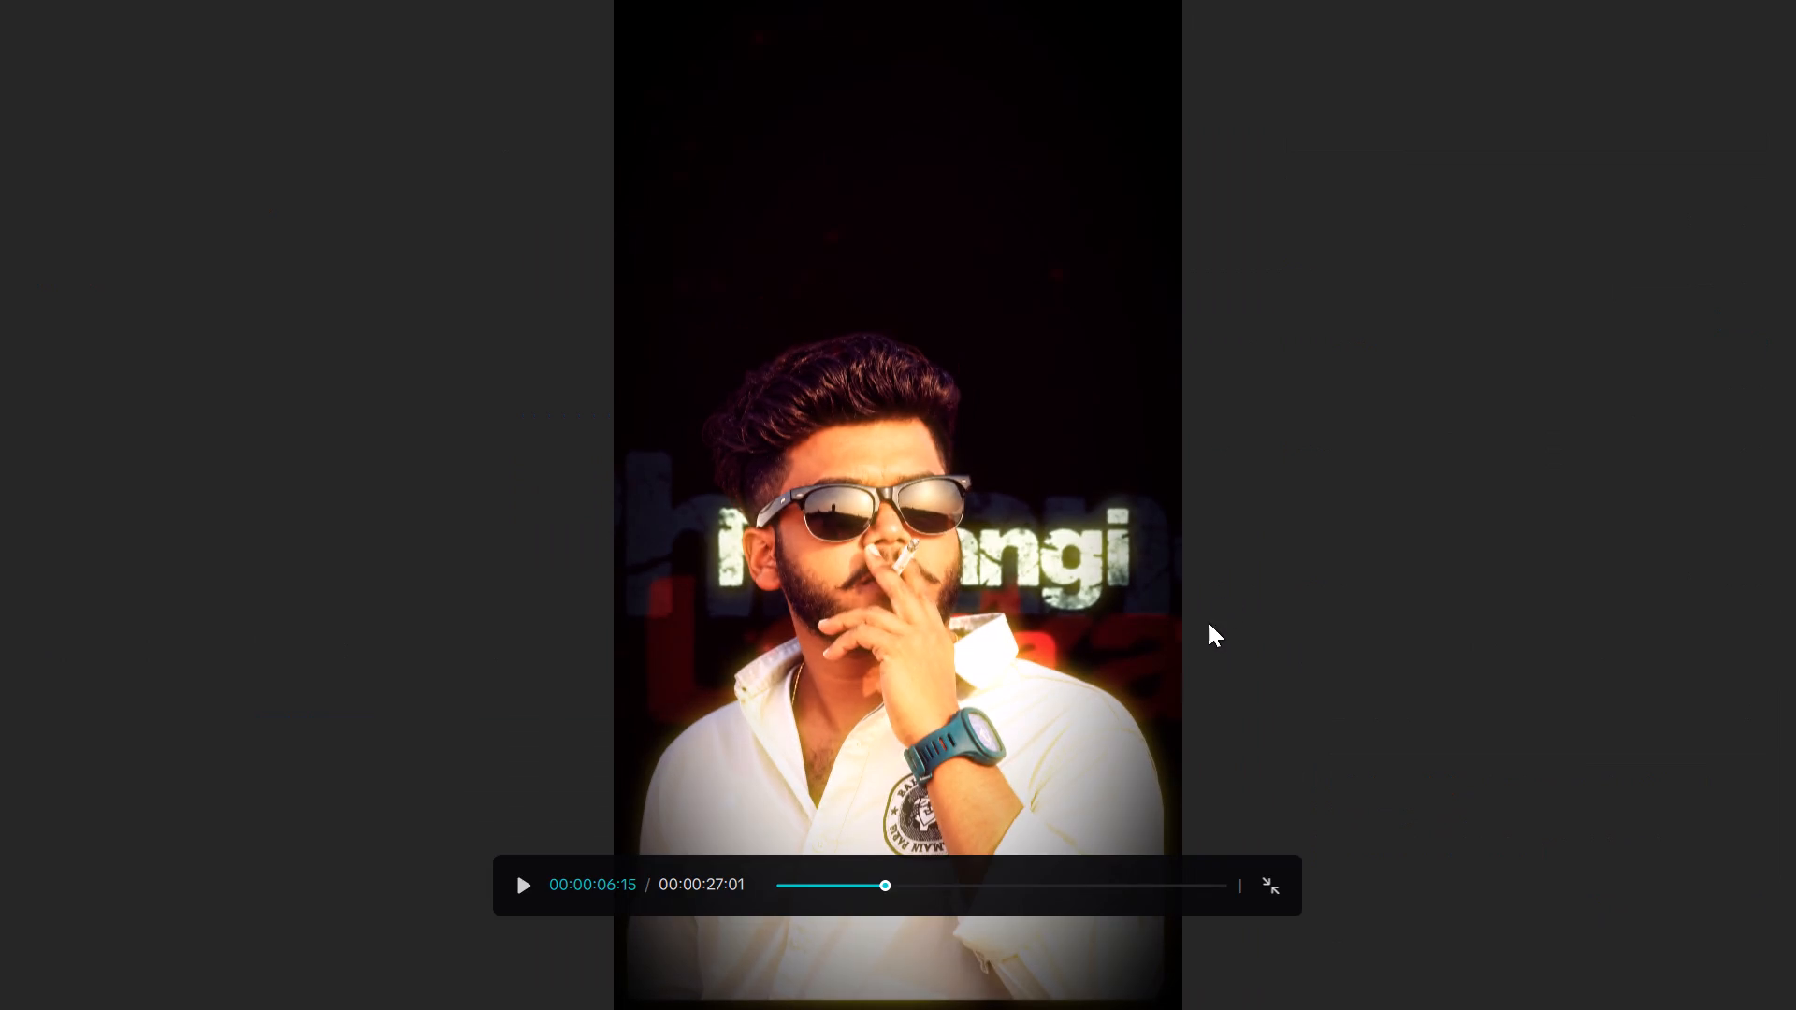
left_click(1213, 740)
key("Escape")
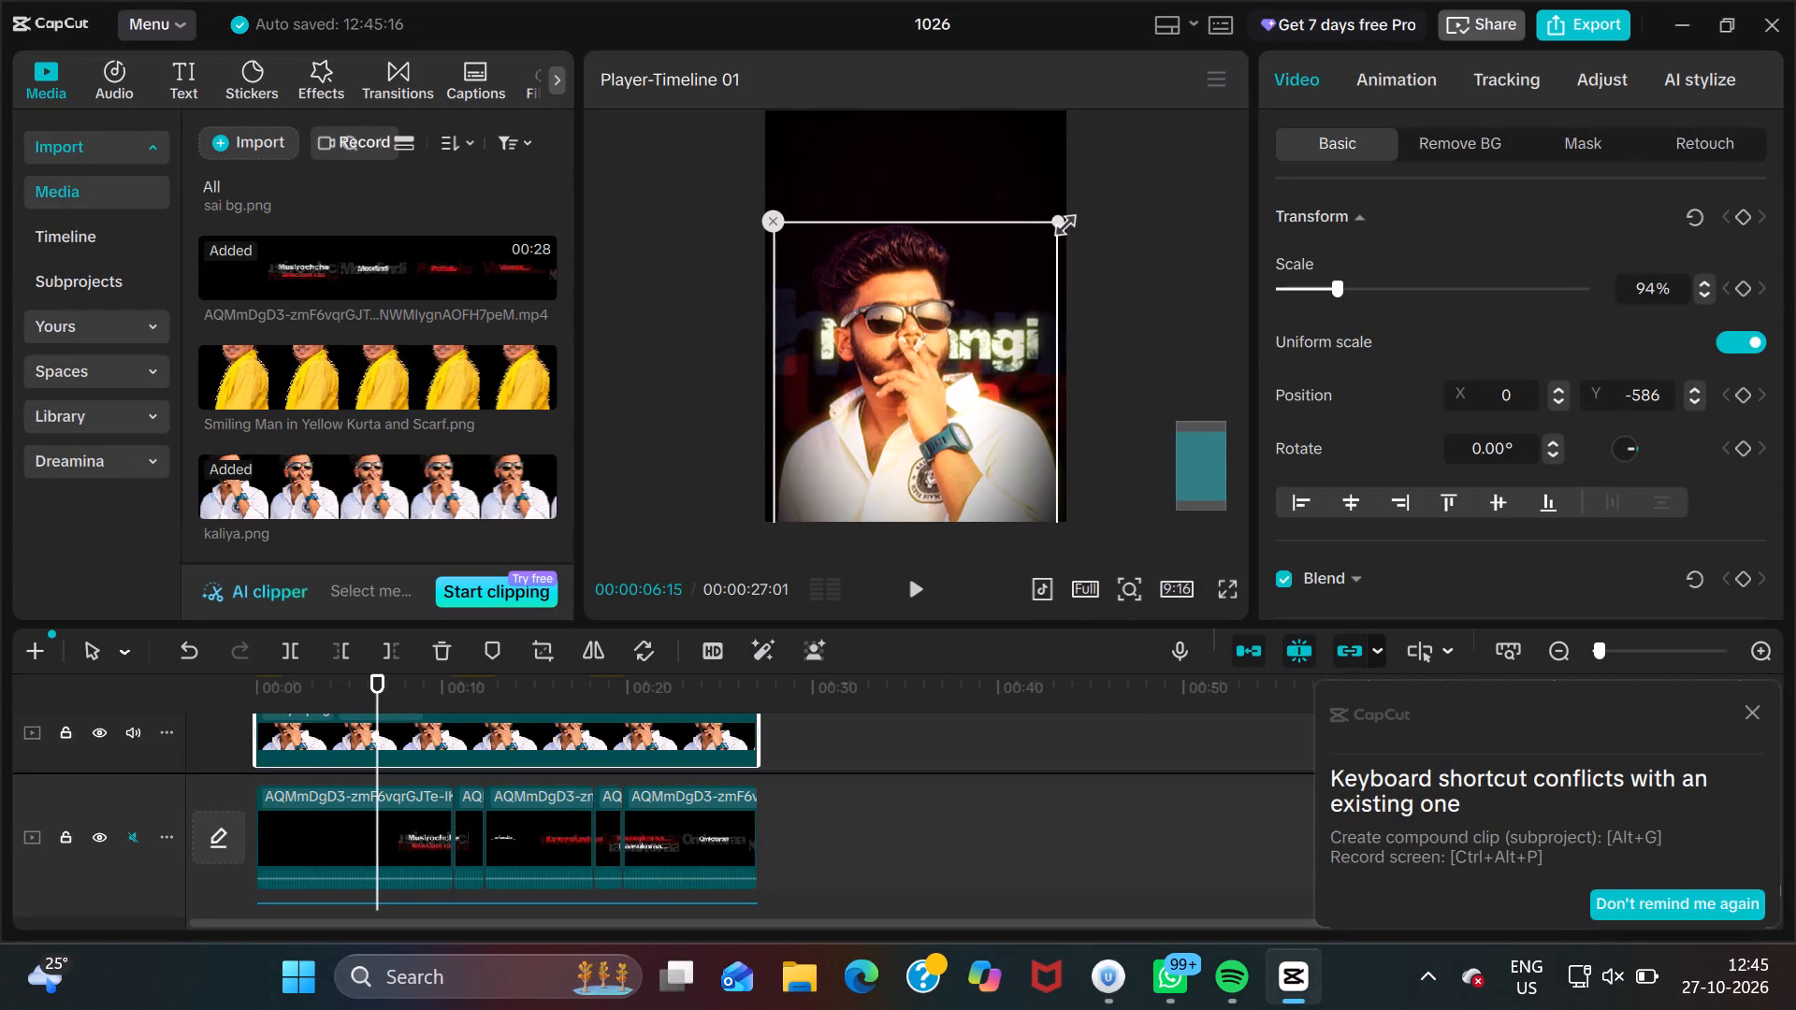
left_click(1059, 223)
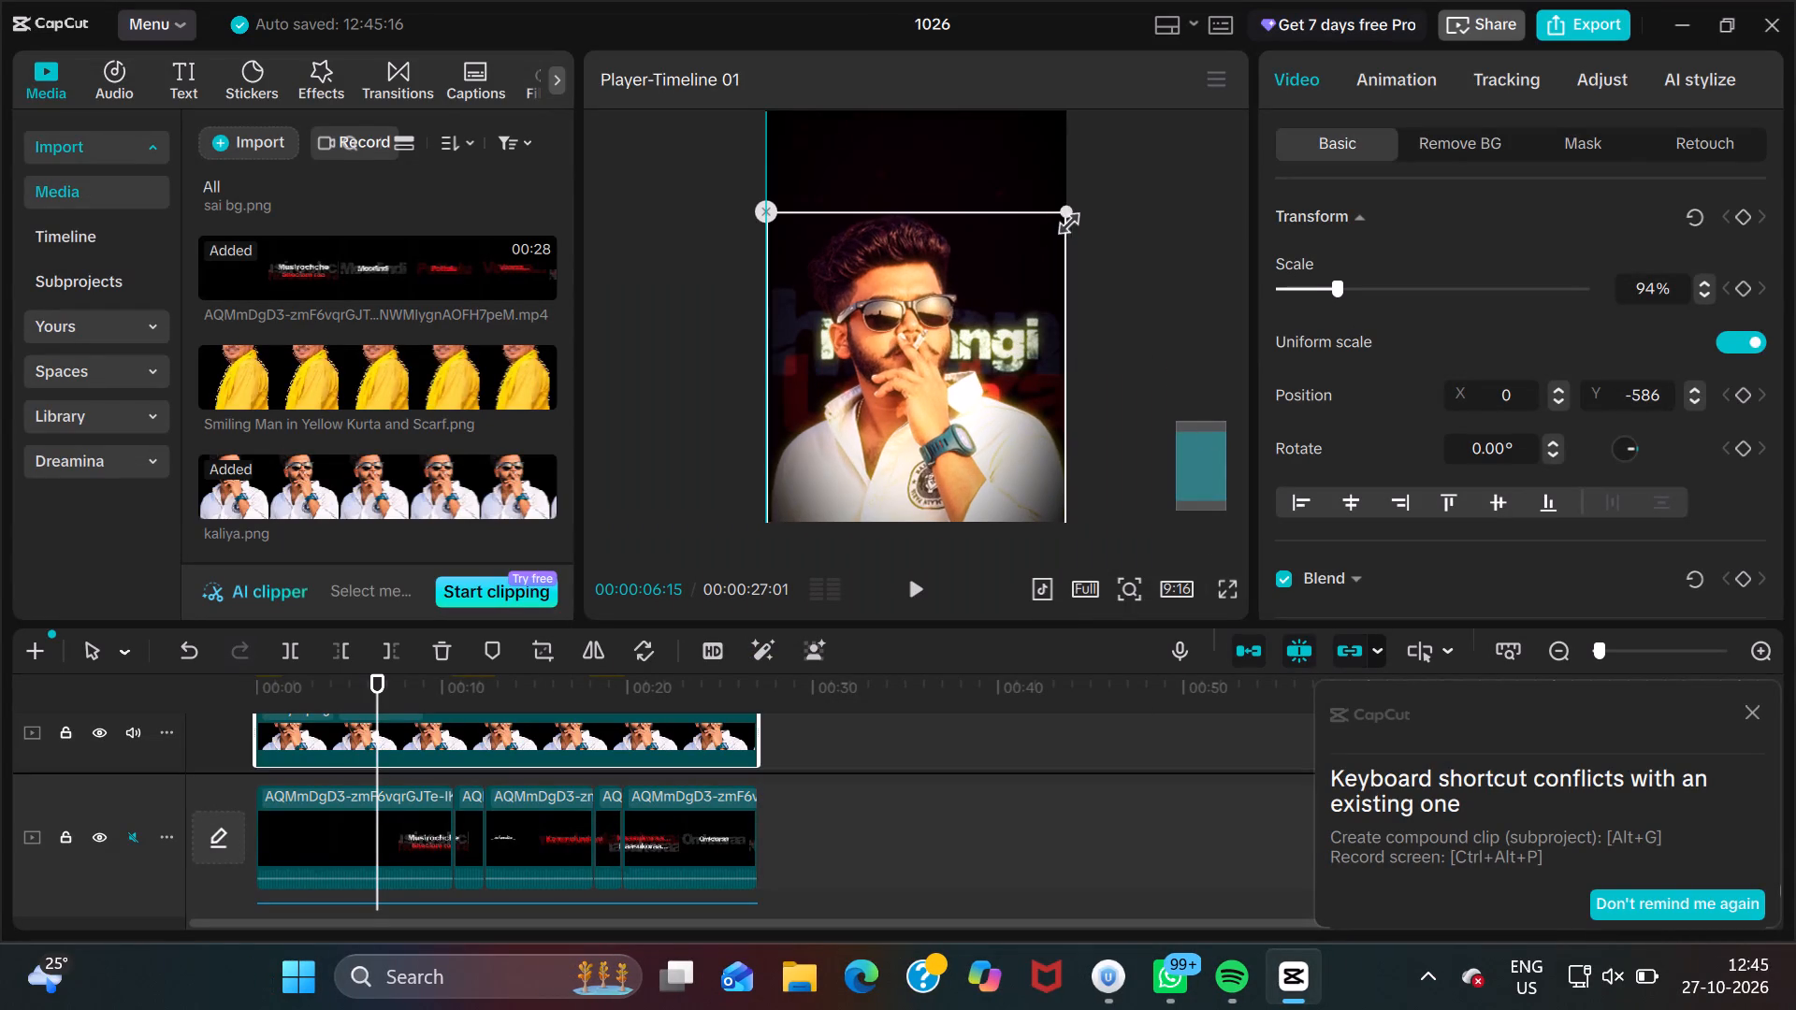
left_click_drag(934, 342, 931, 357)
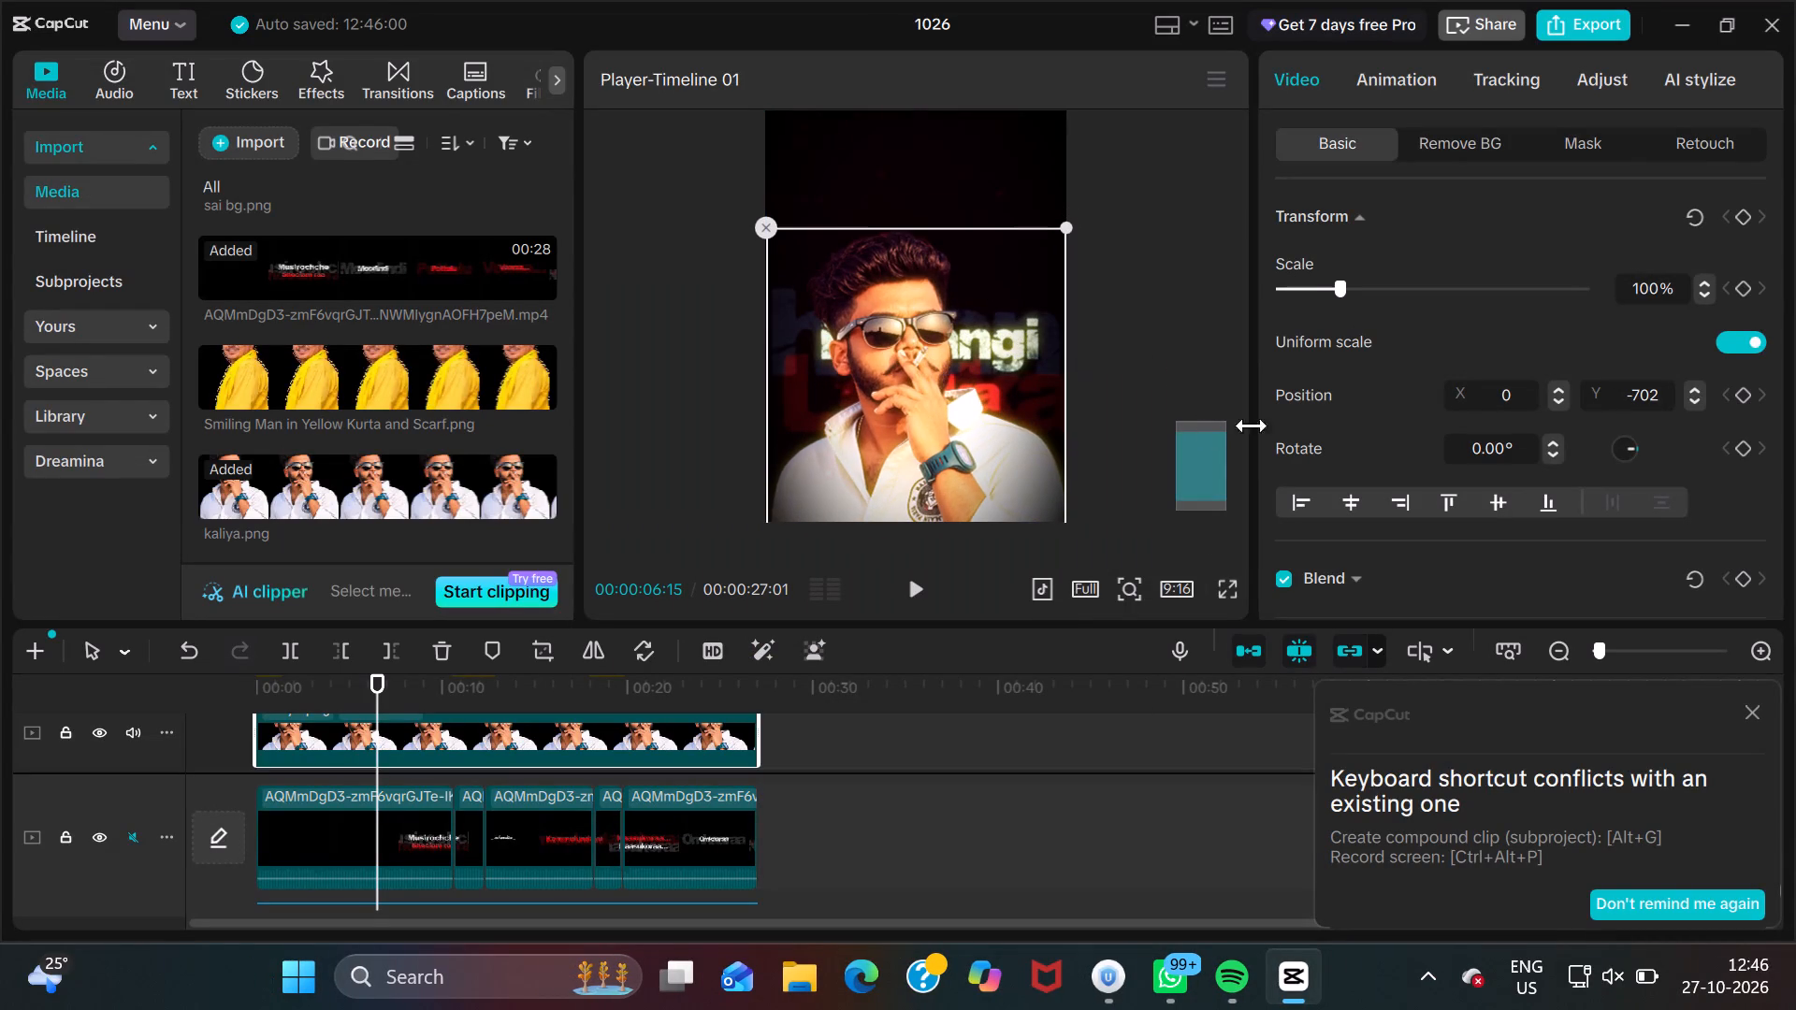
Play the video with the enlarged photo from the beginning to the end in full screen.
left_click(1227, 593)
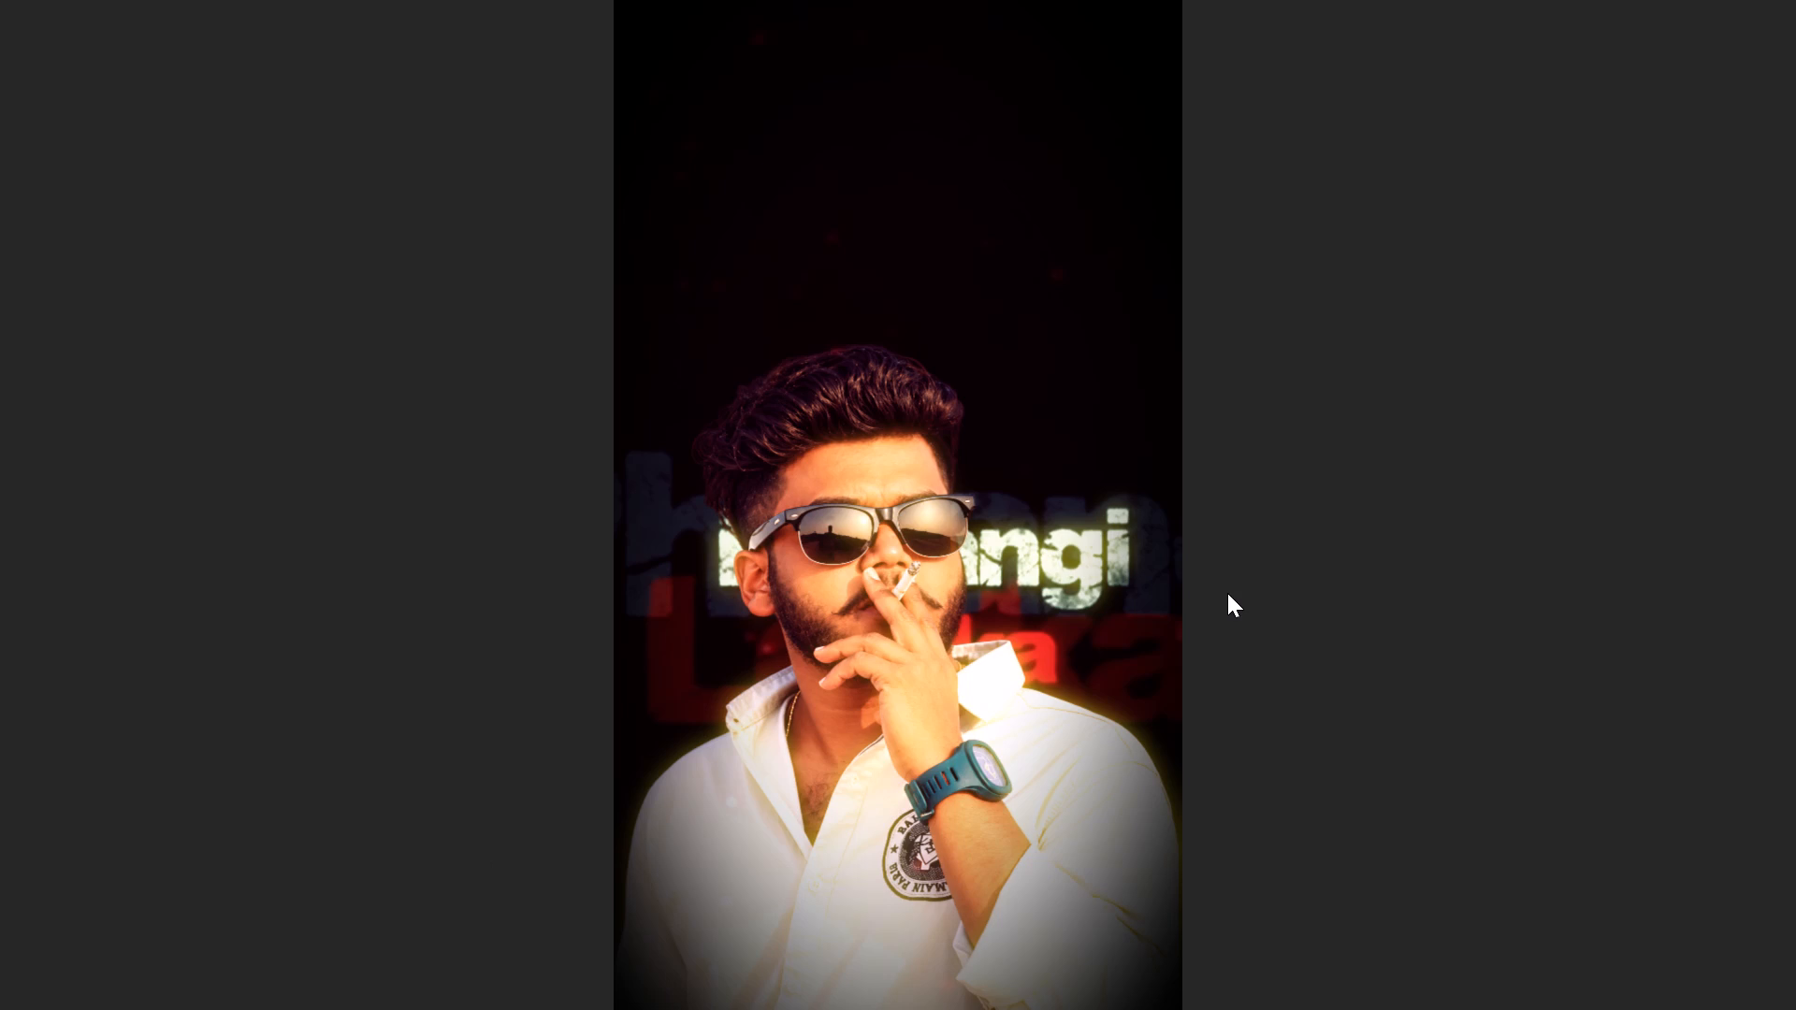
left_click(766, 765)
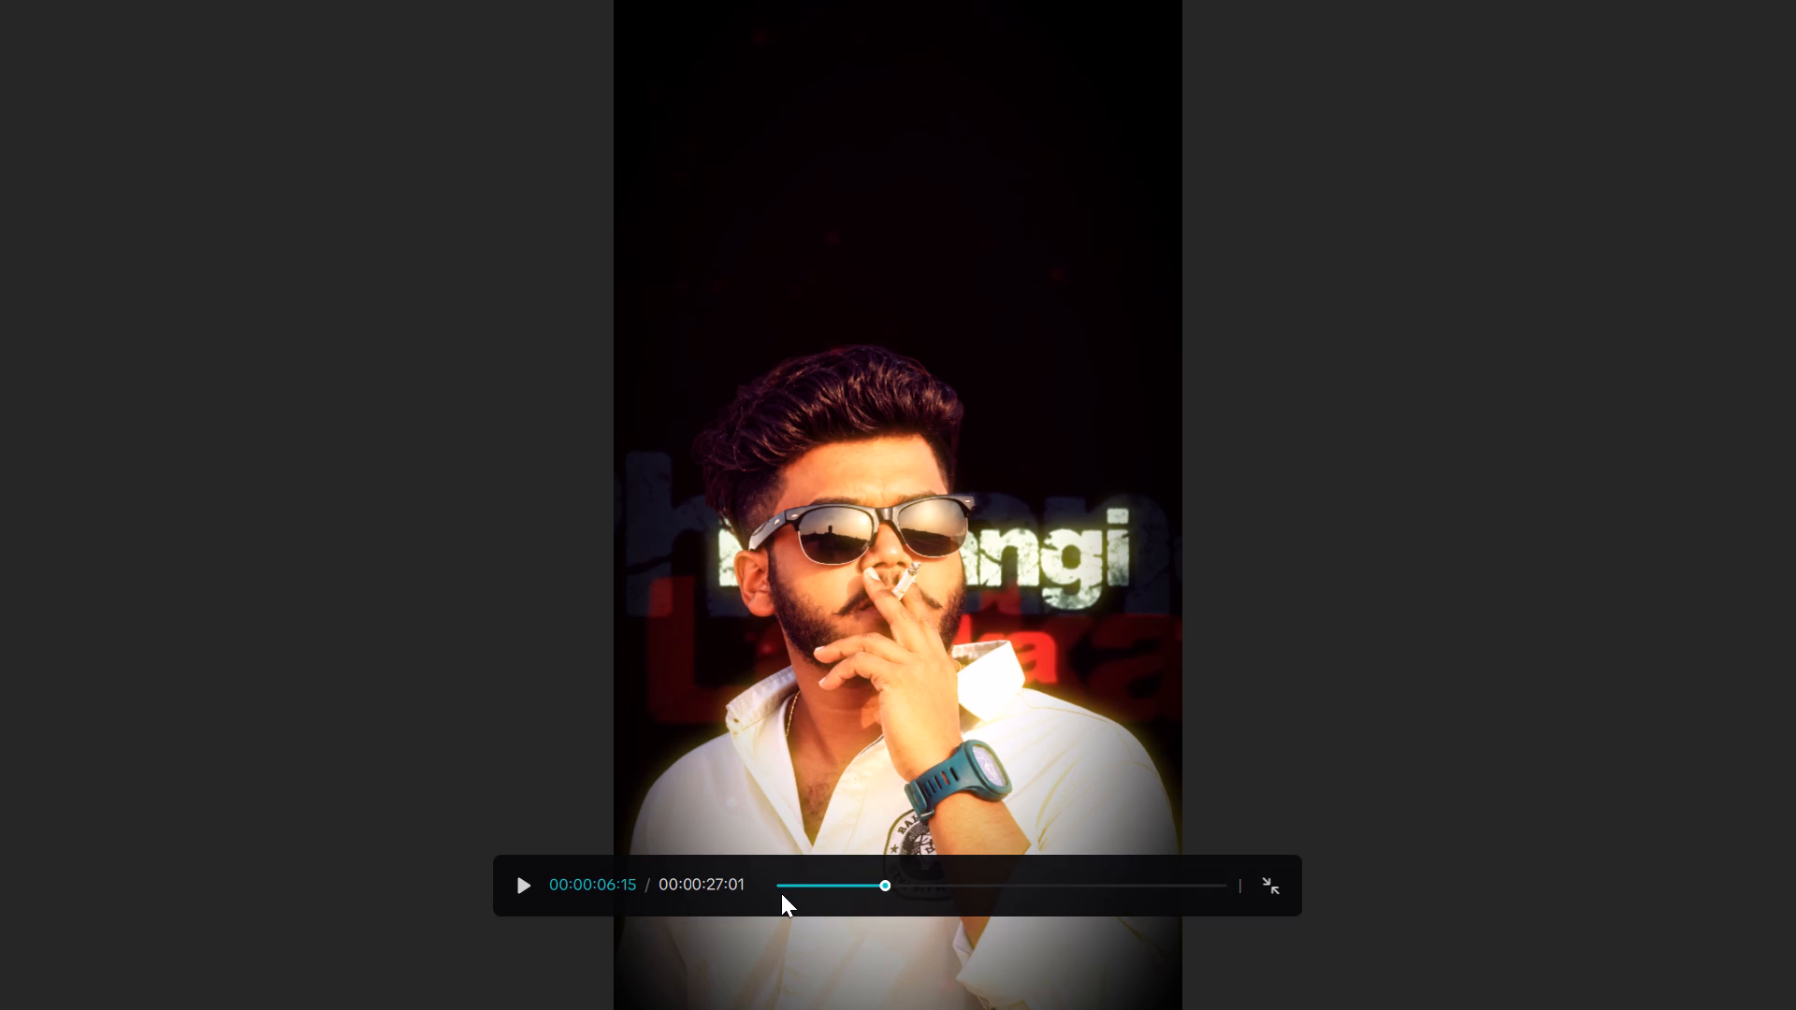
left_click(778, 883)
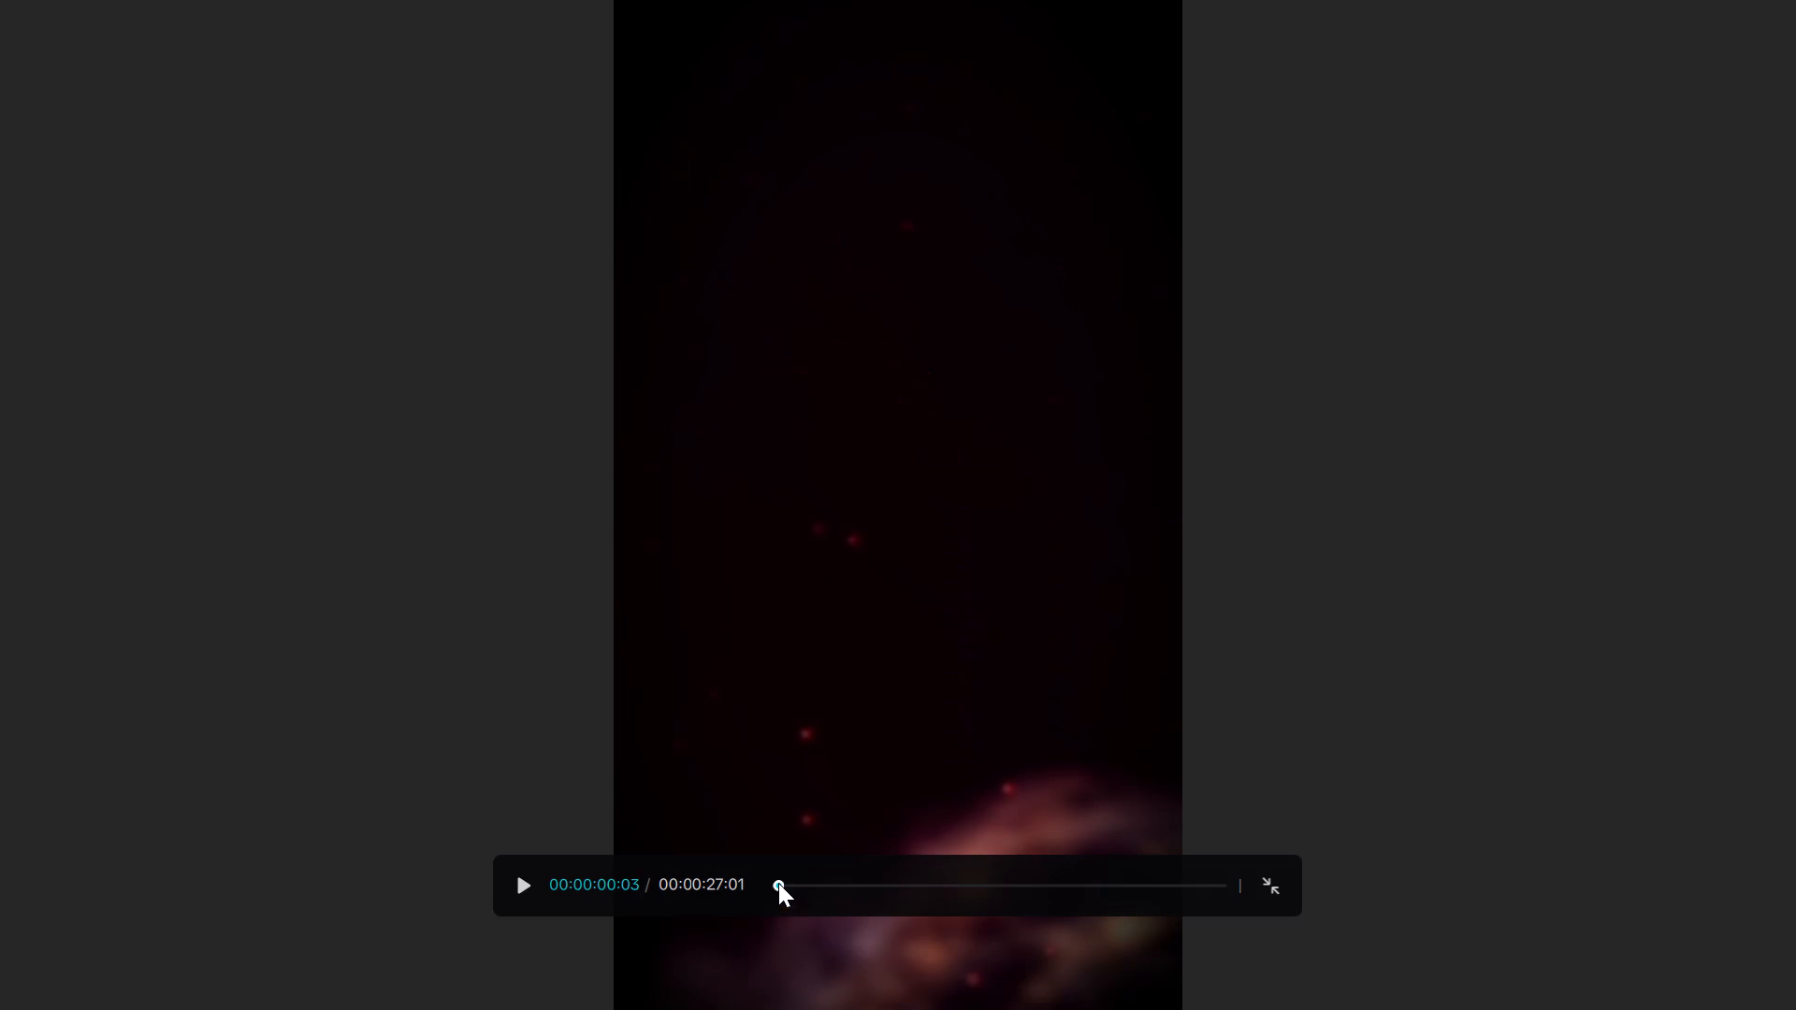
left_click(522, 882)
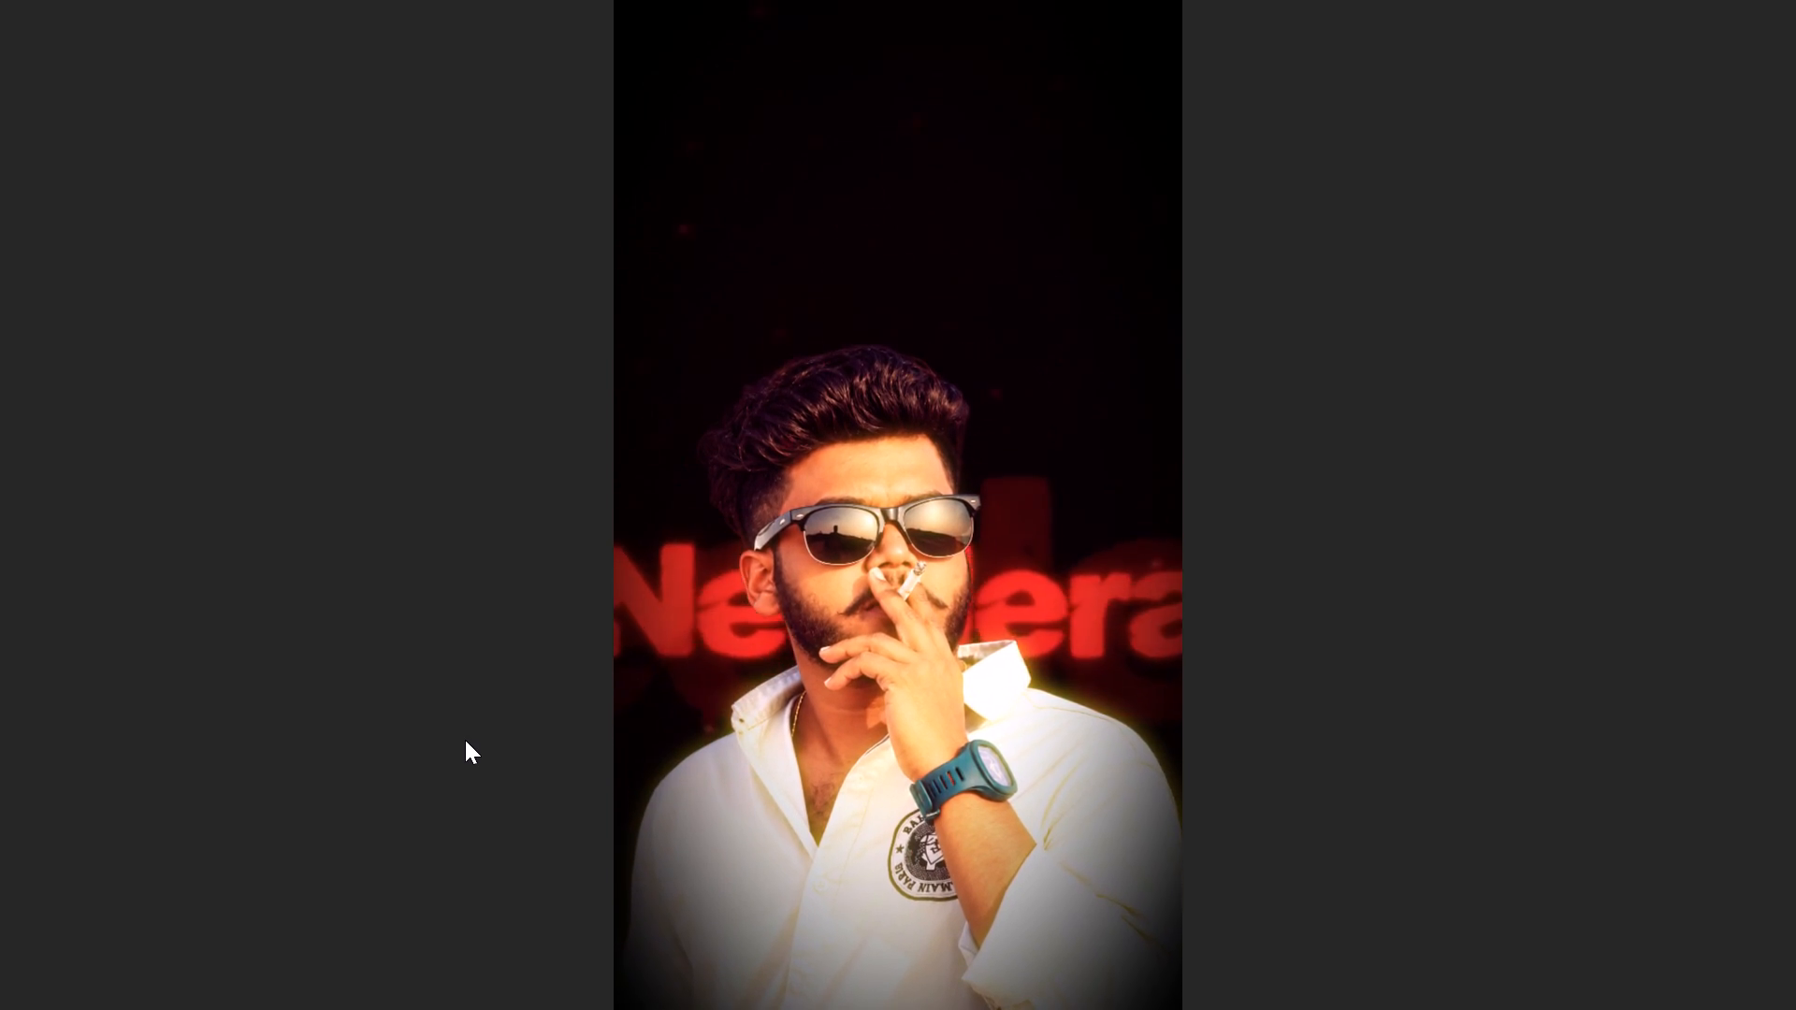
key("Escape")
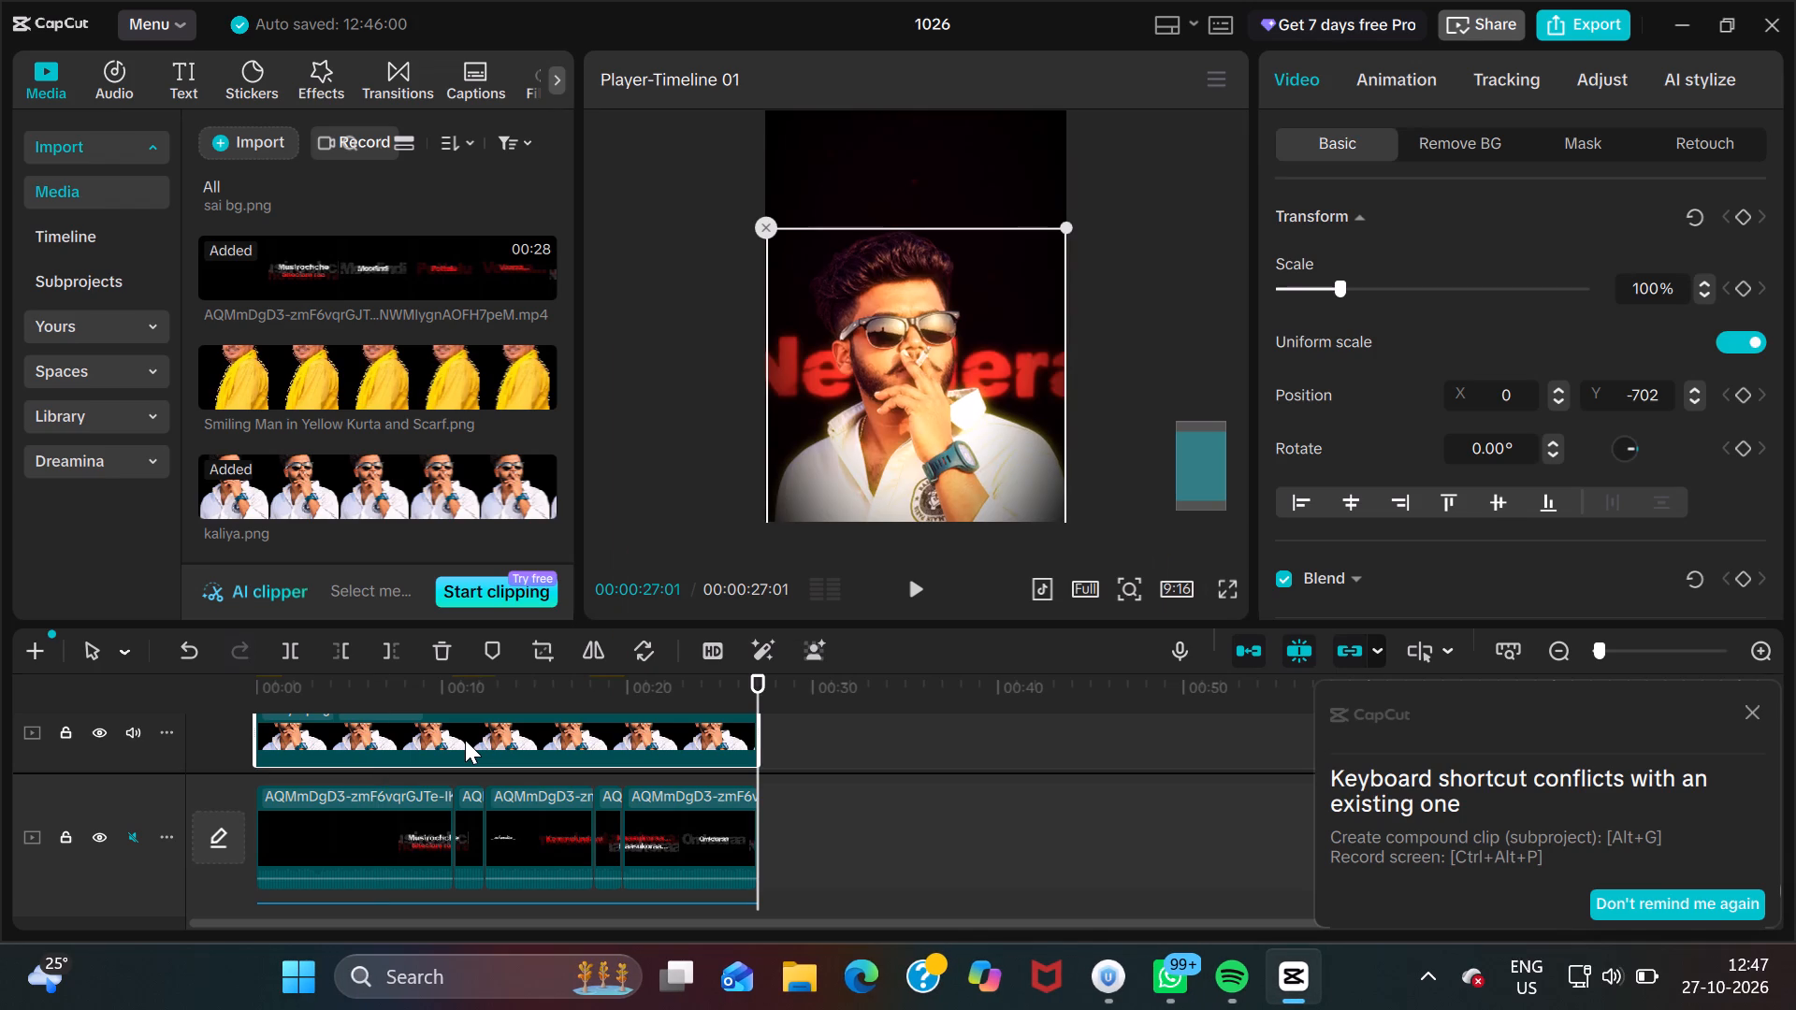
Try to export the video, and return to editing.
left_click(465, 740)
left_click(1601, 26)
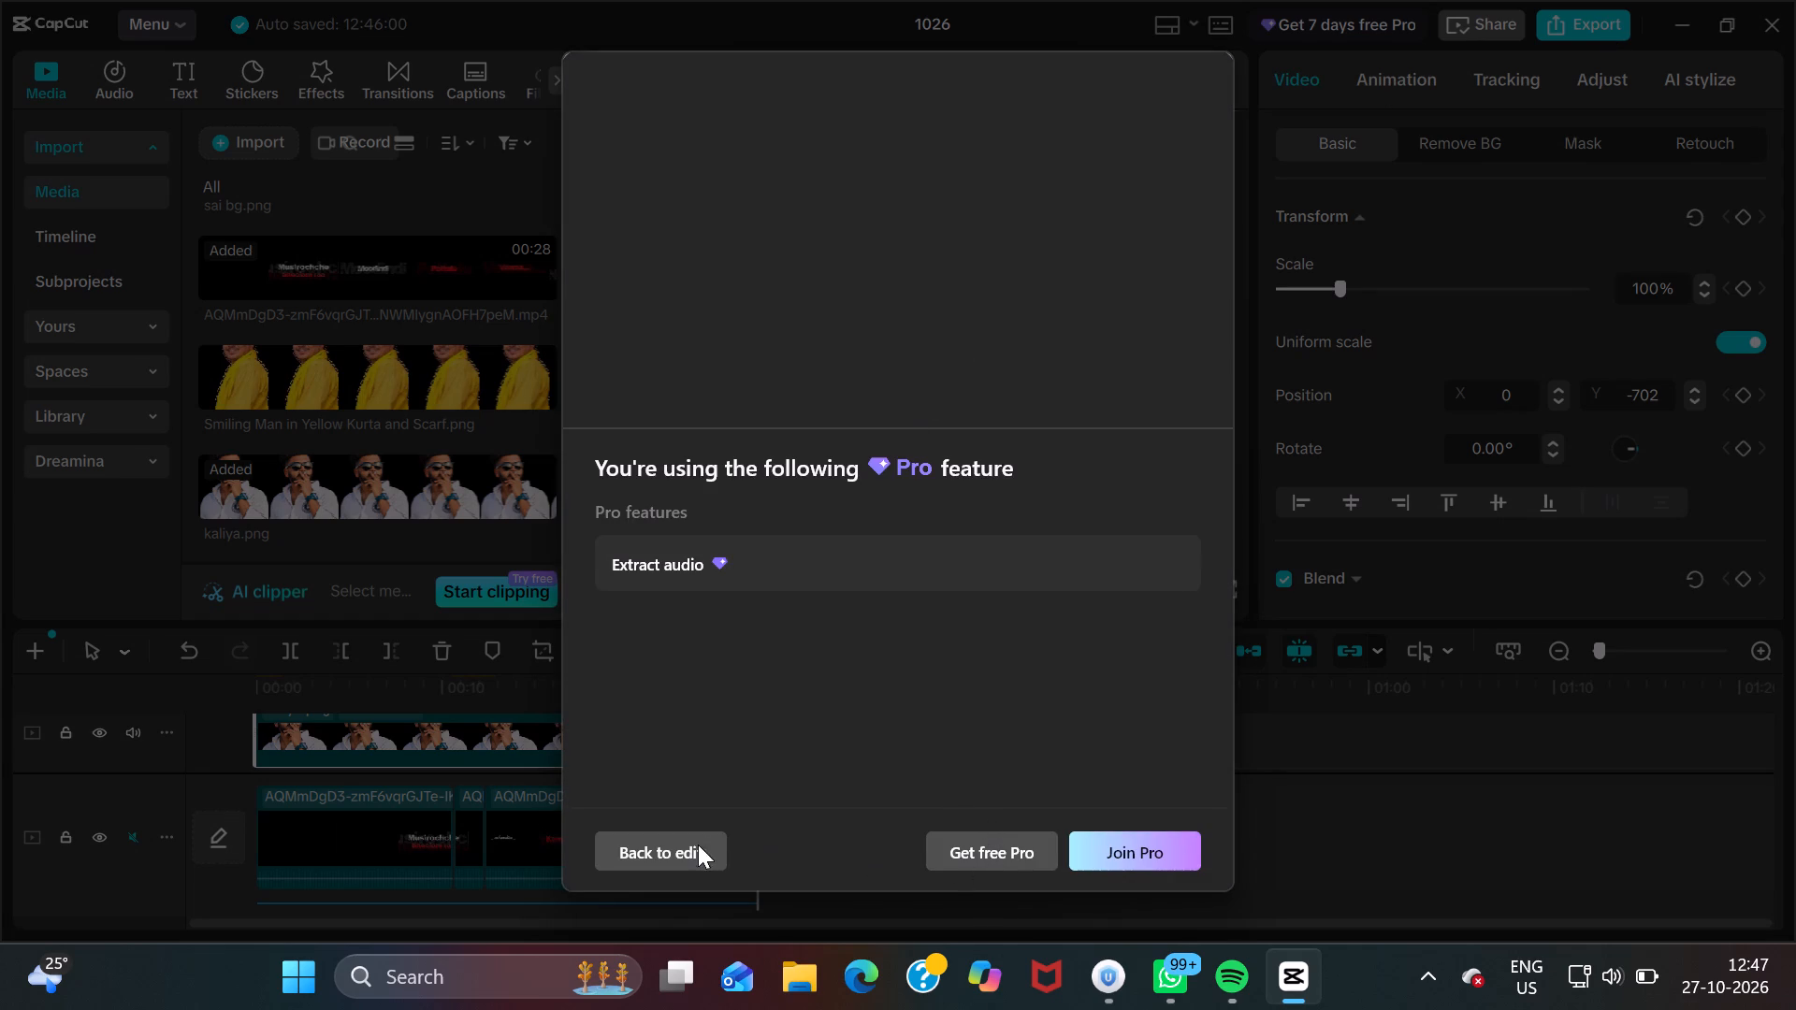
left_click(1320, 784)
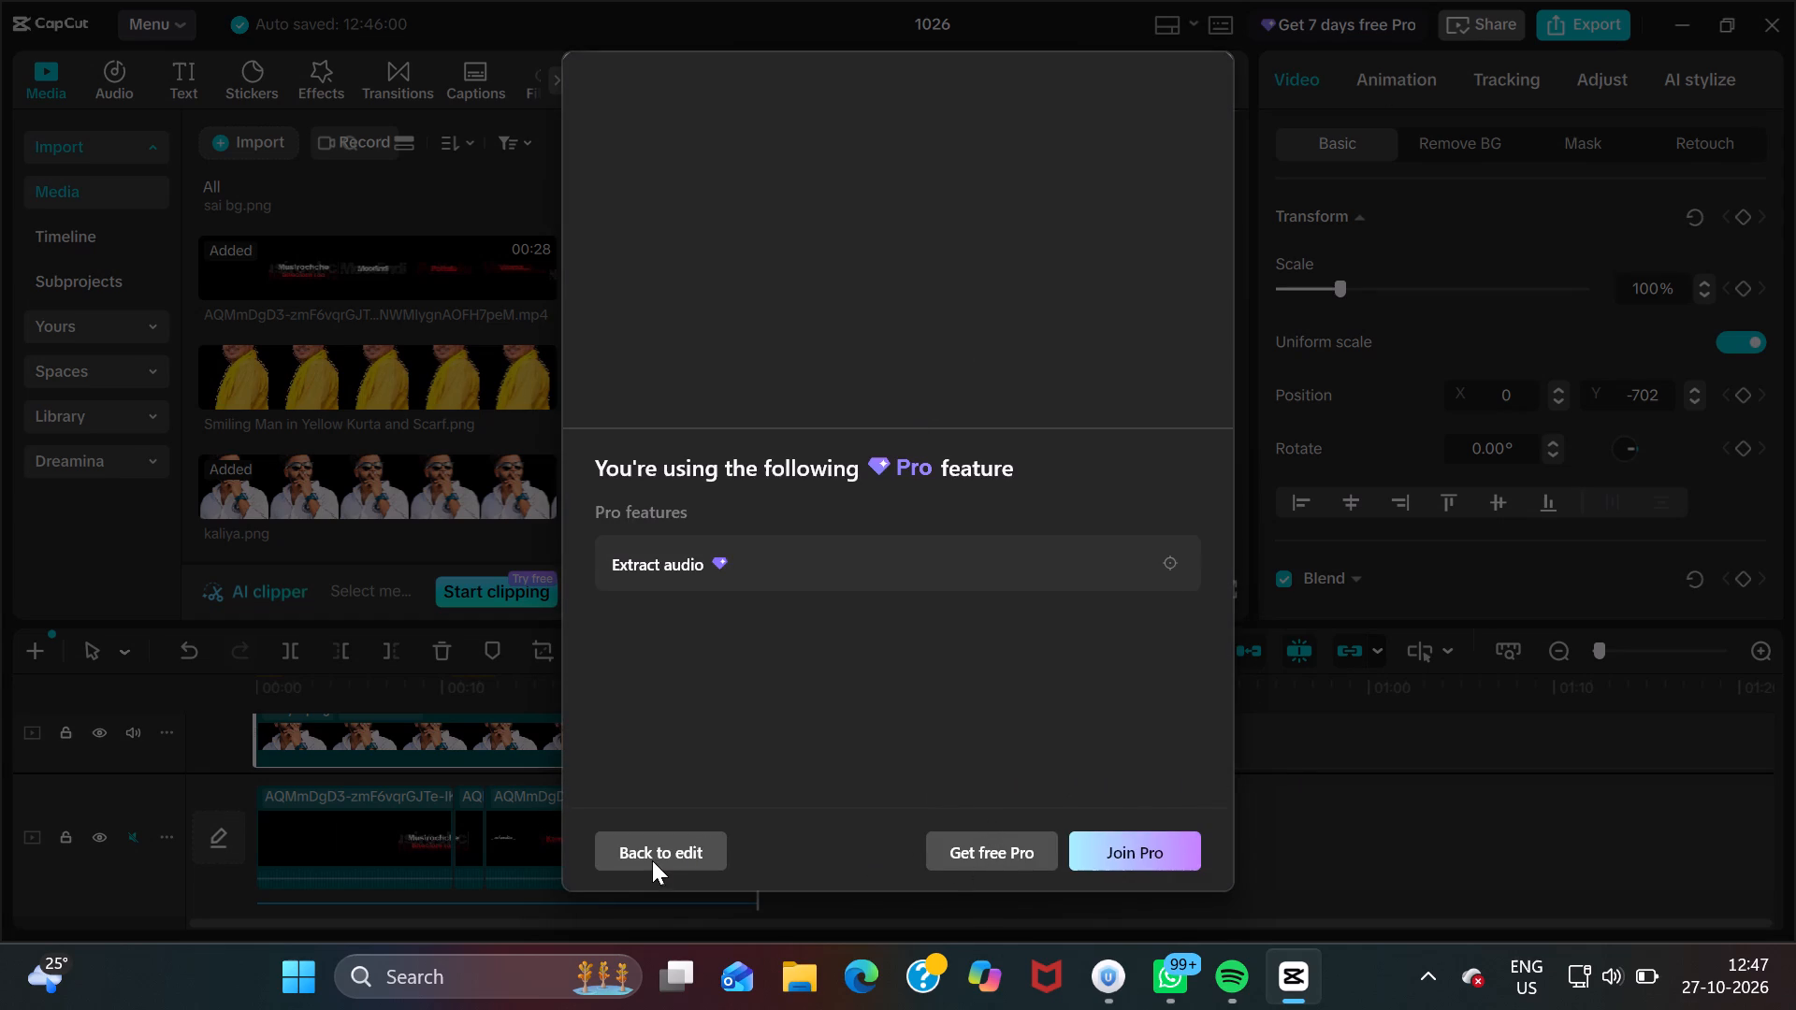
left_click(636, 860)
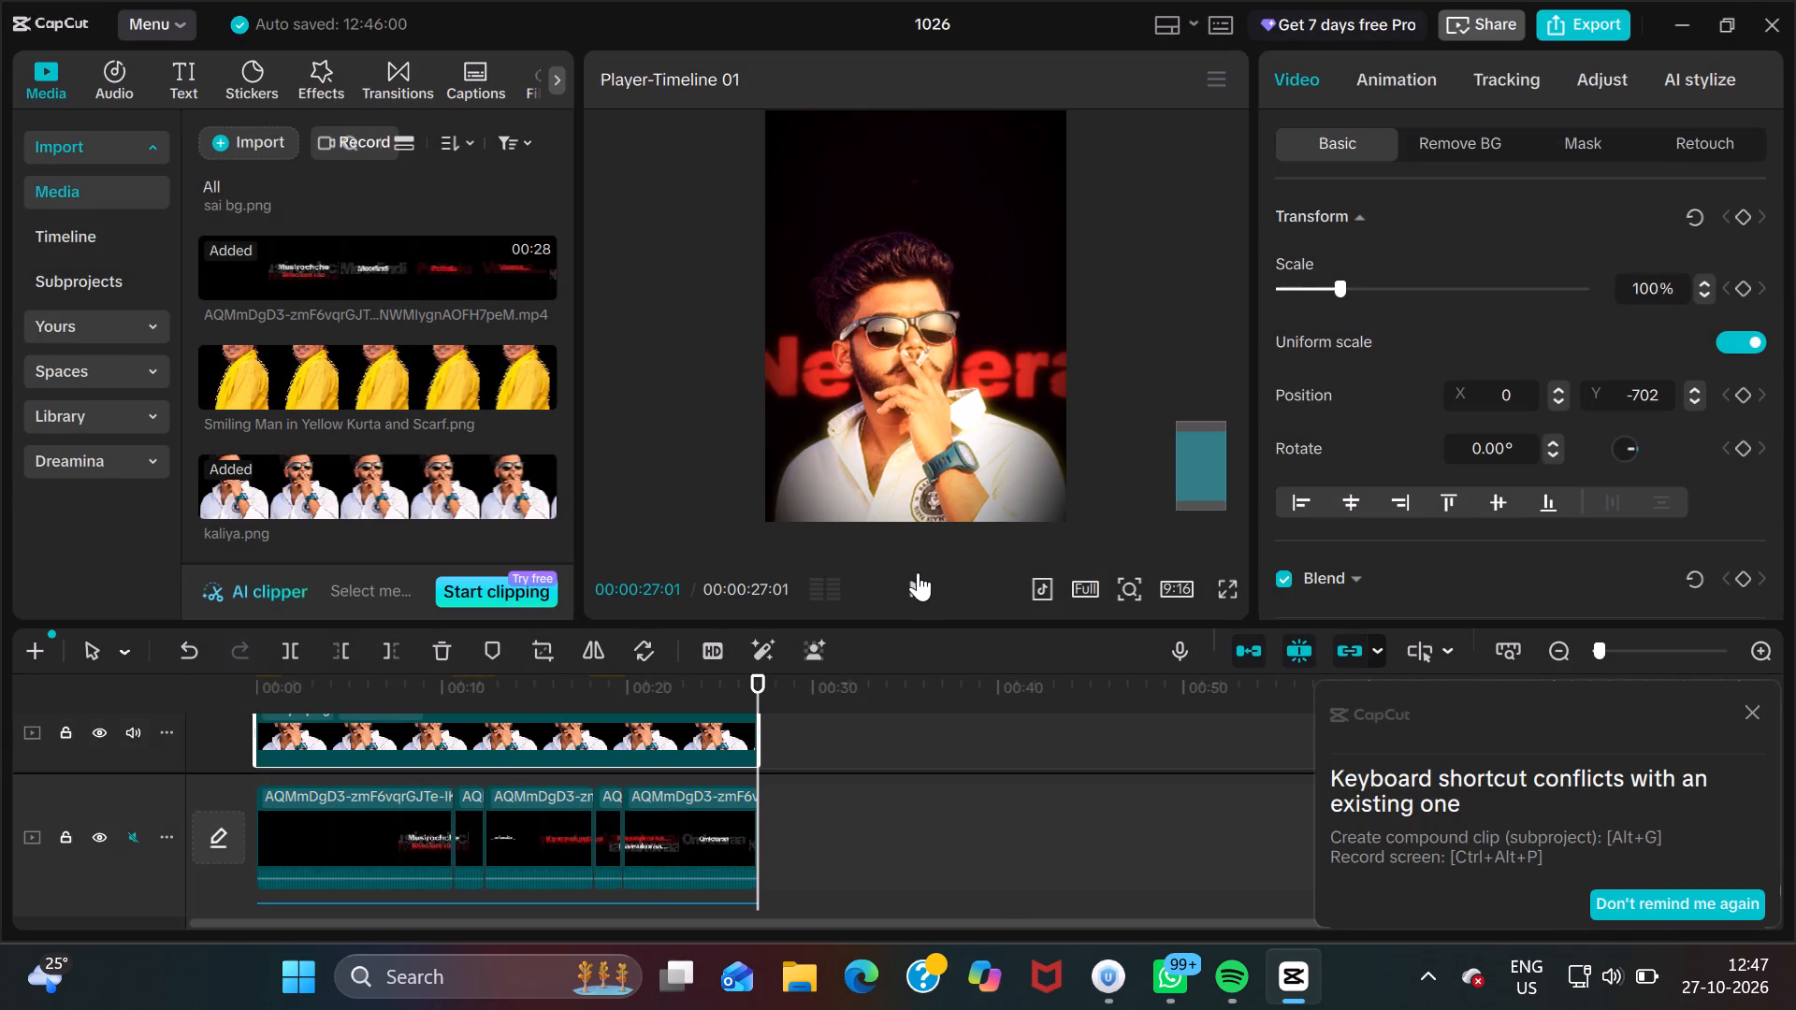
Play the video from the beginning in the player.
left_click(918, 579)
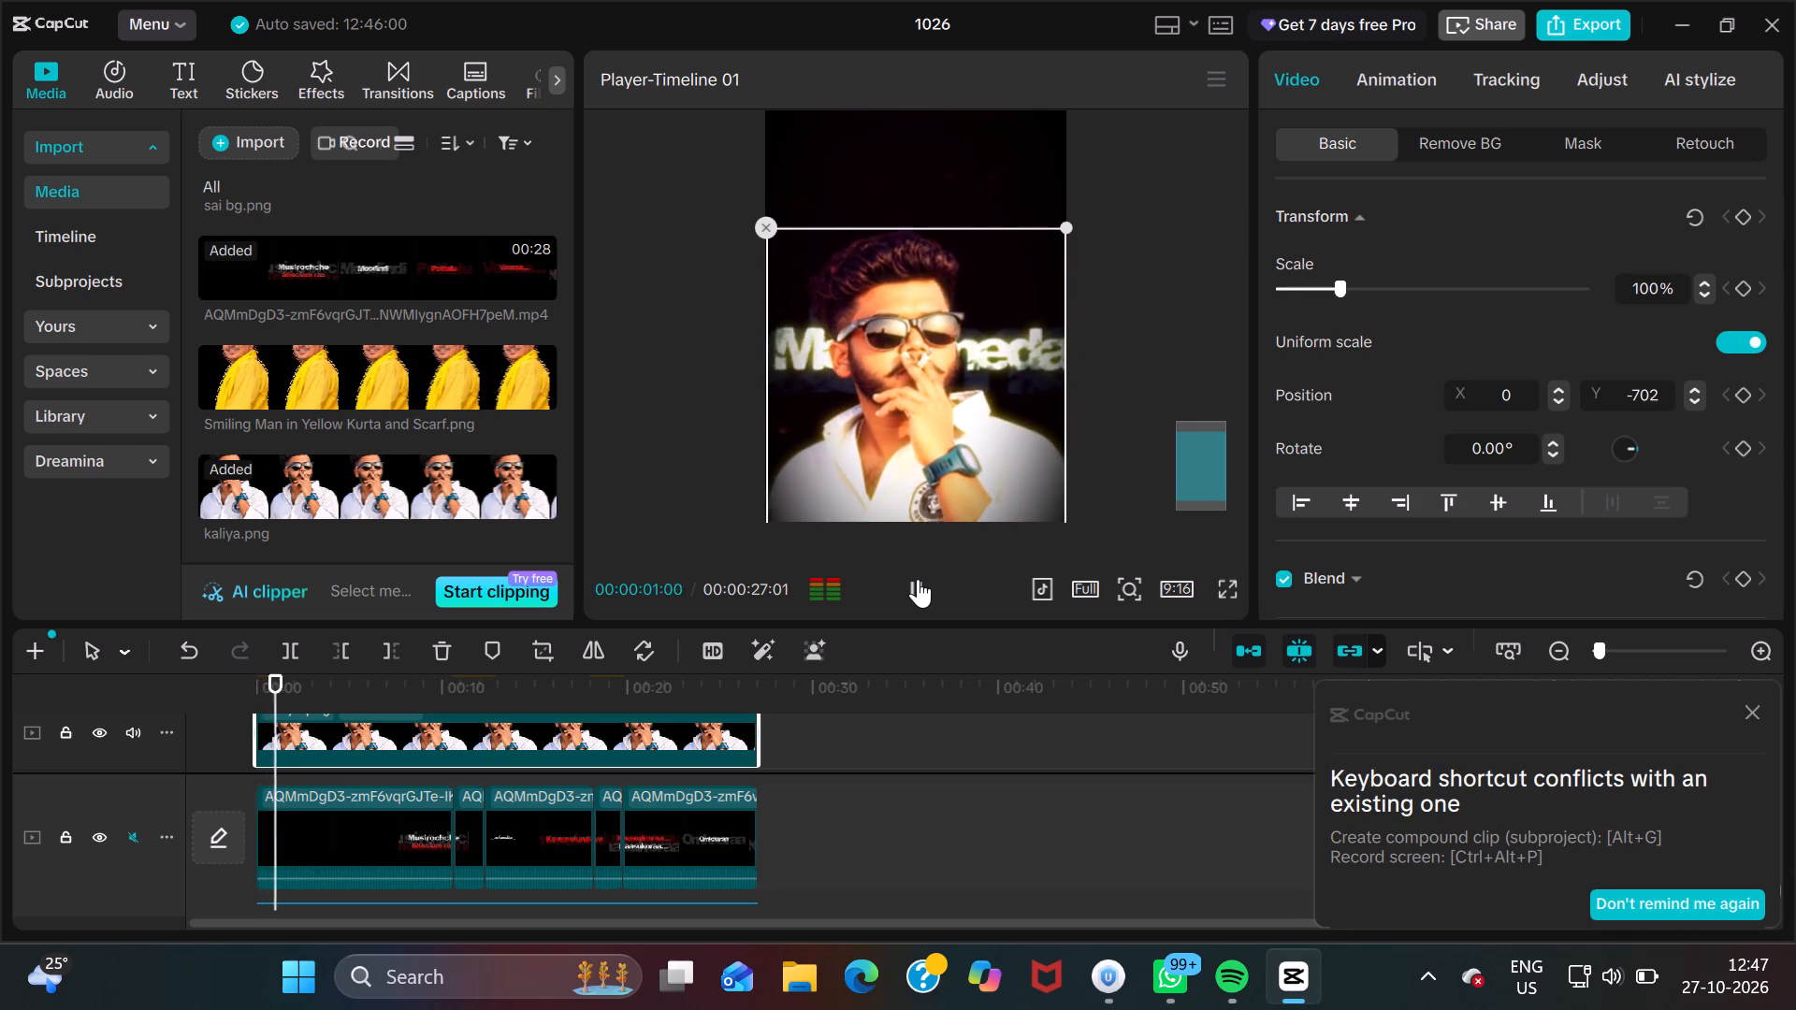
left_click(1089, 469)
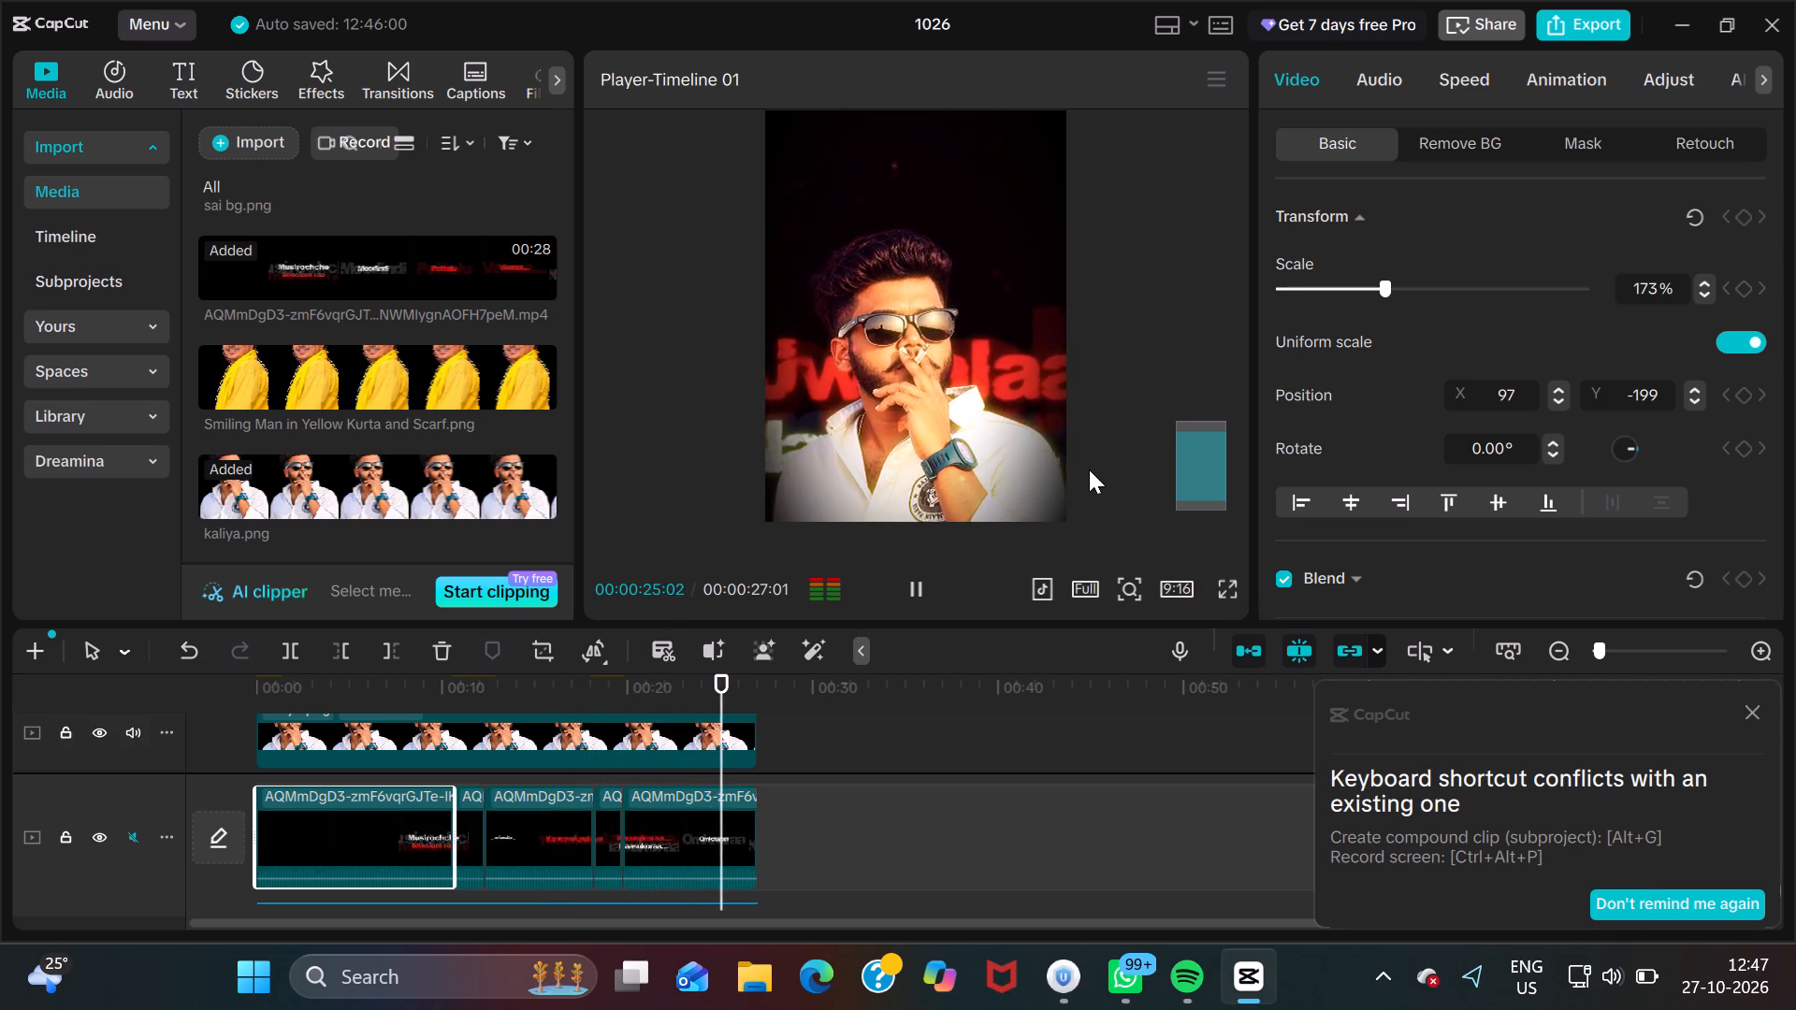
Switch to Urban VPN, search the server list for "russ" and connect to Russia.
left_click(1057, 995)
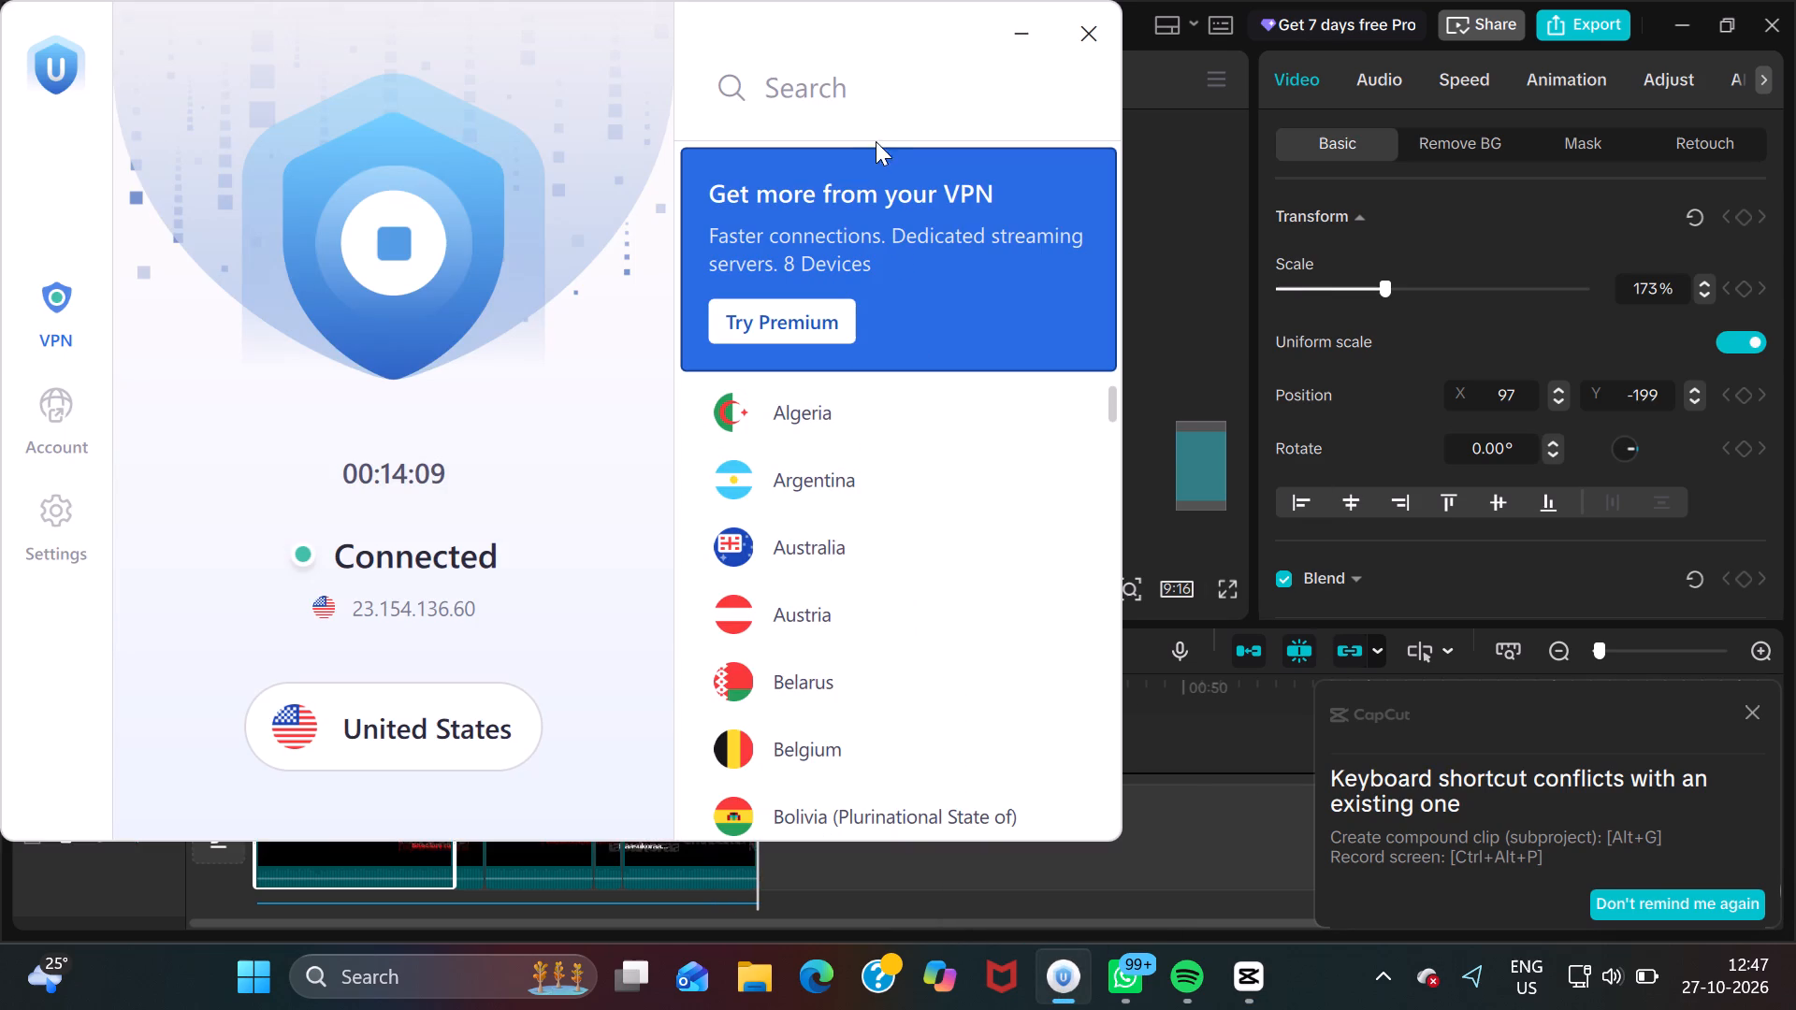
left_click(881, 92)
type("russ")
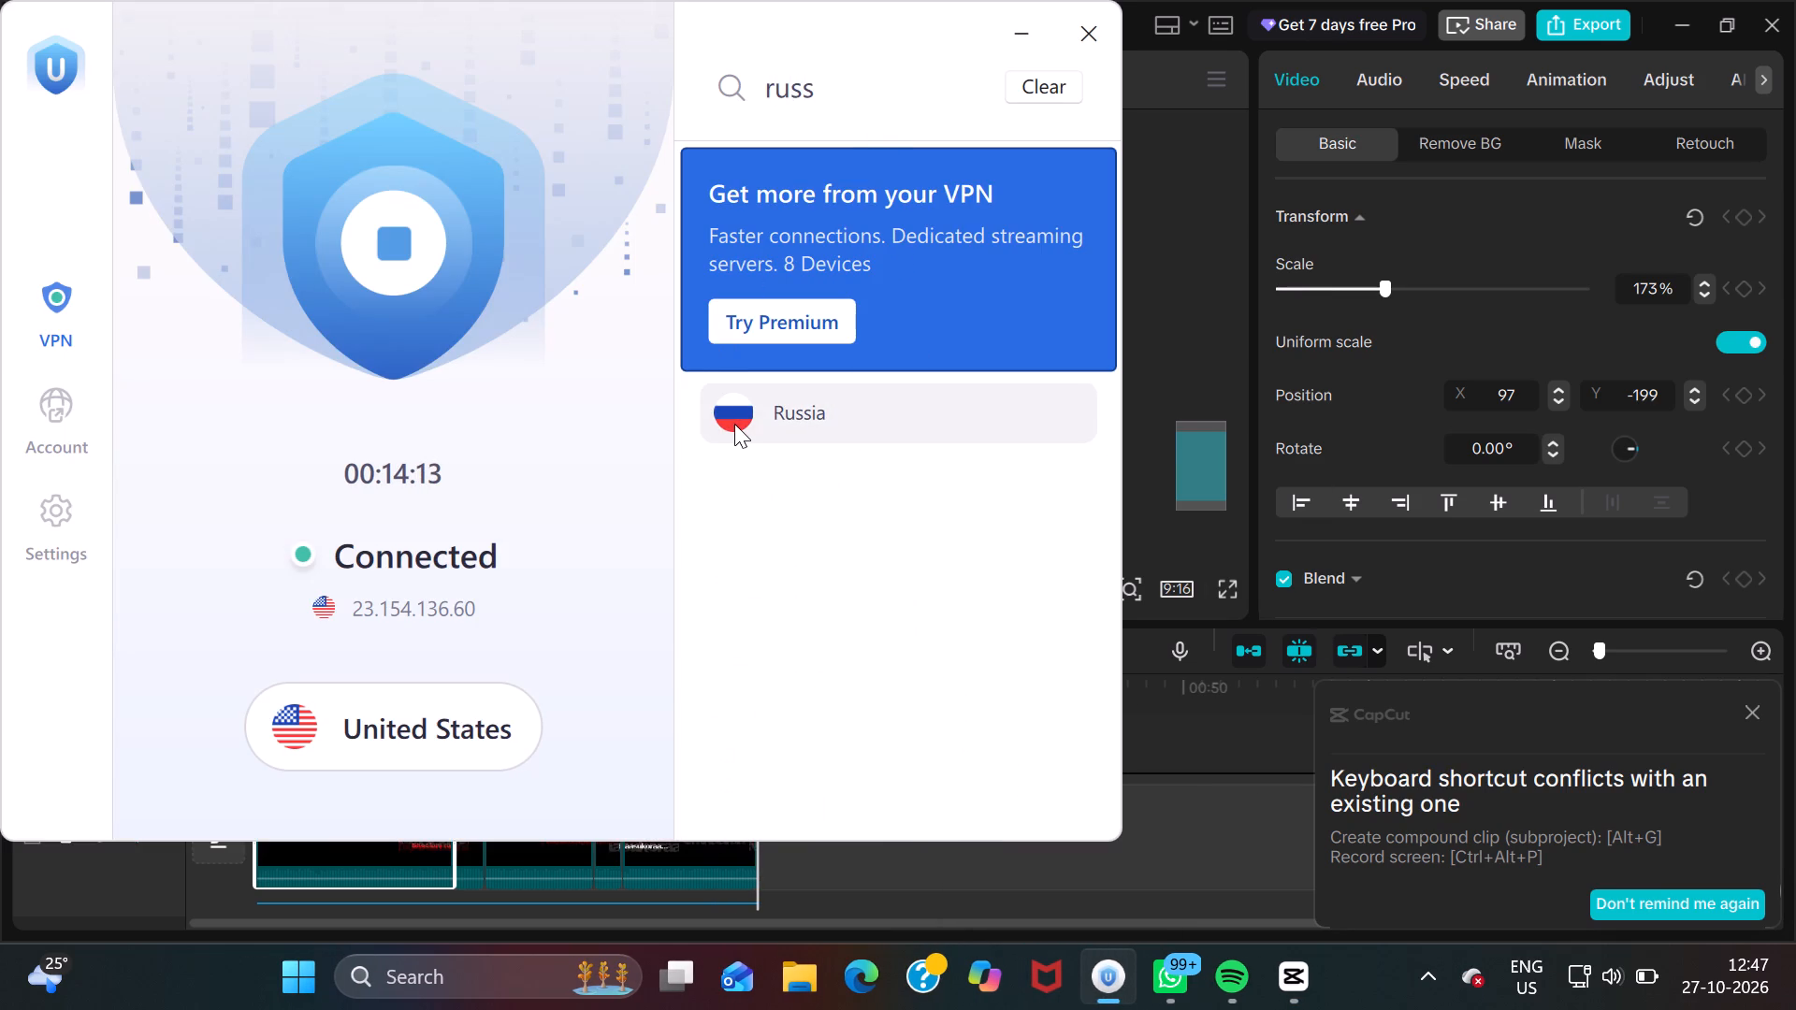
left_click(734, 424)
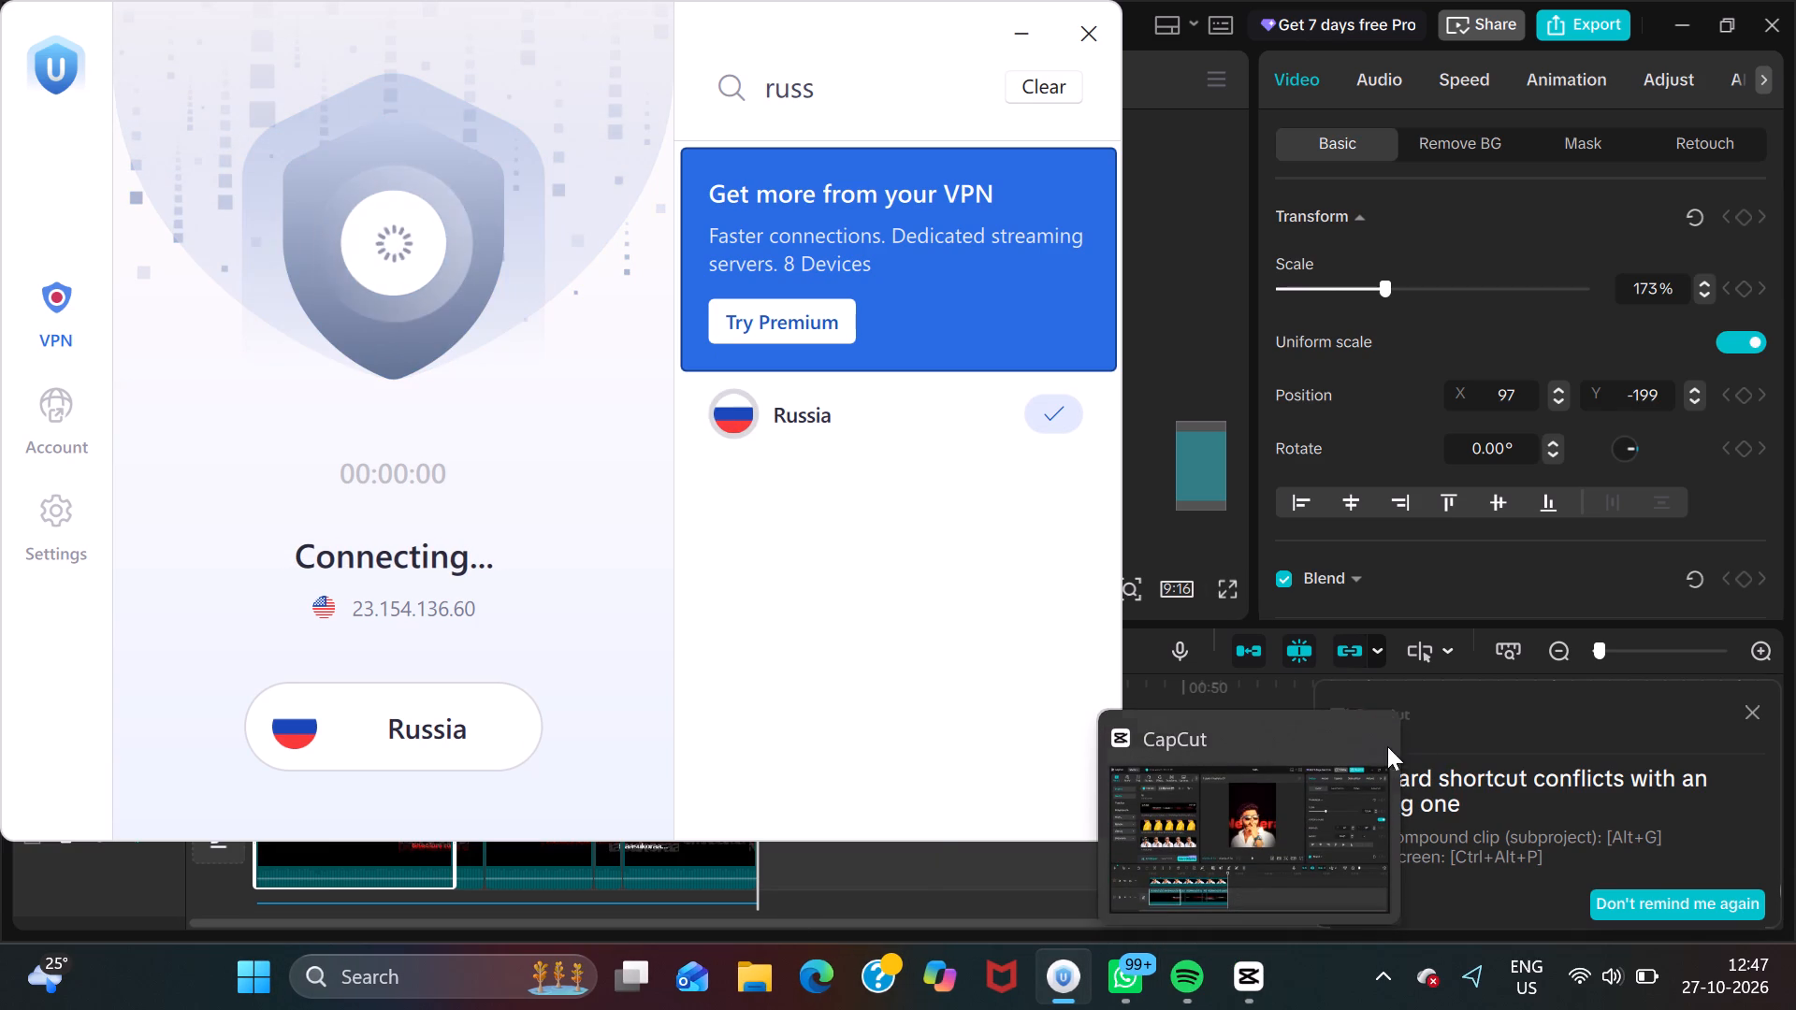
Switch to CapCut and close both its project editor and its home window.
left_click(1368, 742)
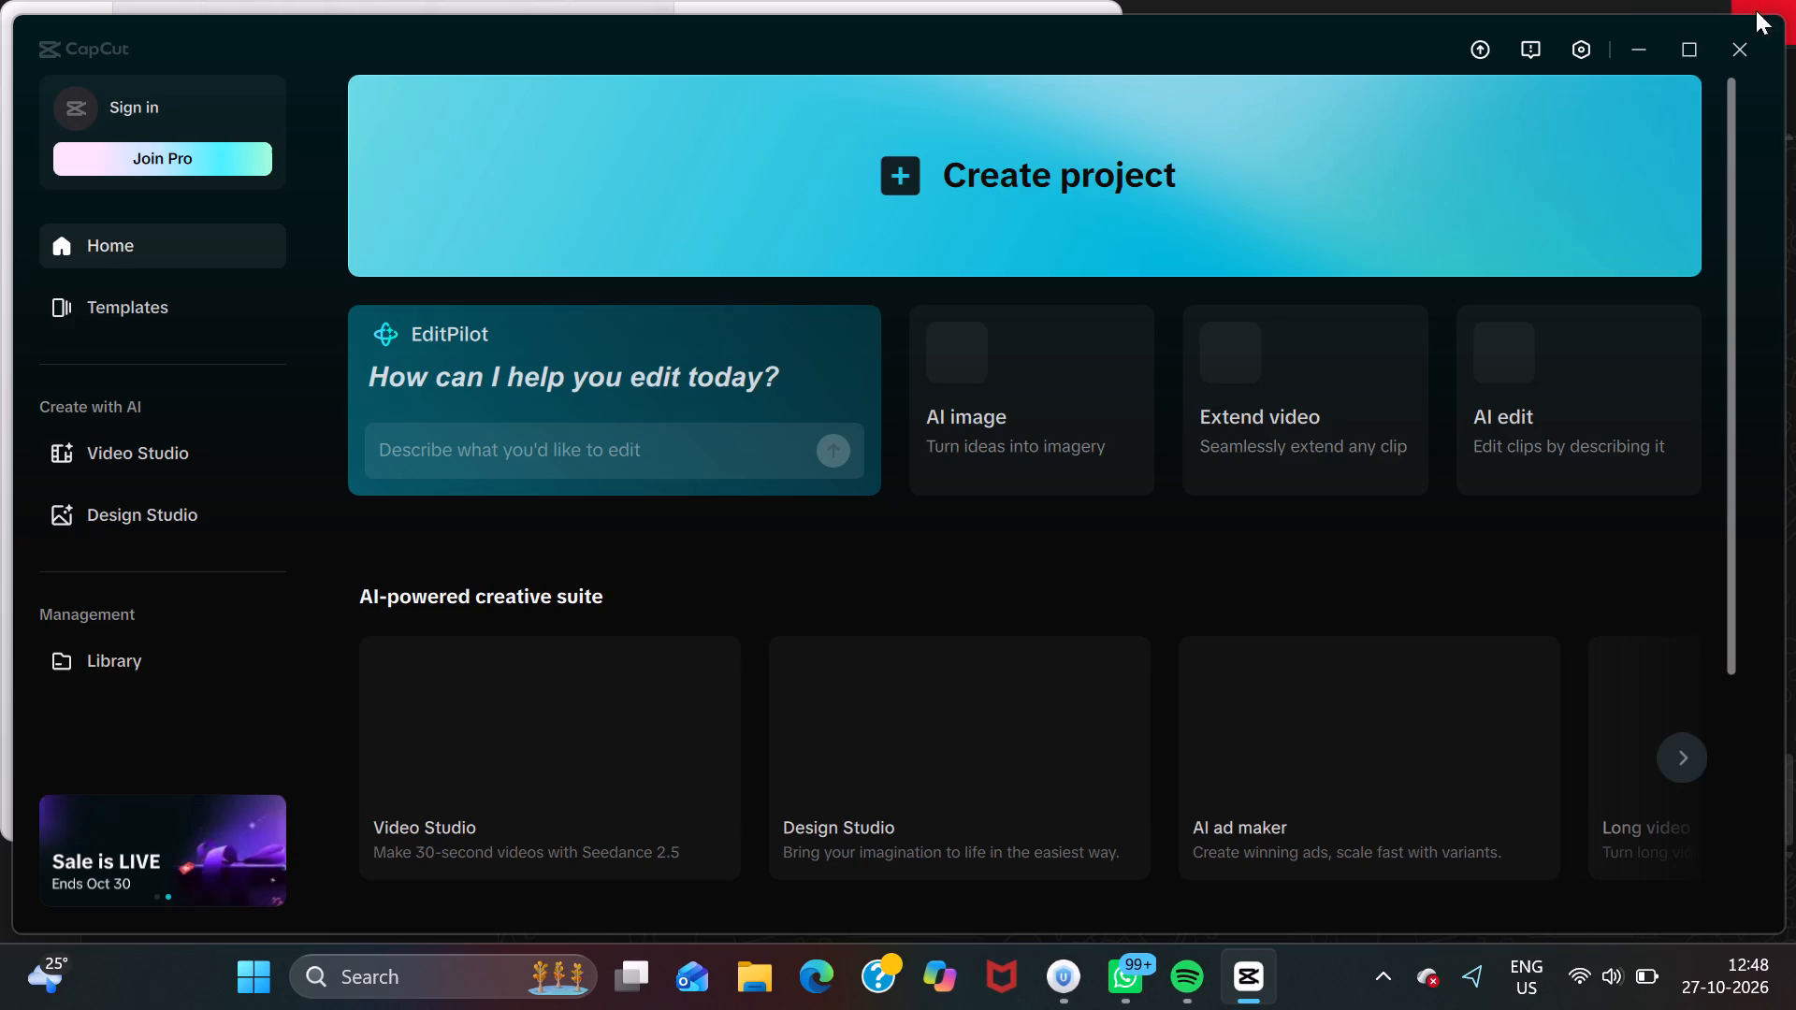
left_click(1740, 50)
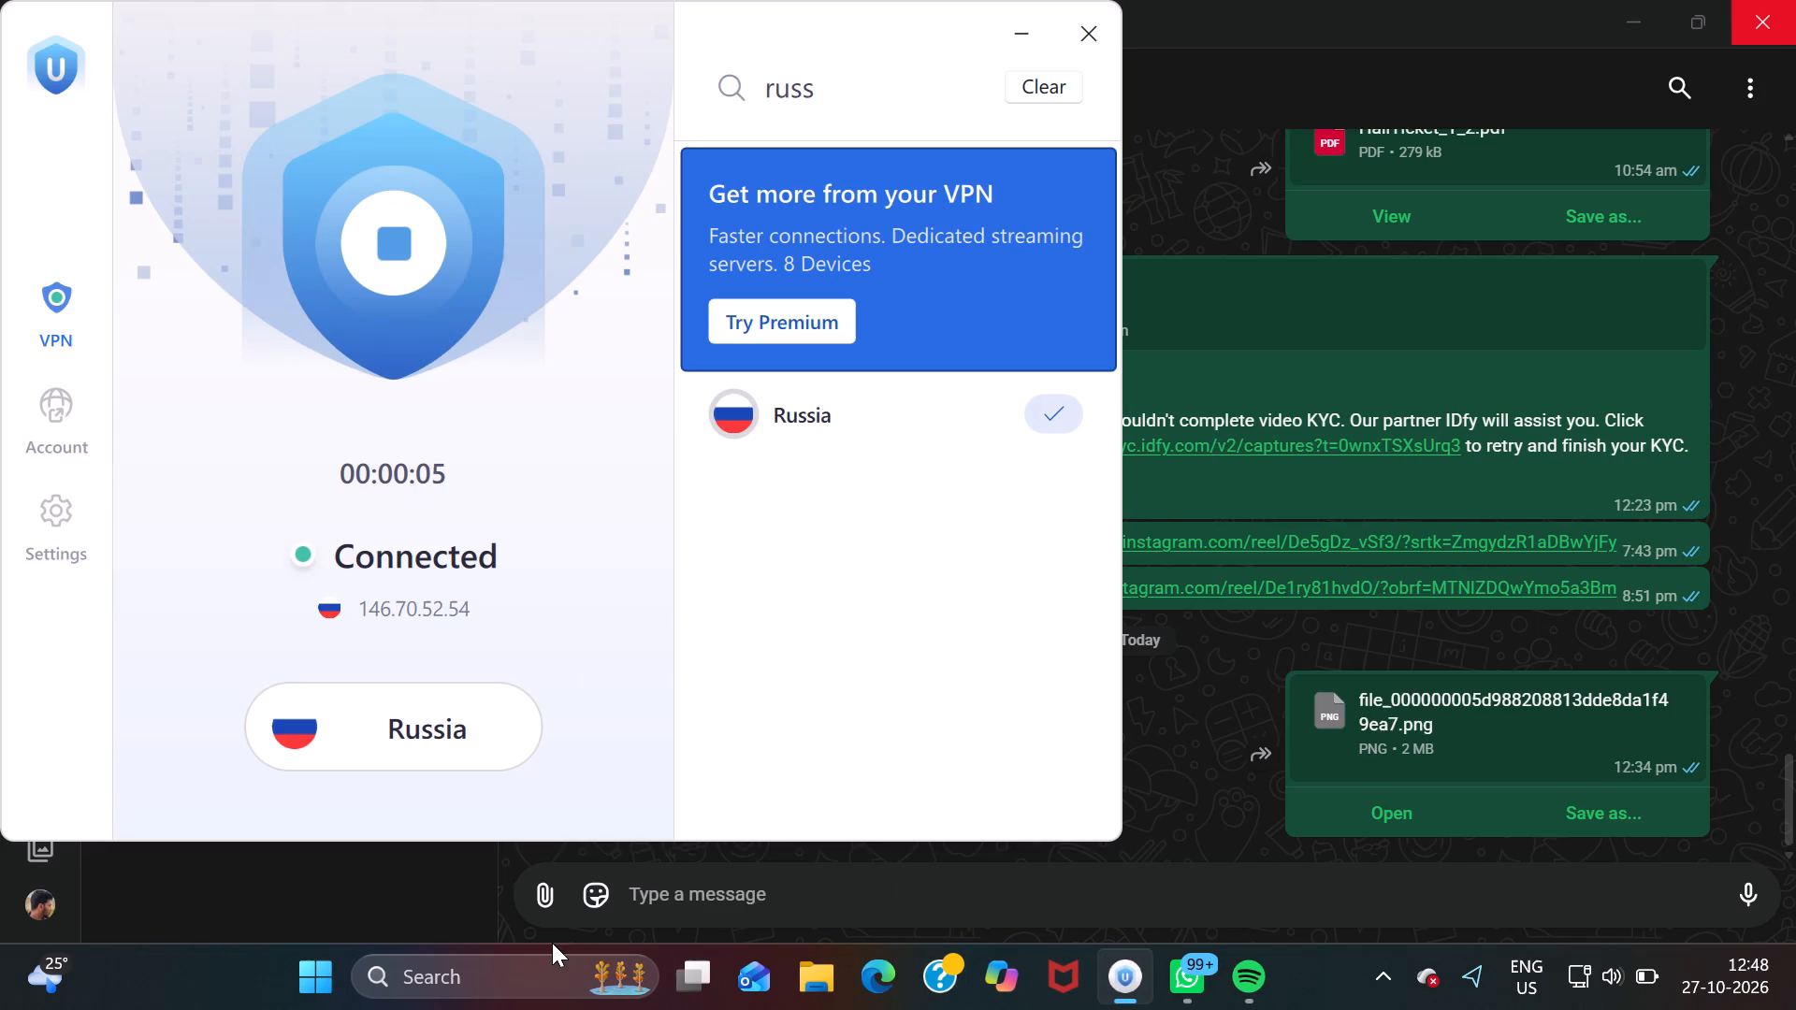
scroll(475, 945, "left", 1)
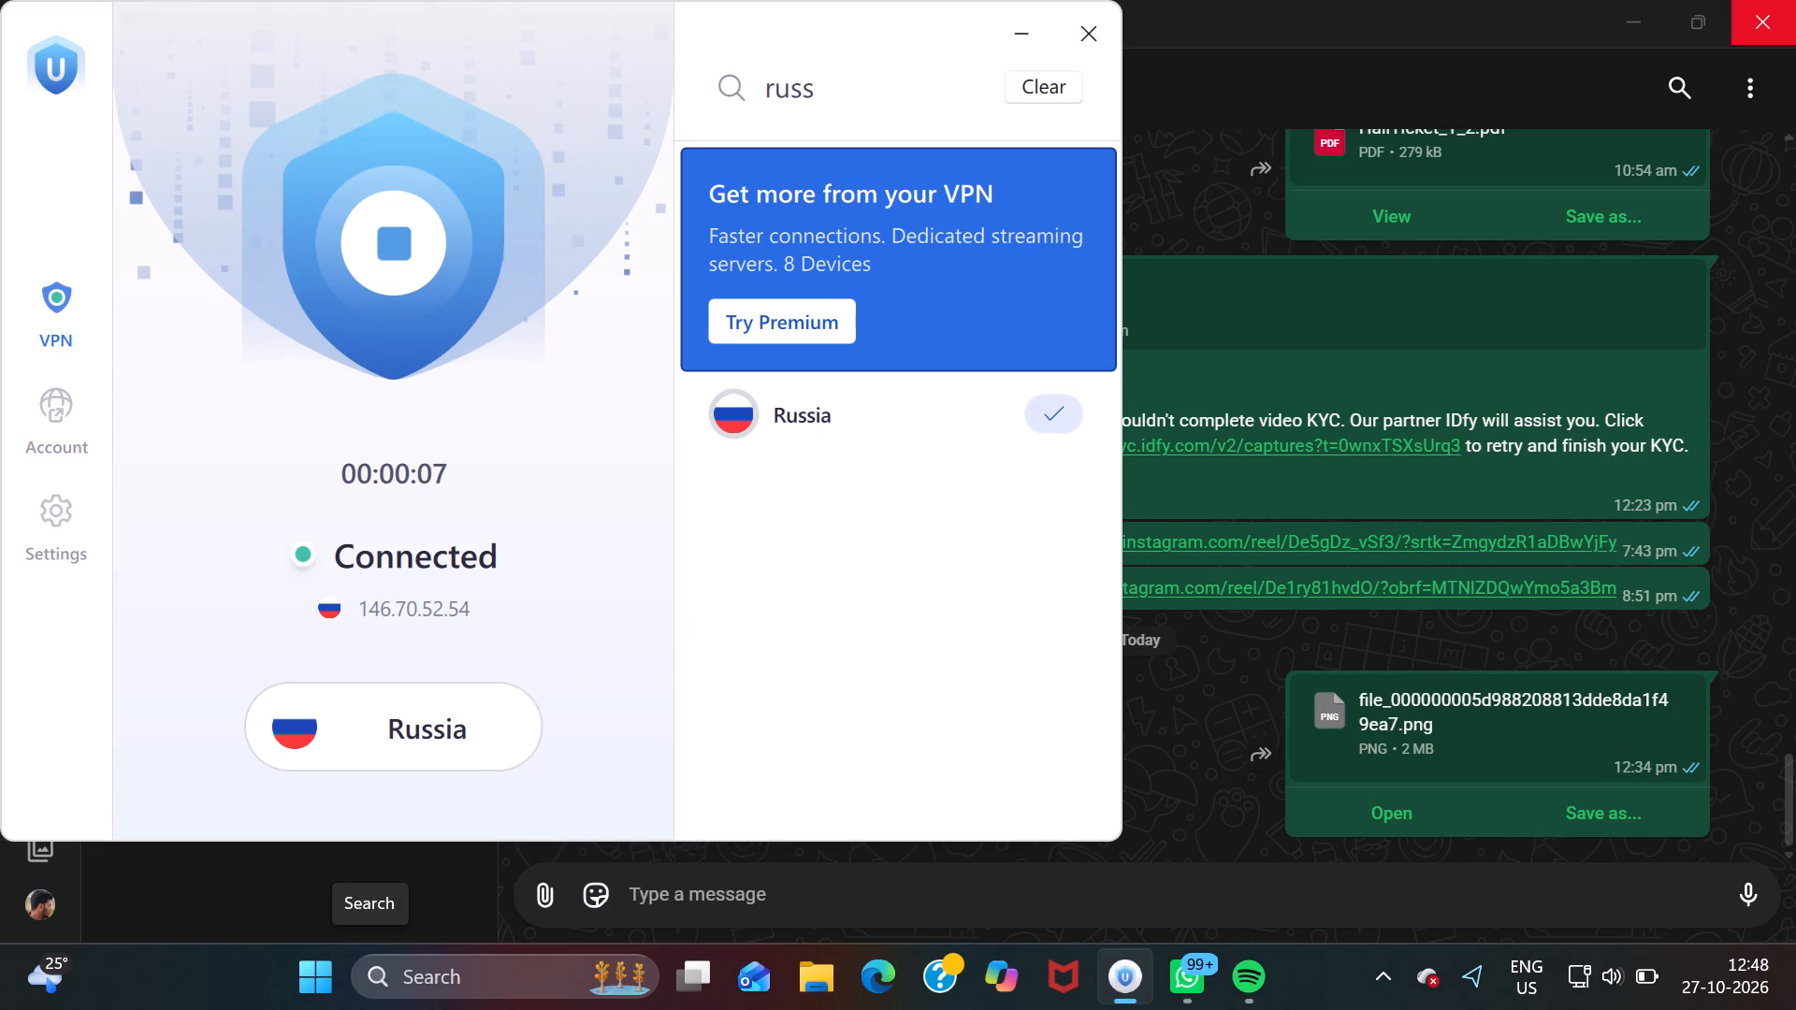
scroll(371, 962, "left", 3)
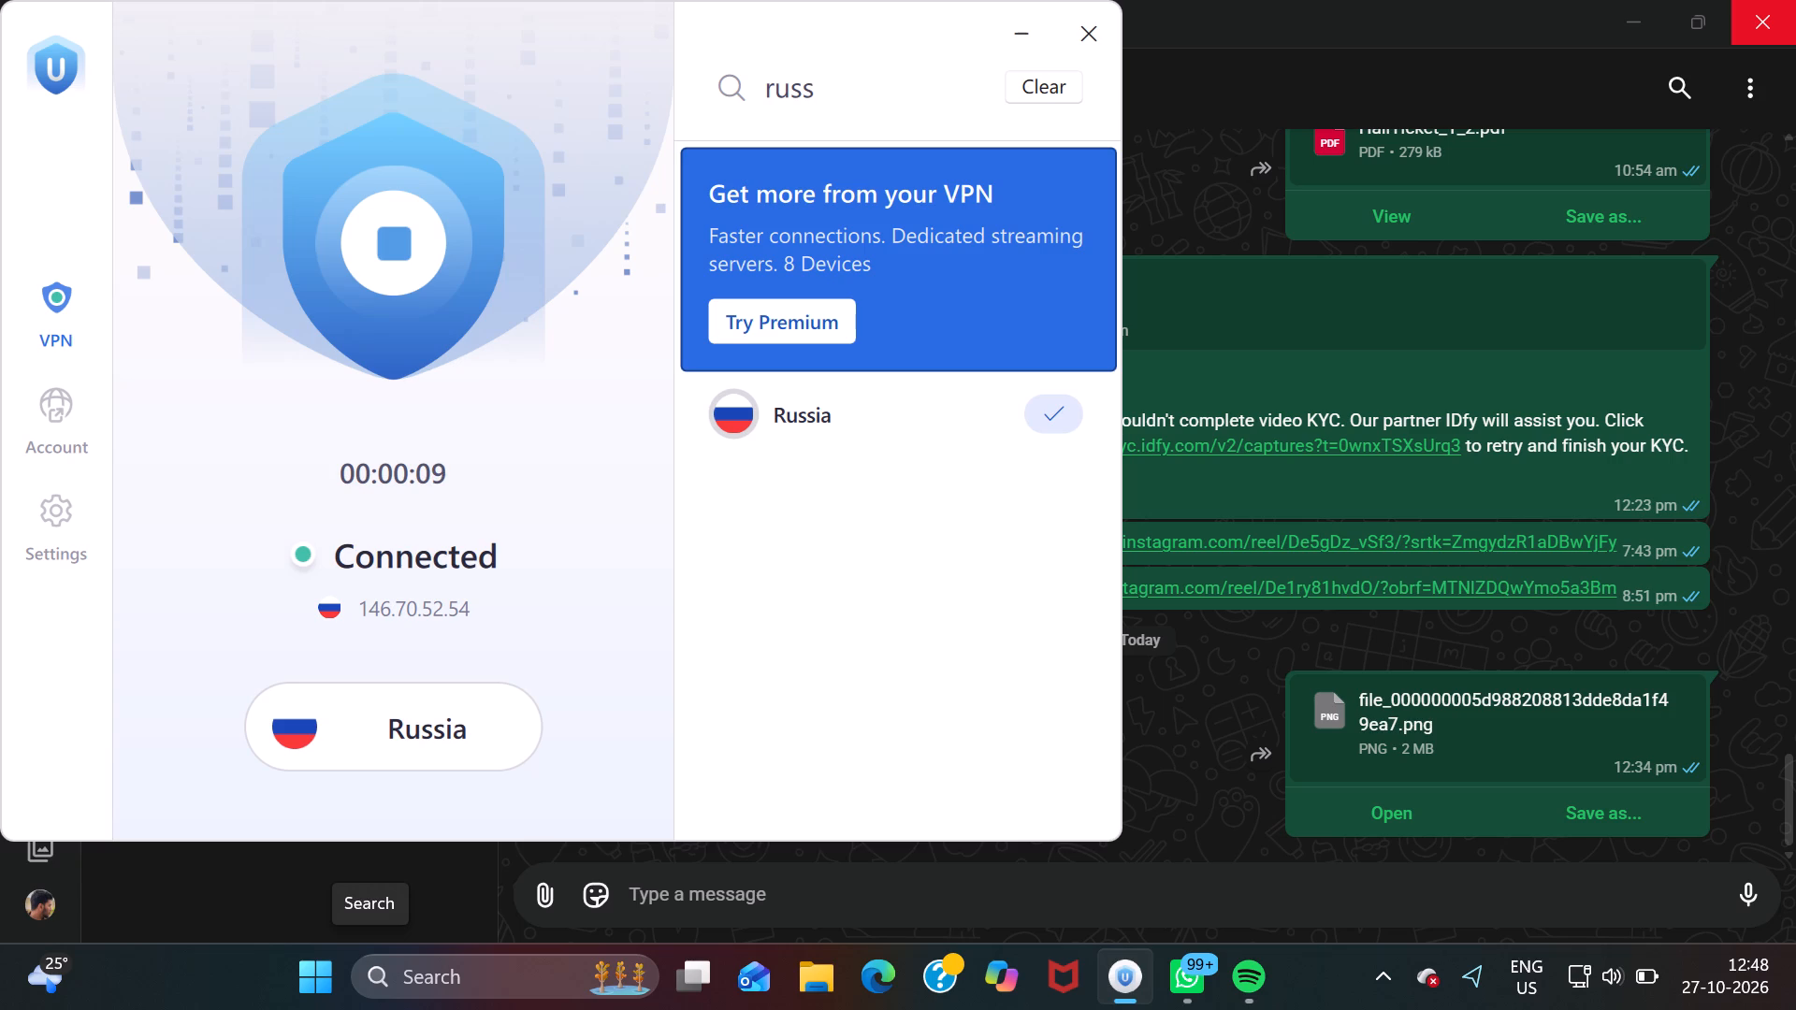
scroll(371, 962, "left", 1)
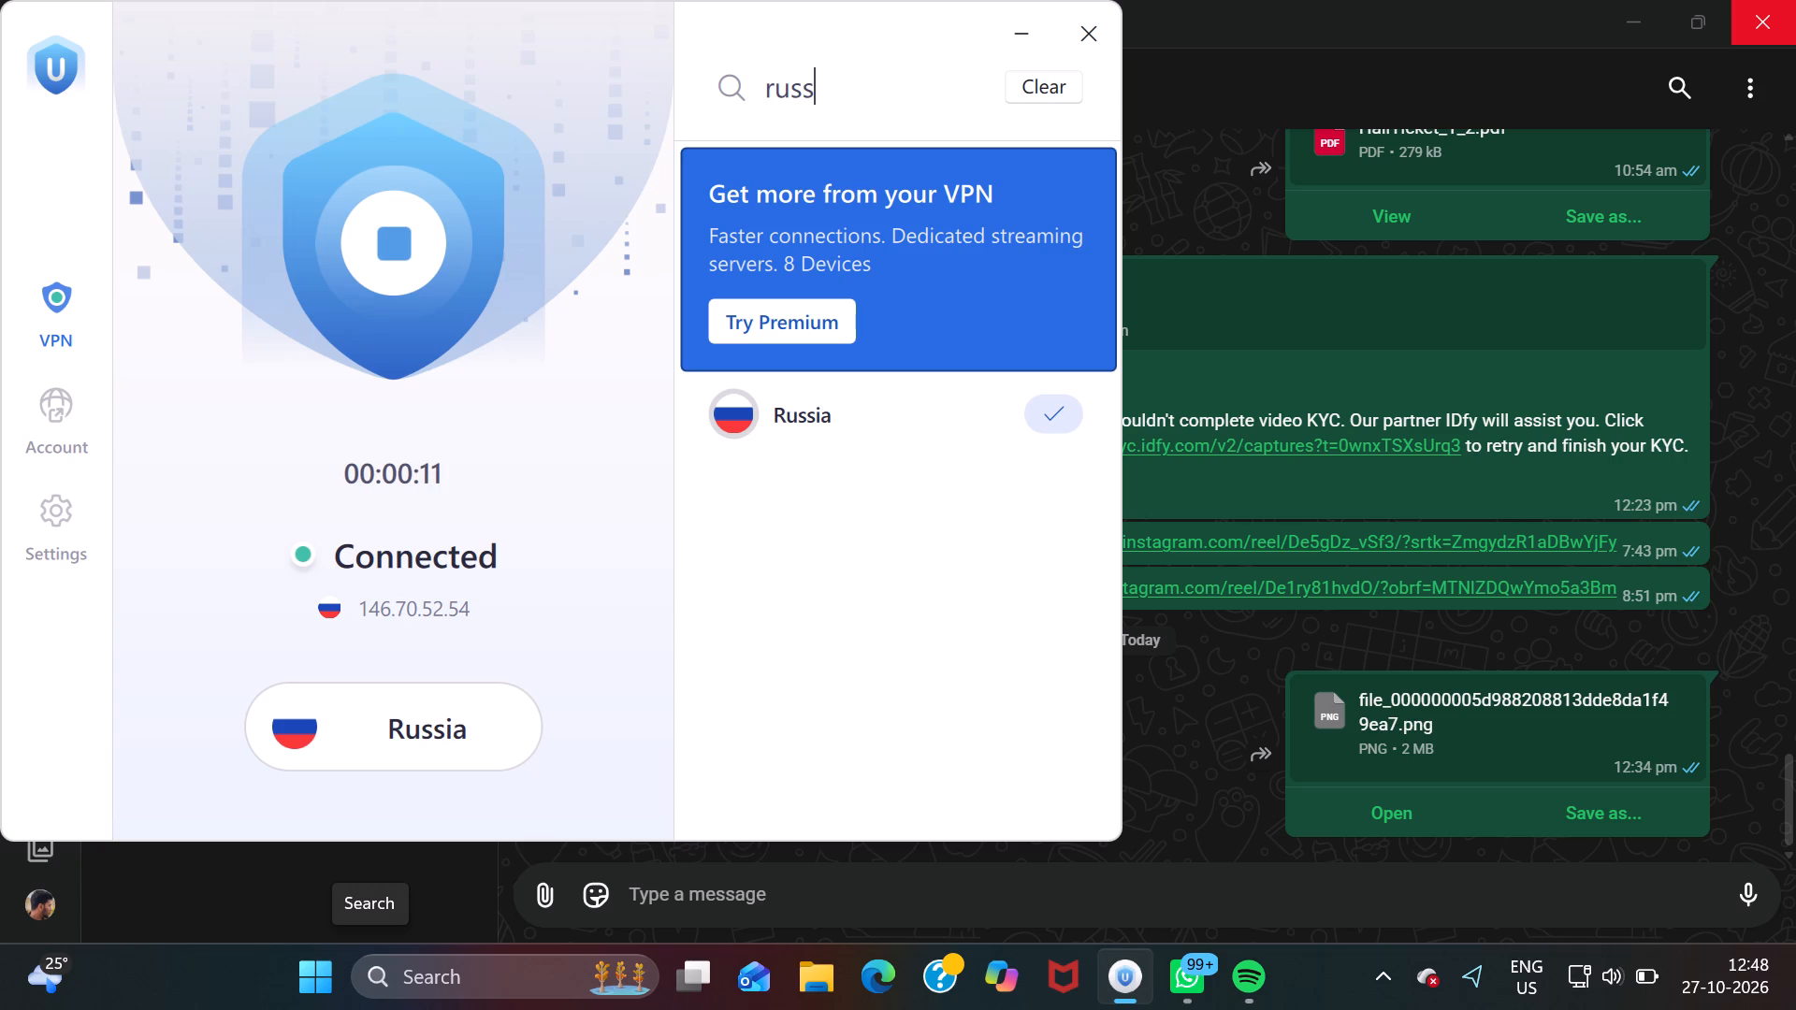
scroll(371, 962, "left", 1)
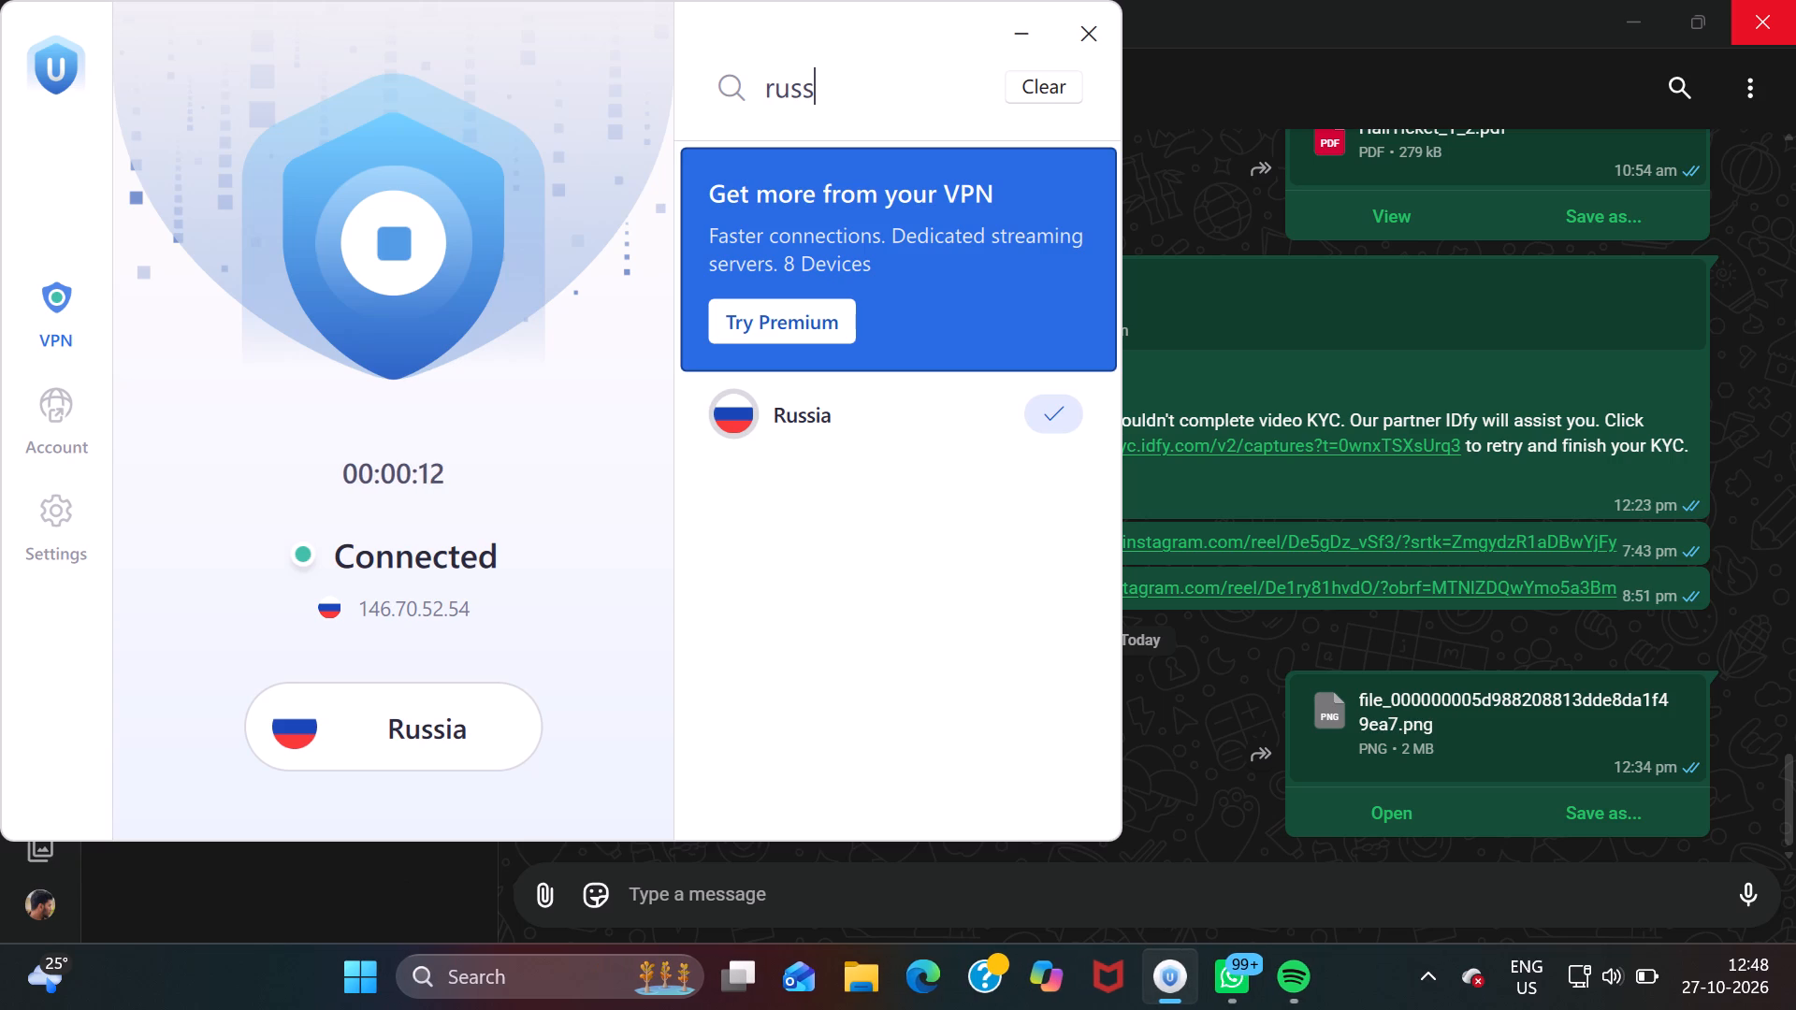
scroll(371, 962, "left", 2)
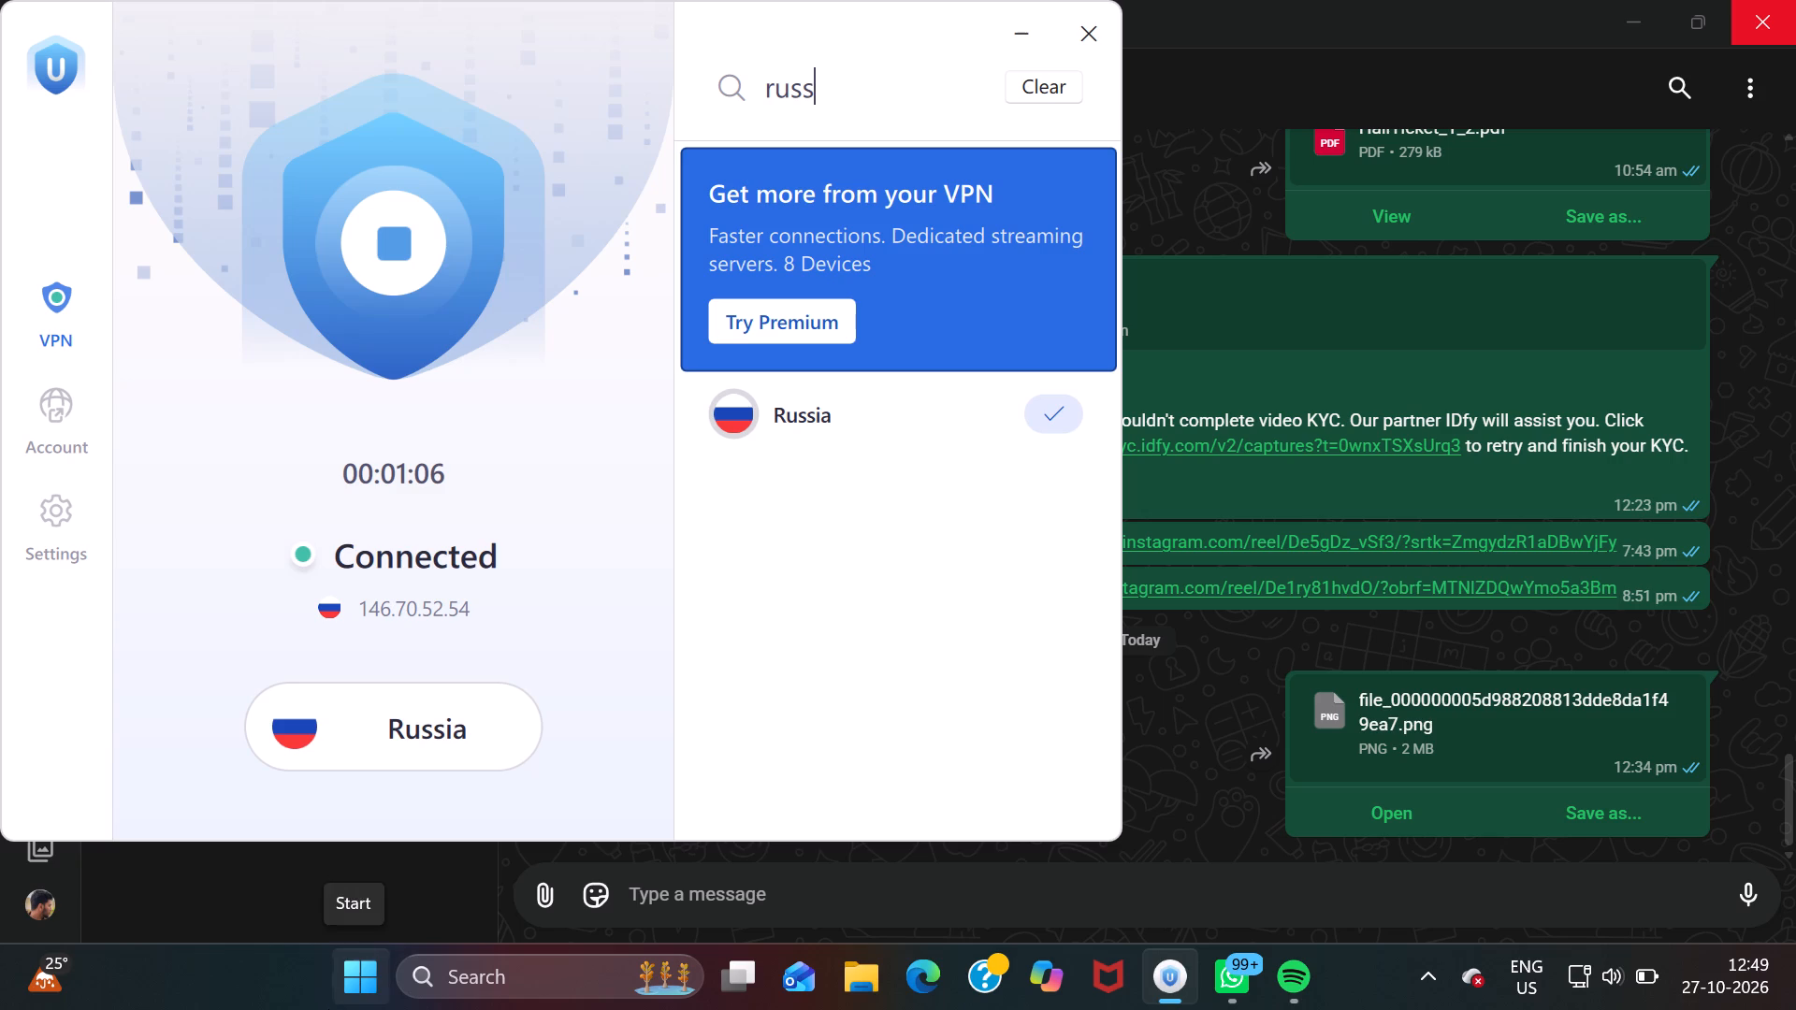
Search the computer's apps for "ca" and launch CapCut again.
left_click(358, 1008)
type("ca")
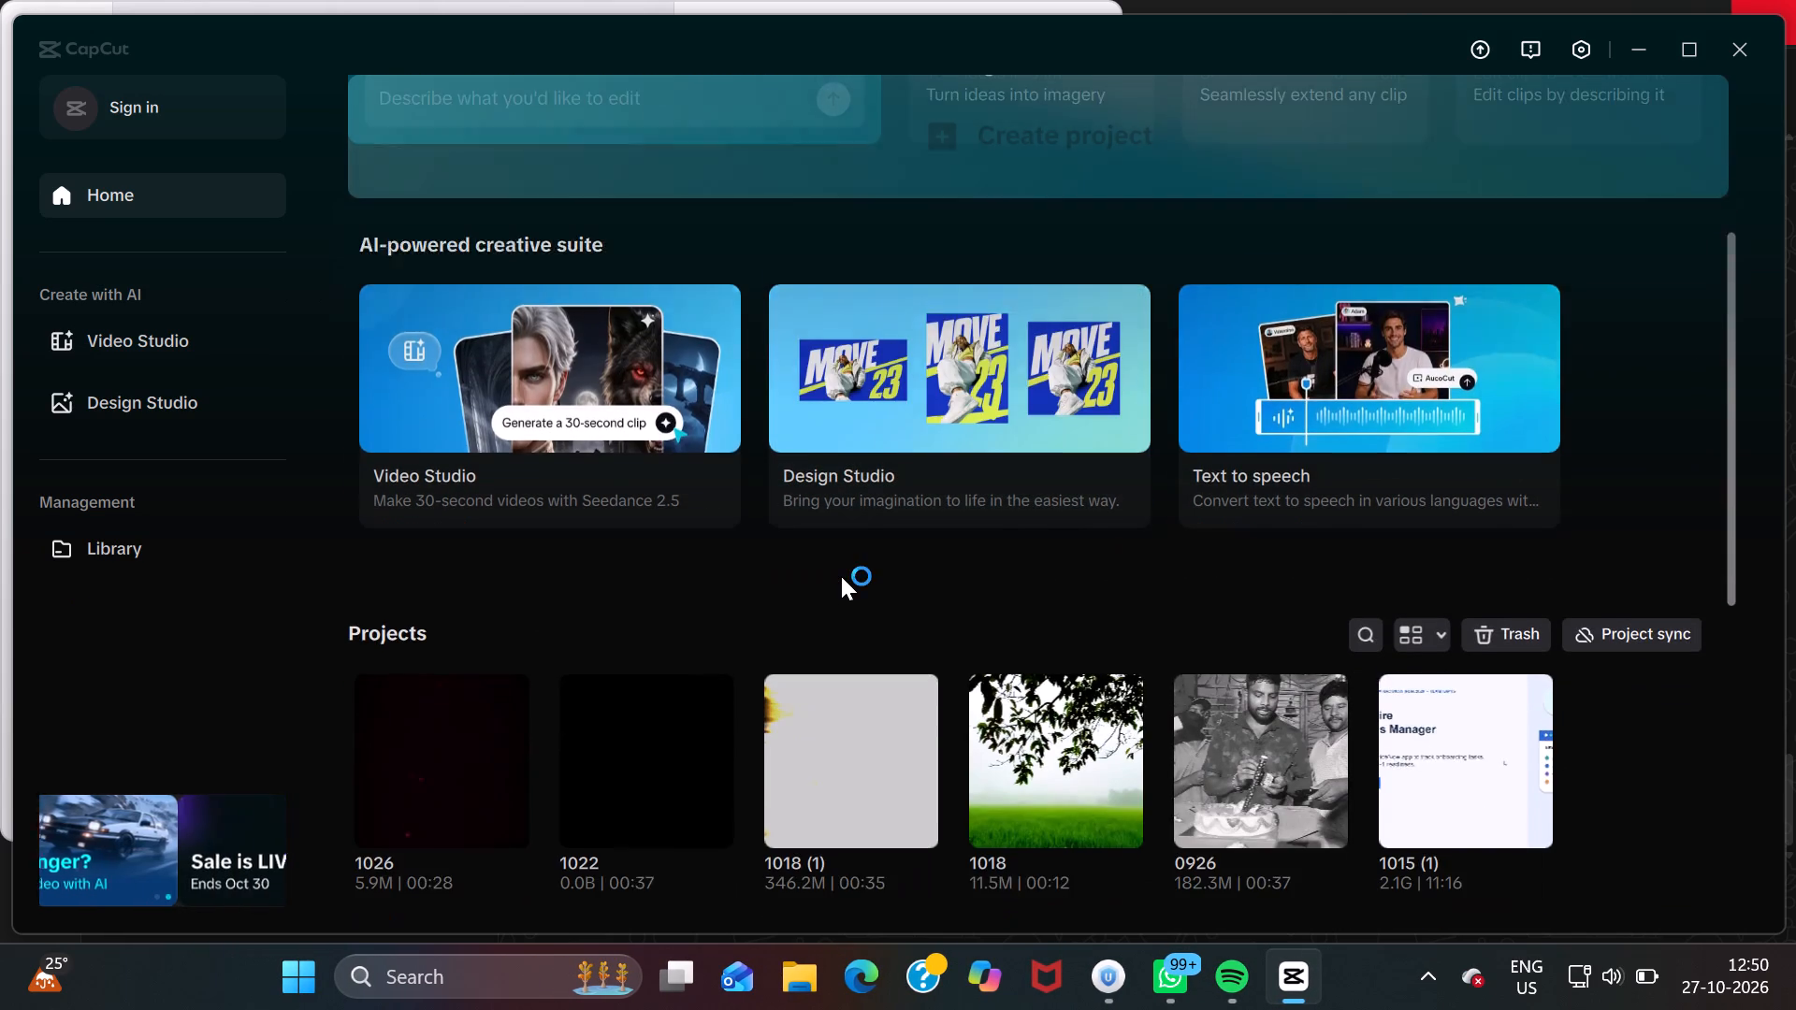
double_click(469, 750)
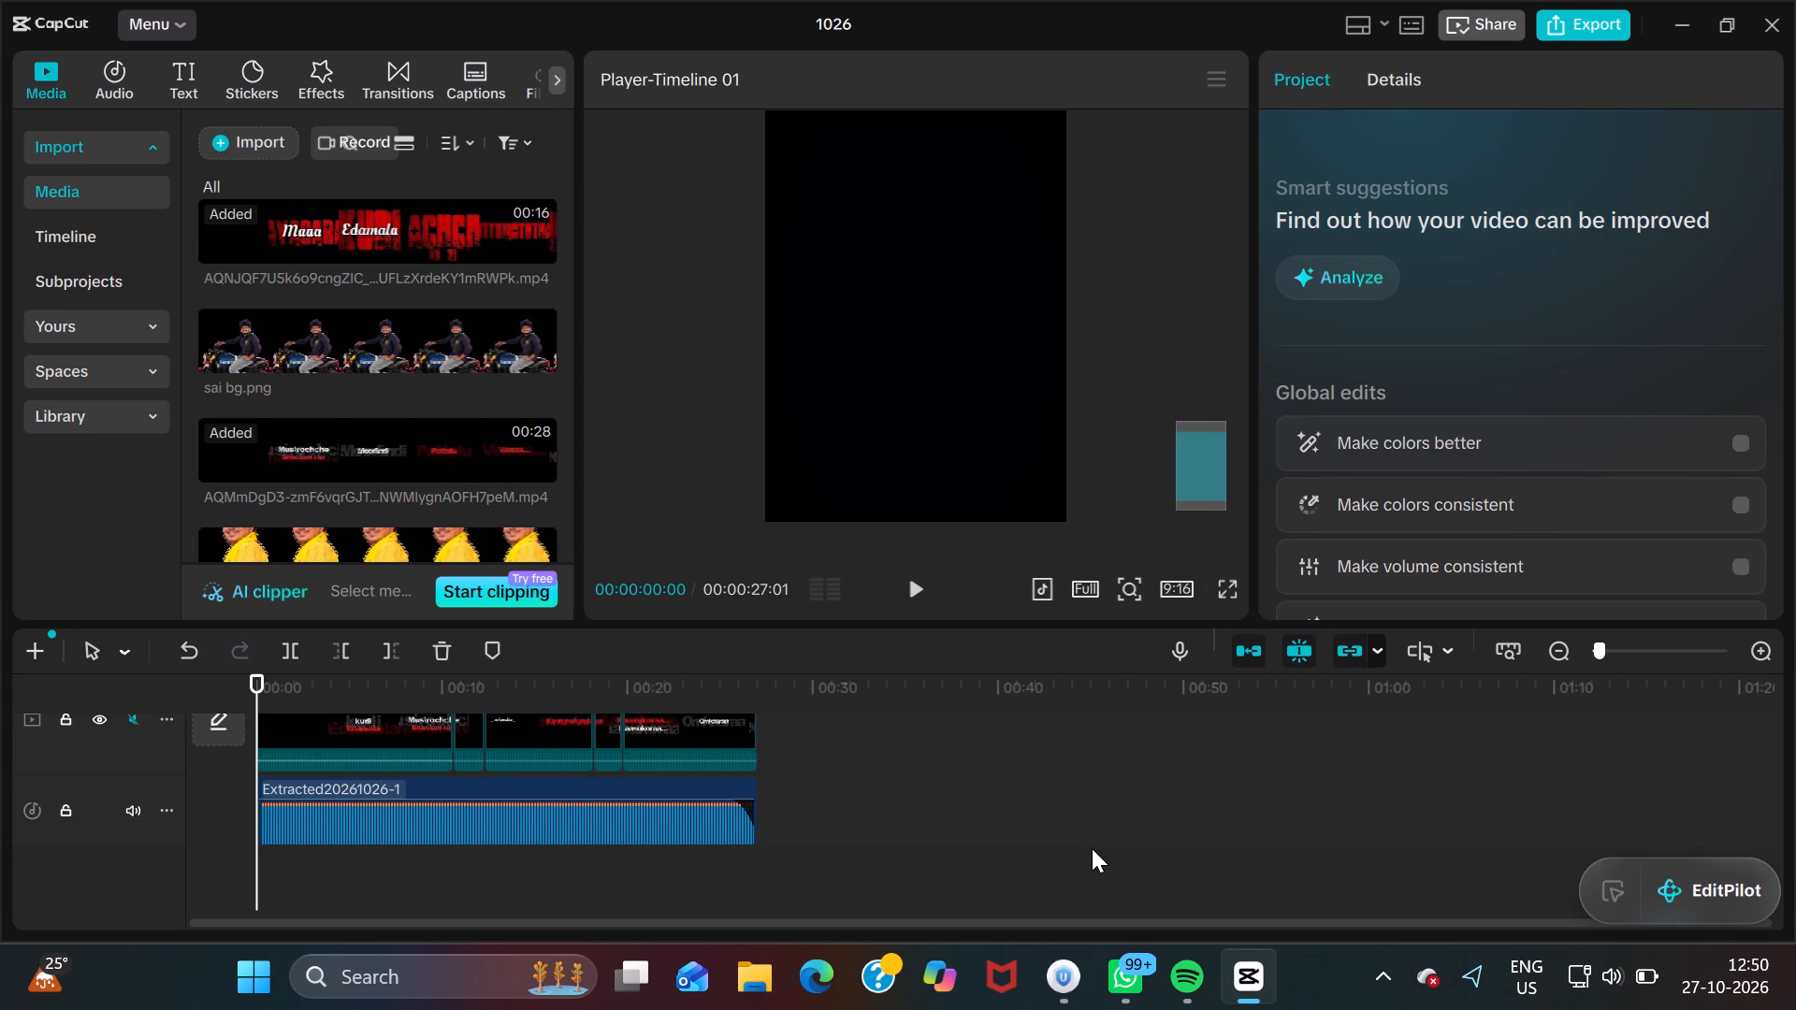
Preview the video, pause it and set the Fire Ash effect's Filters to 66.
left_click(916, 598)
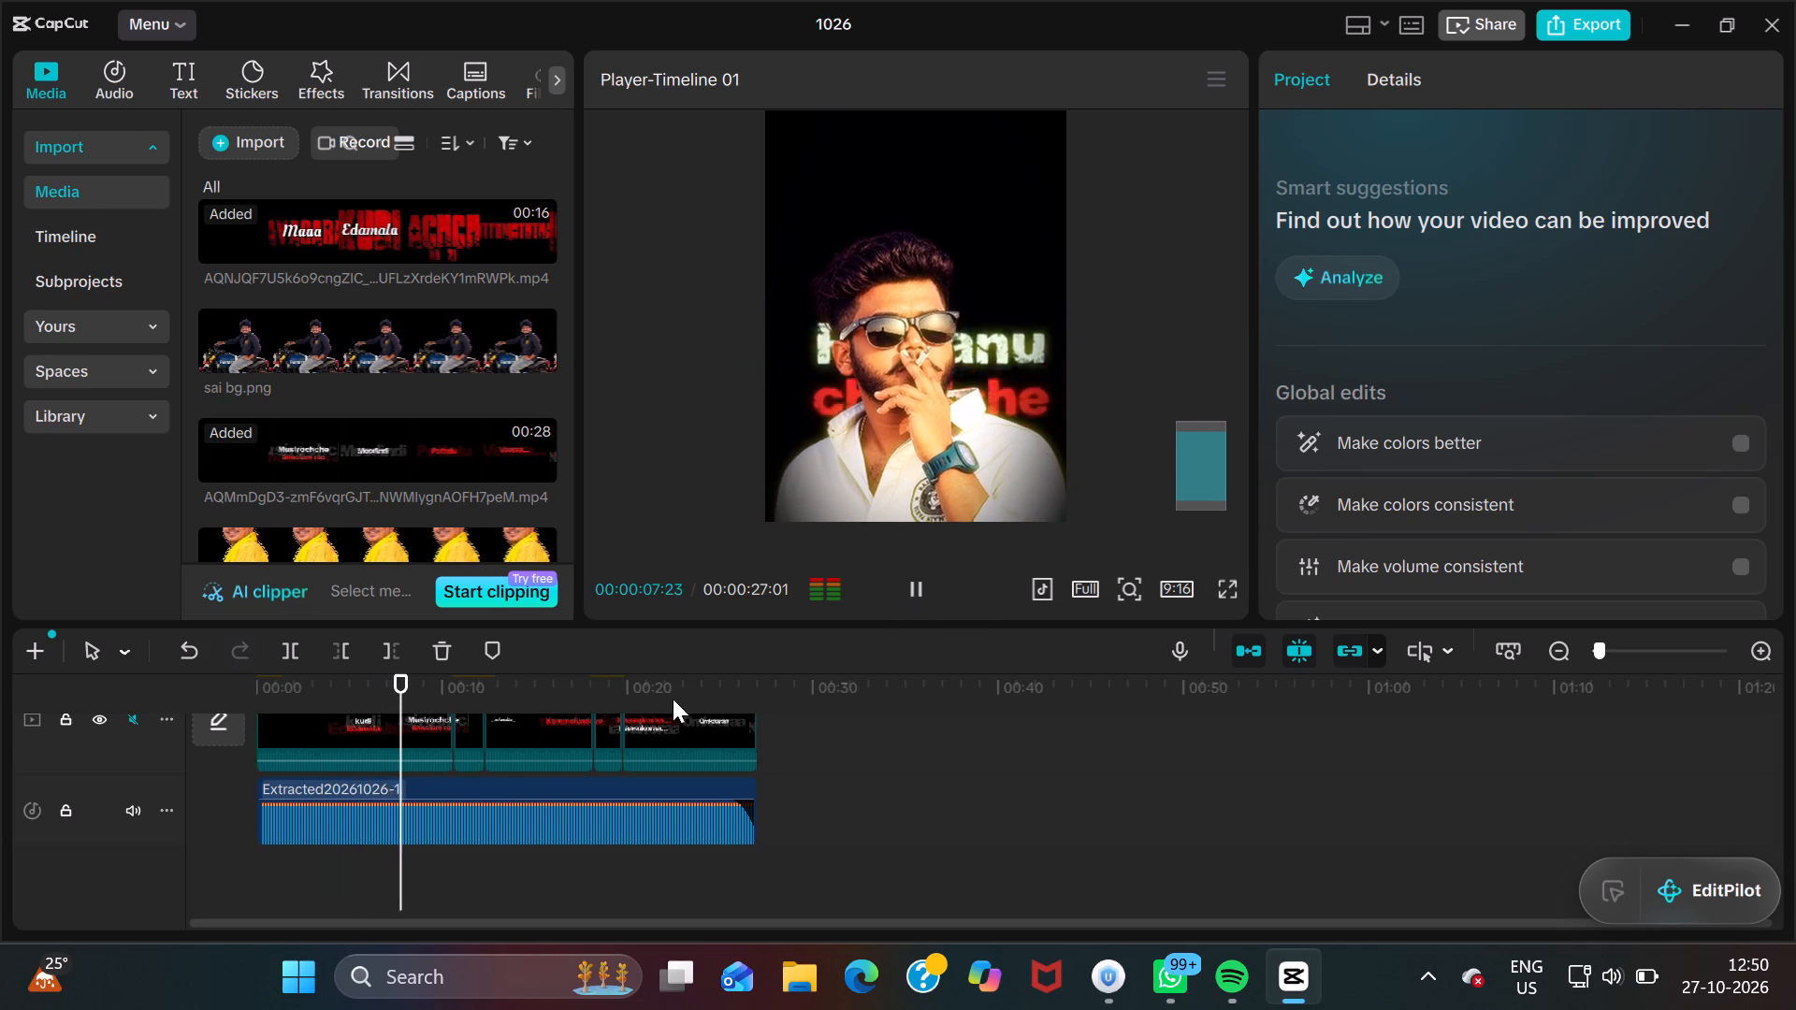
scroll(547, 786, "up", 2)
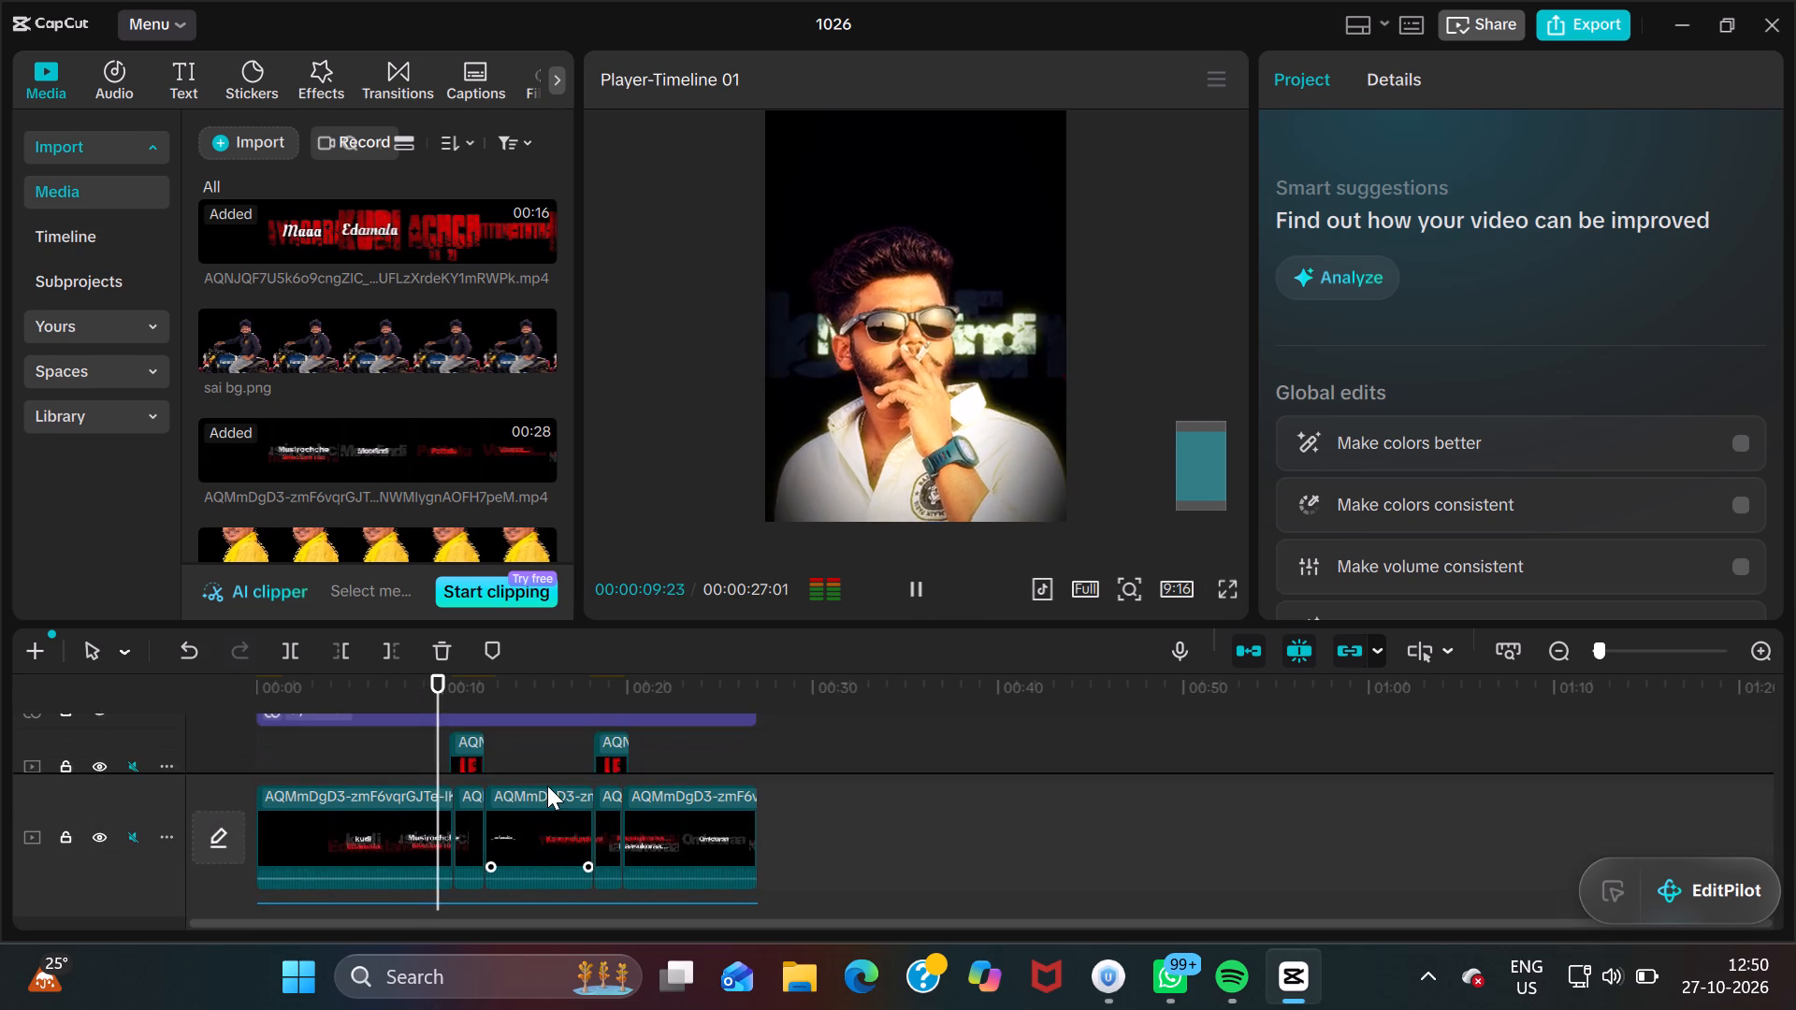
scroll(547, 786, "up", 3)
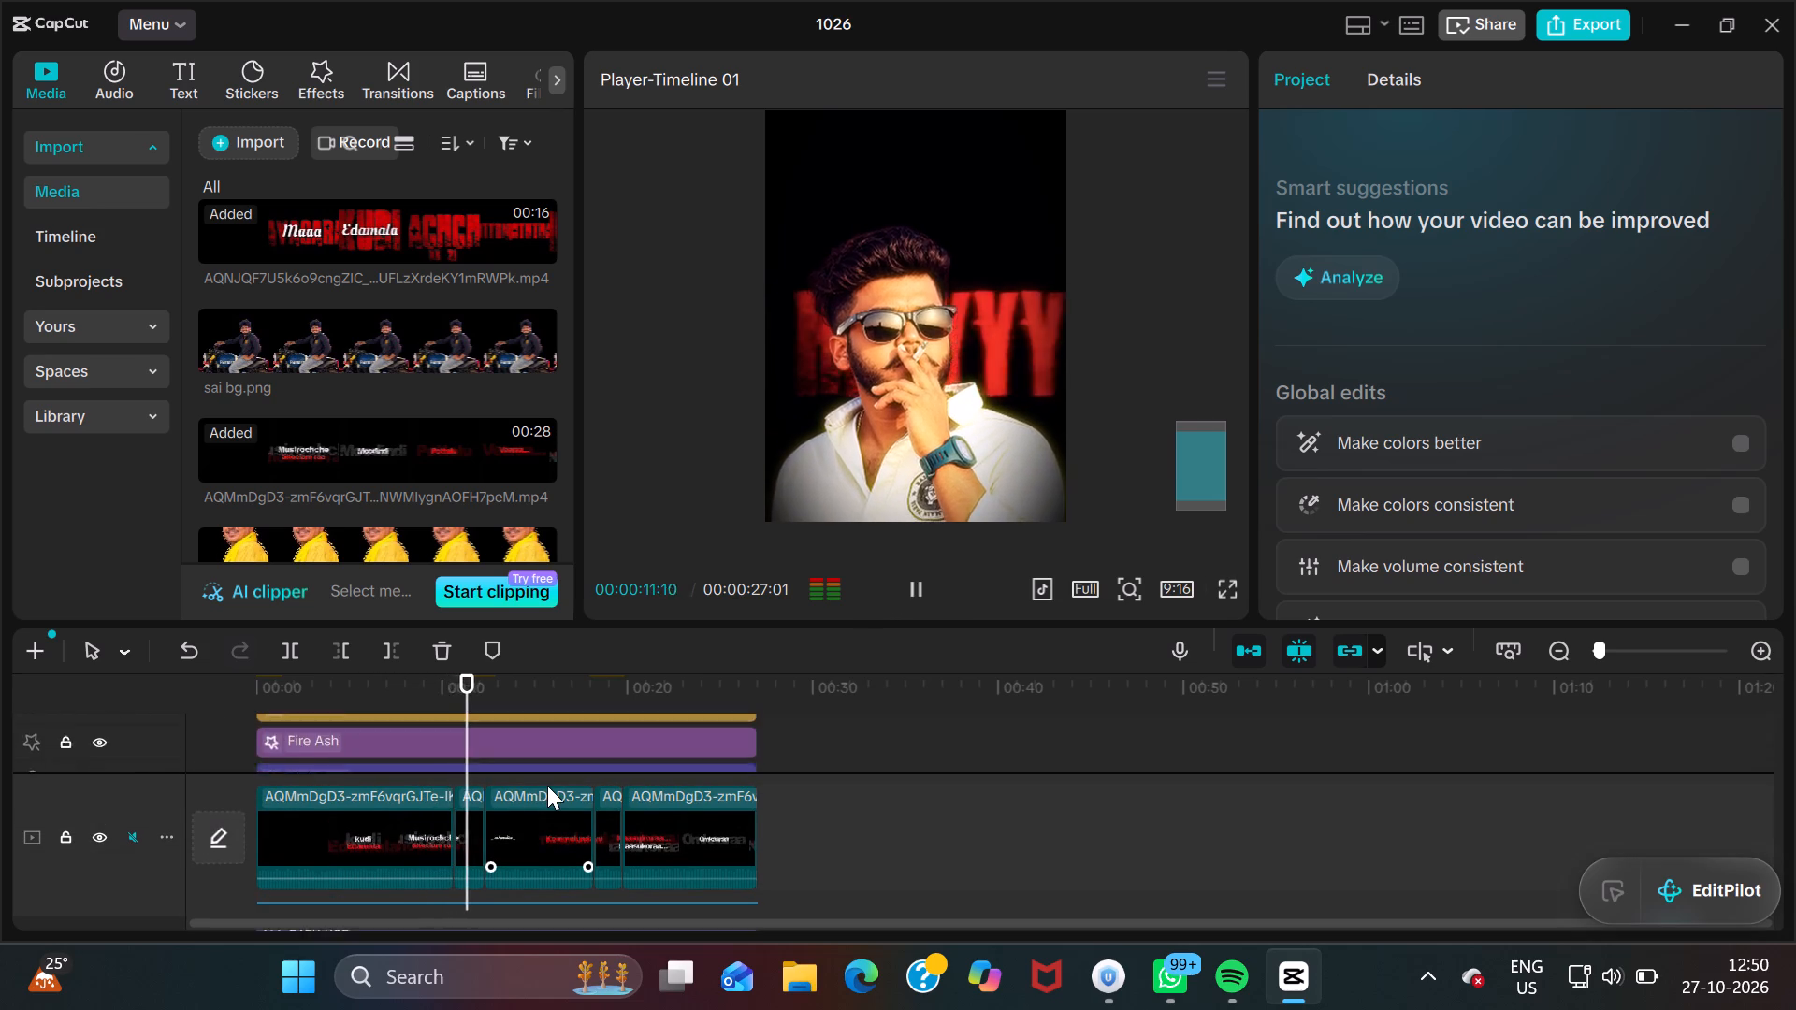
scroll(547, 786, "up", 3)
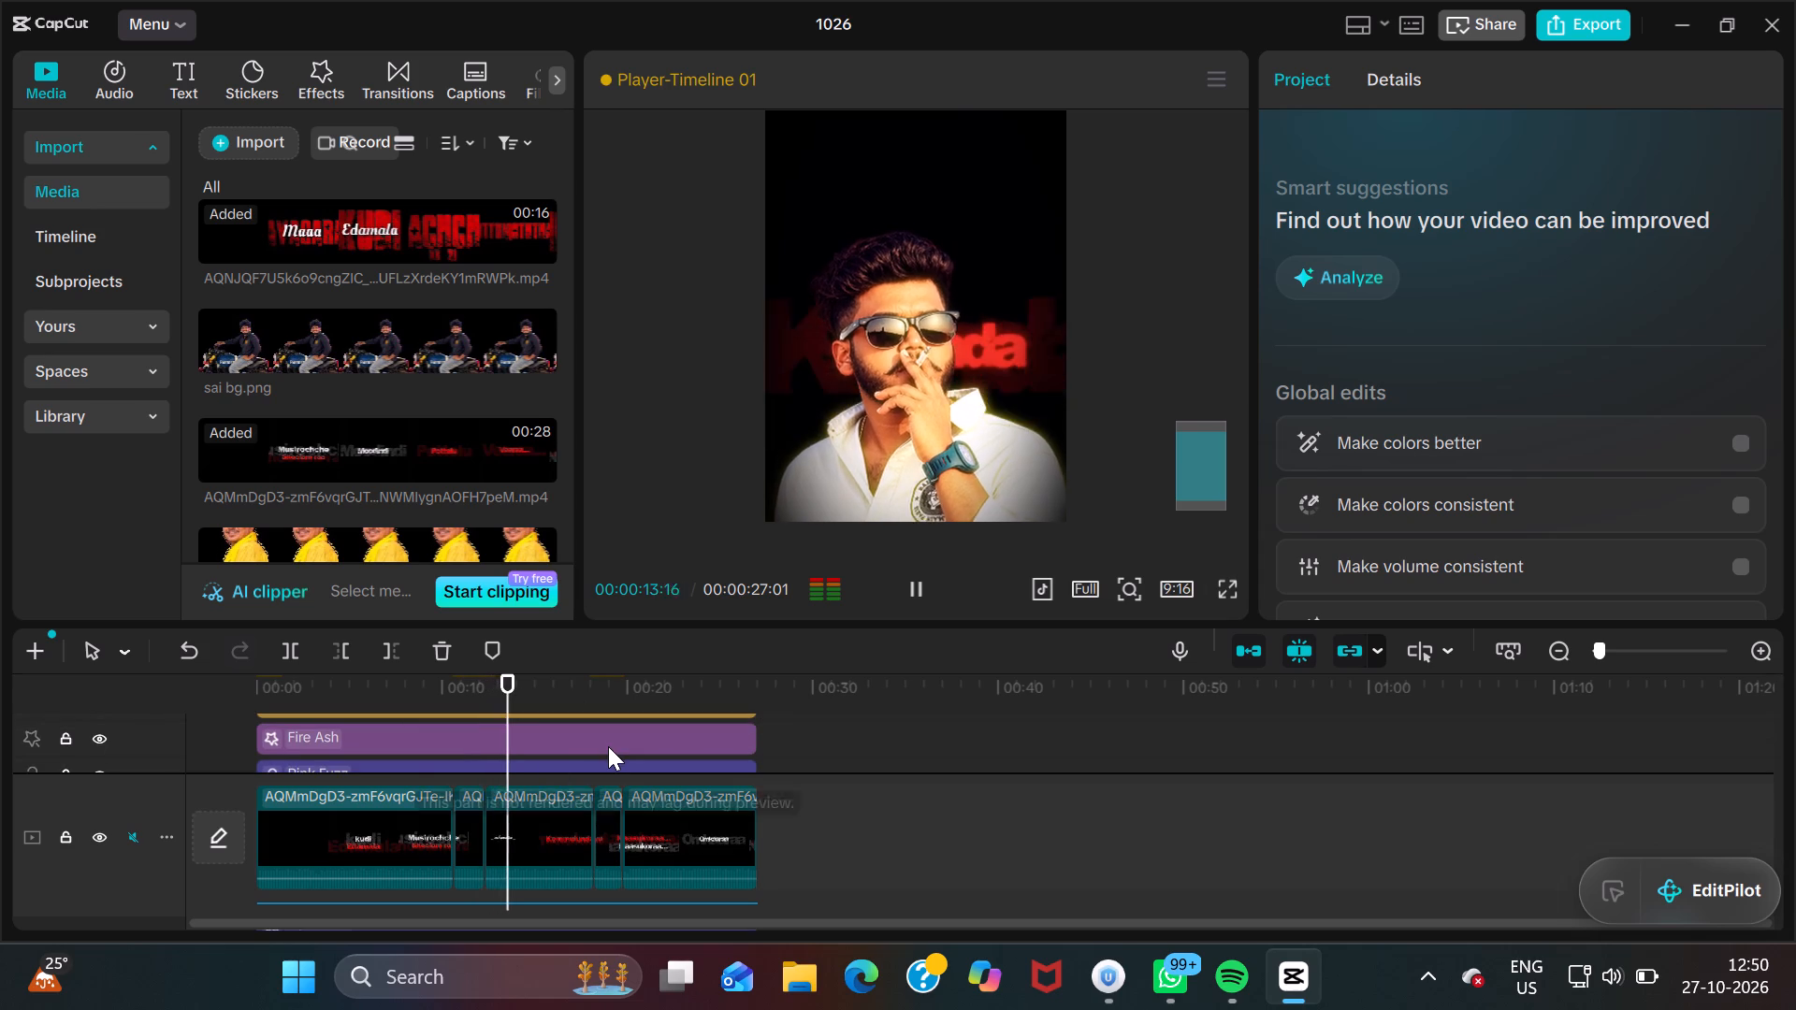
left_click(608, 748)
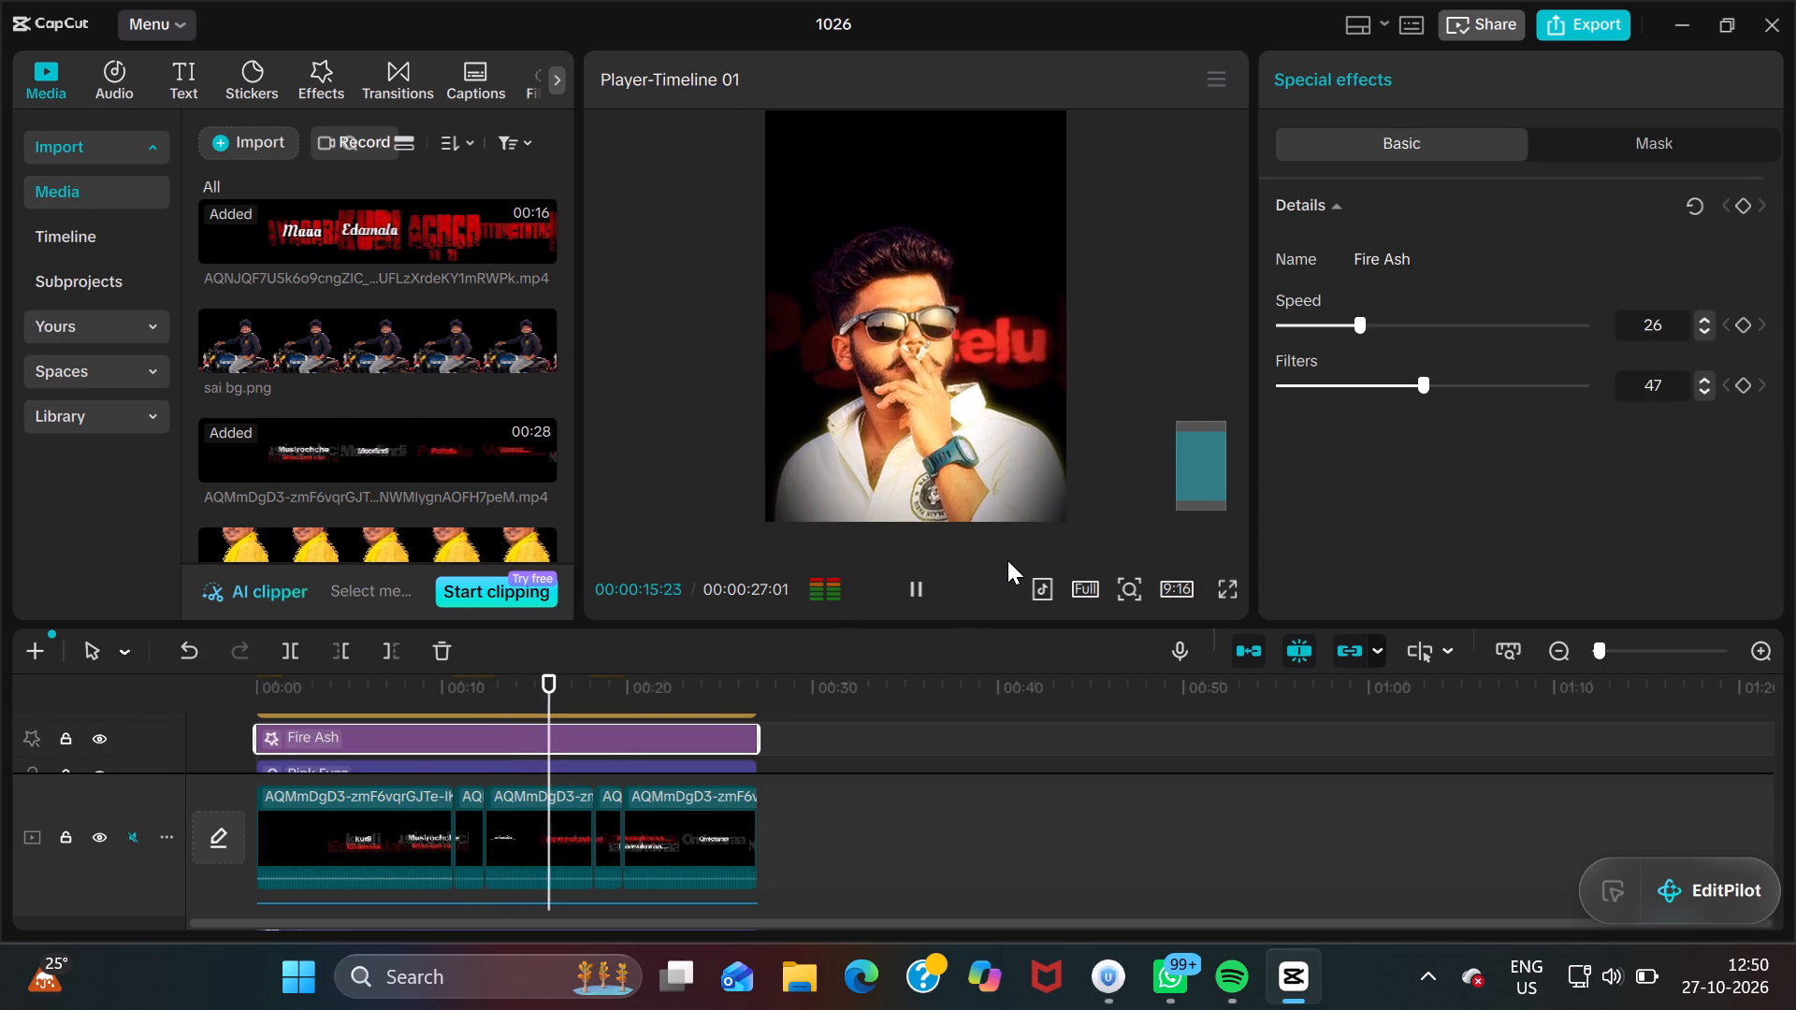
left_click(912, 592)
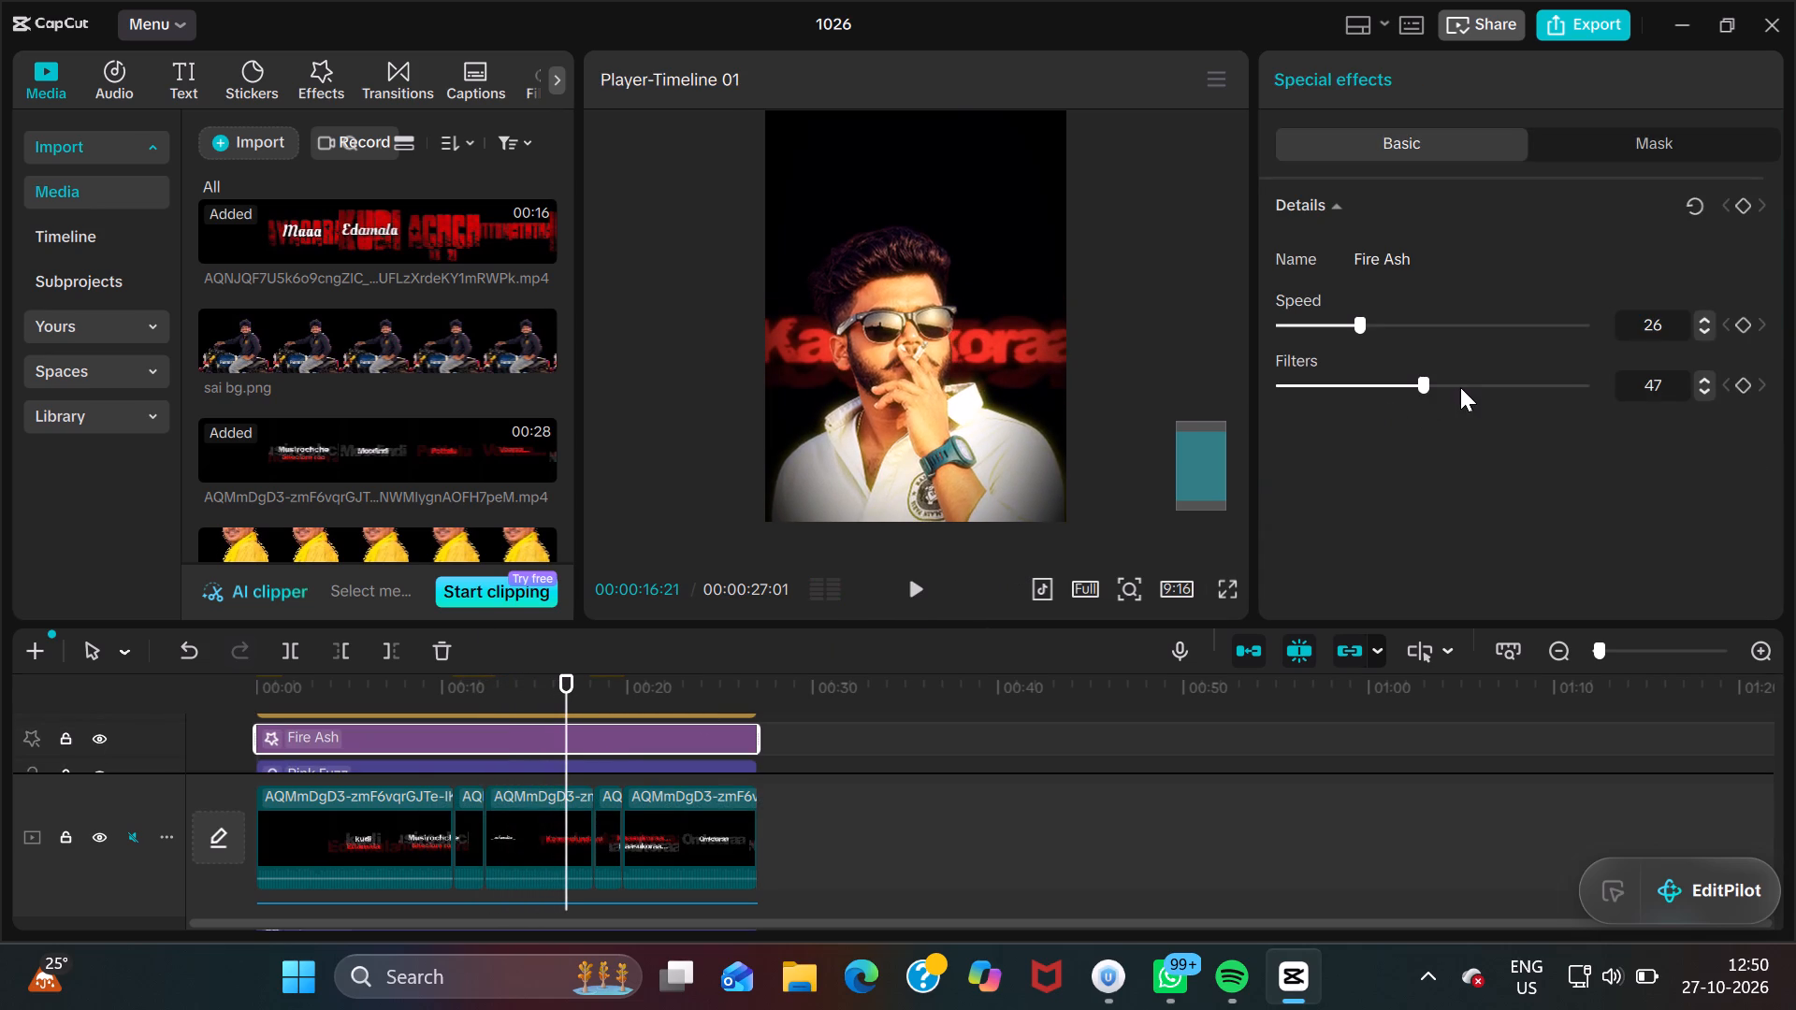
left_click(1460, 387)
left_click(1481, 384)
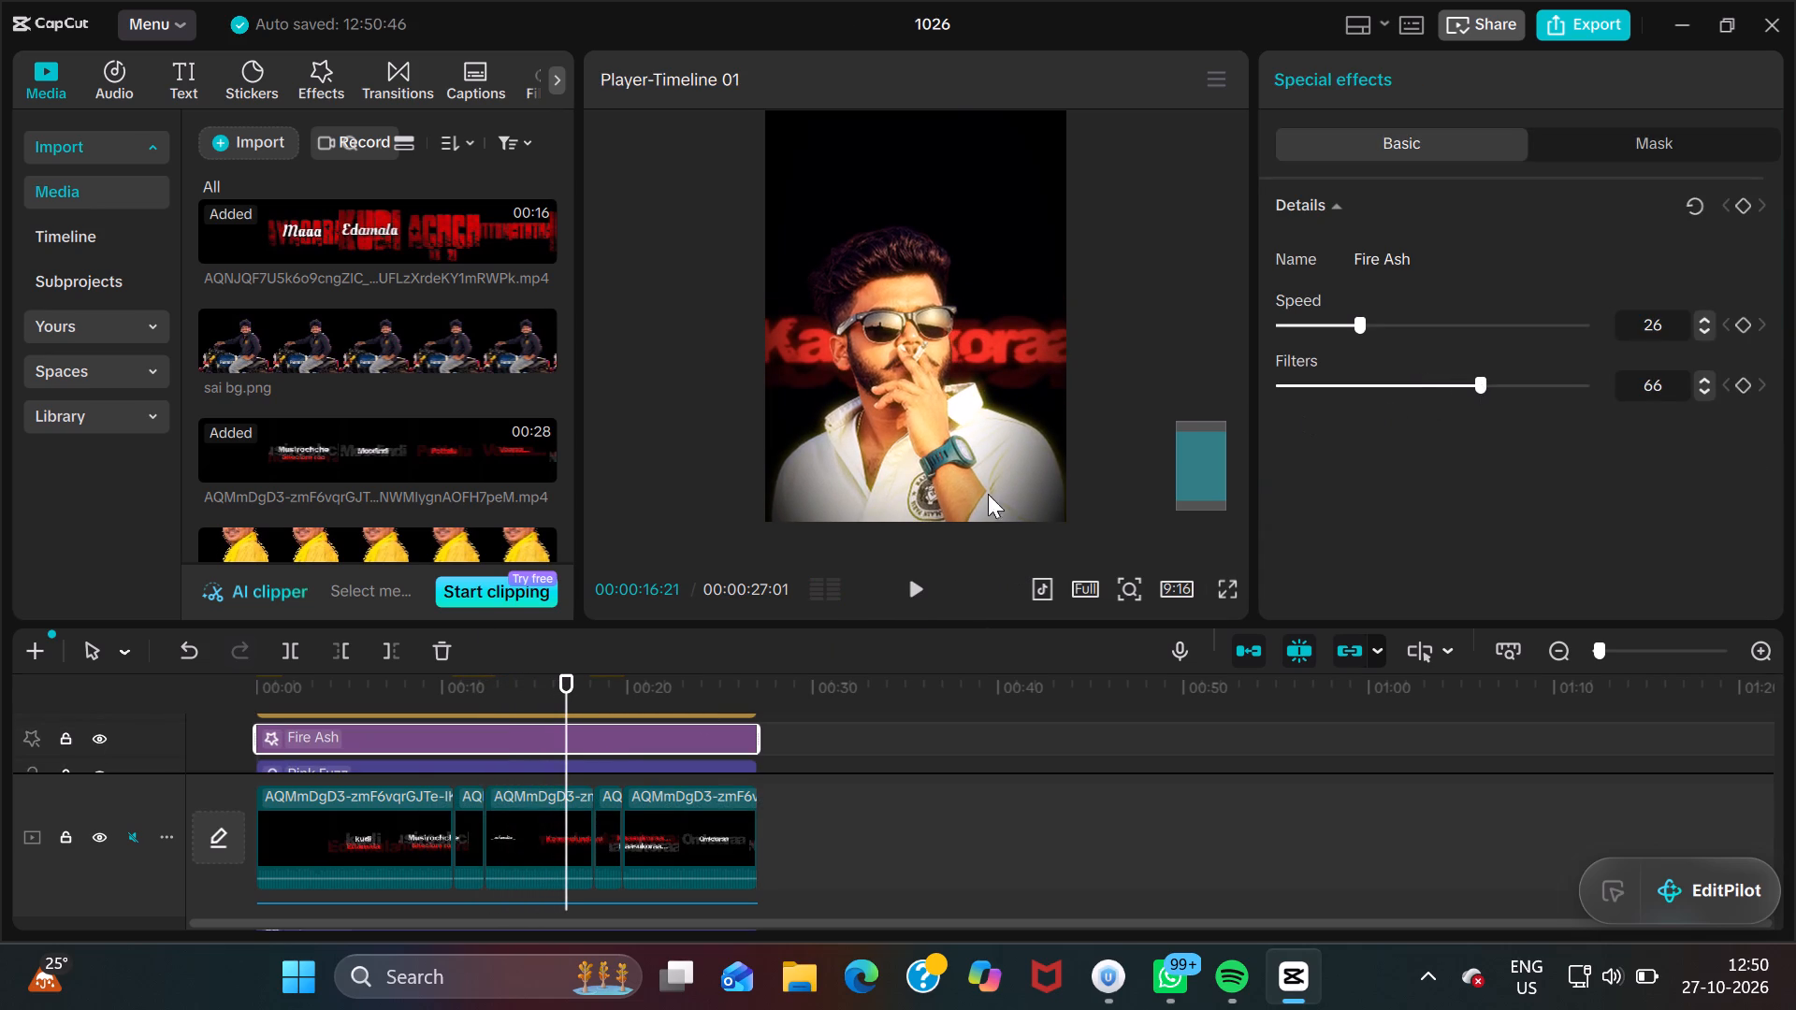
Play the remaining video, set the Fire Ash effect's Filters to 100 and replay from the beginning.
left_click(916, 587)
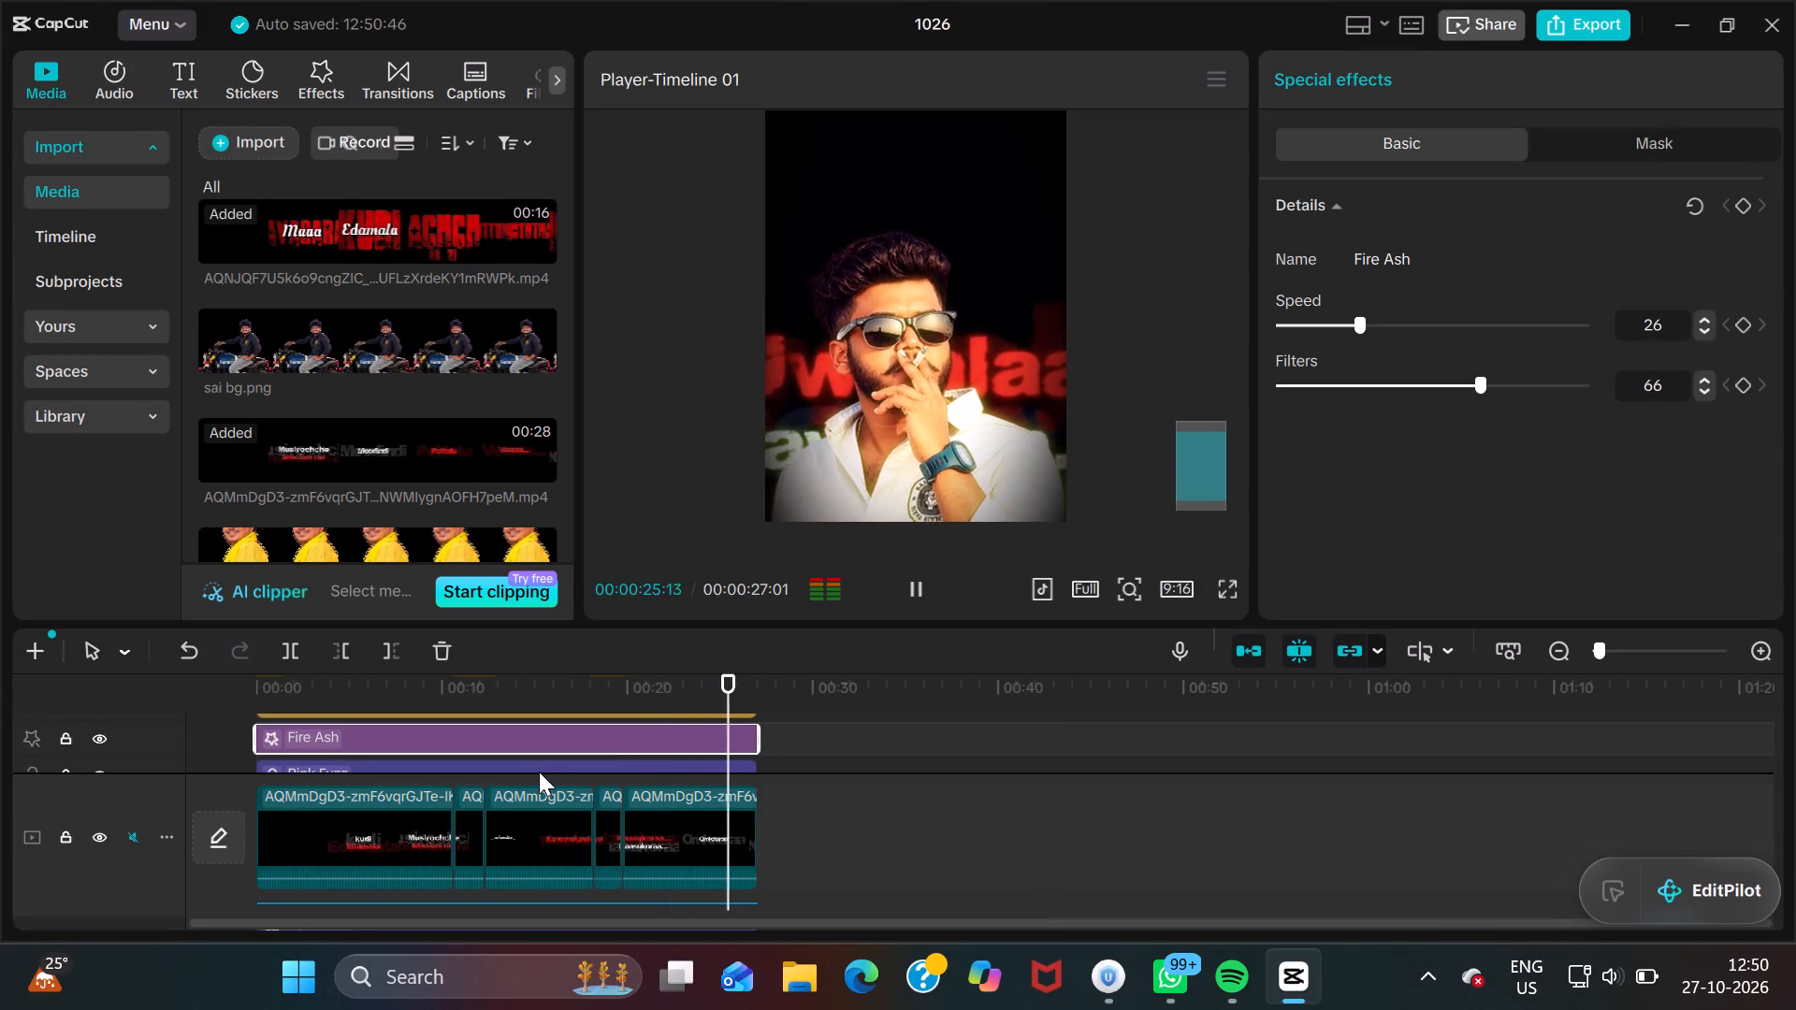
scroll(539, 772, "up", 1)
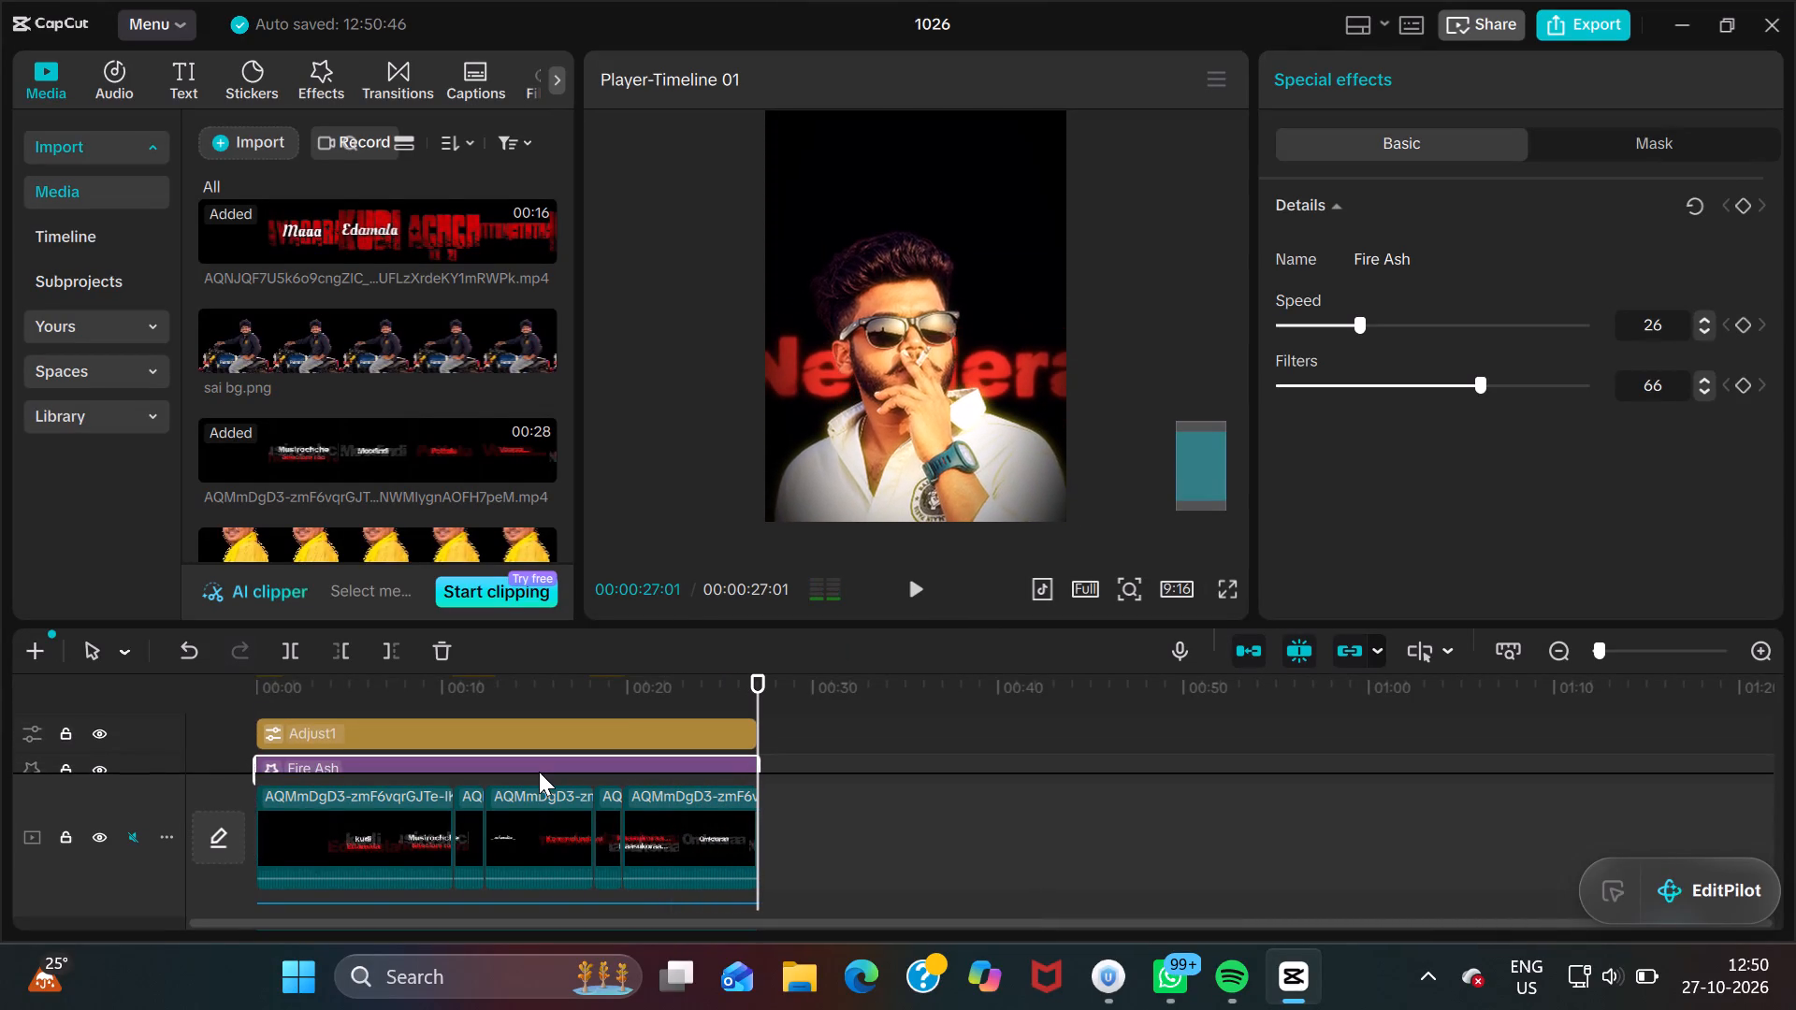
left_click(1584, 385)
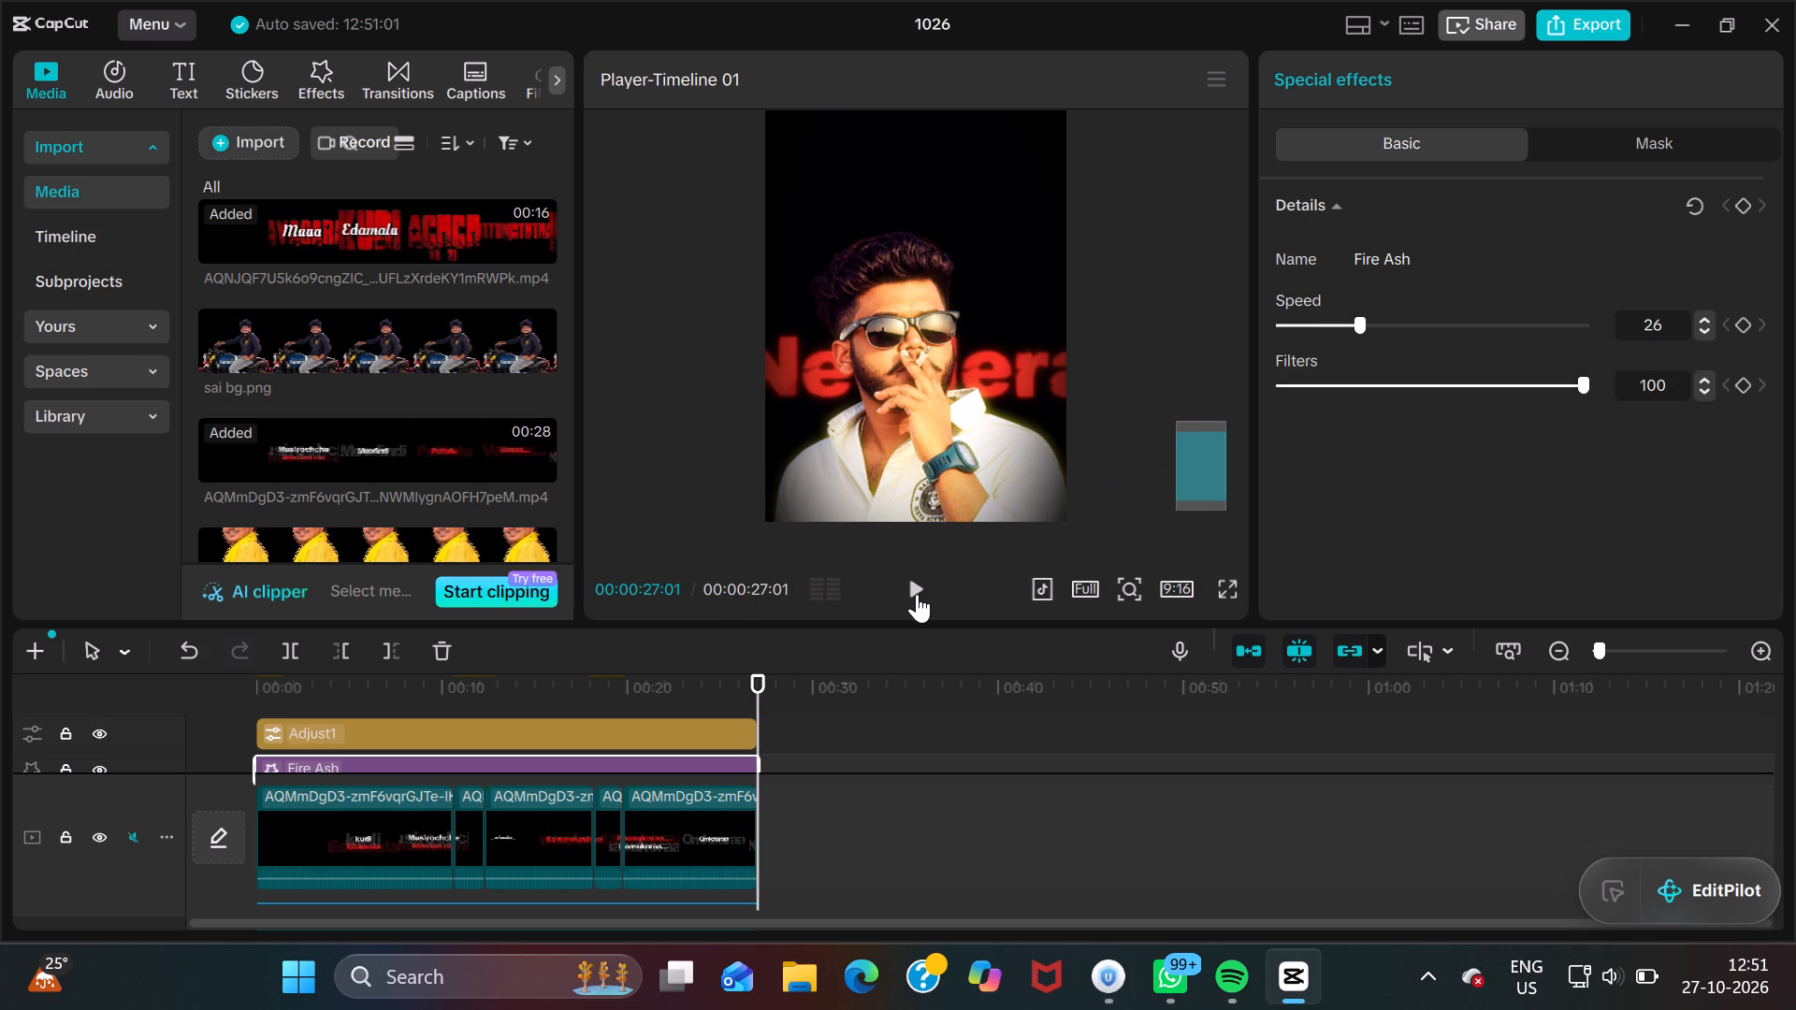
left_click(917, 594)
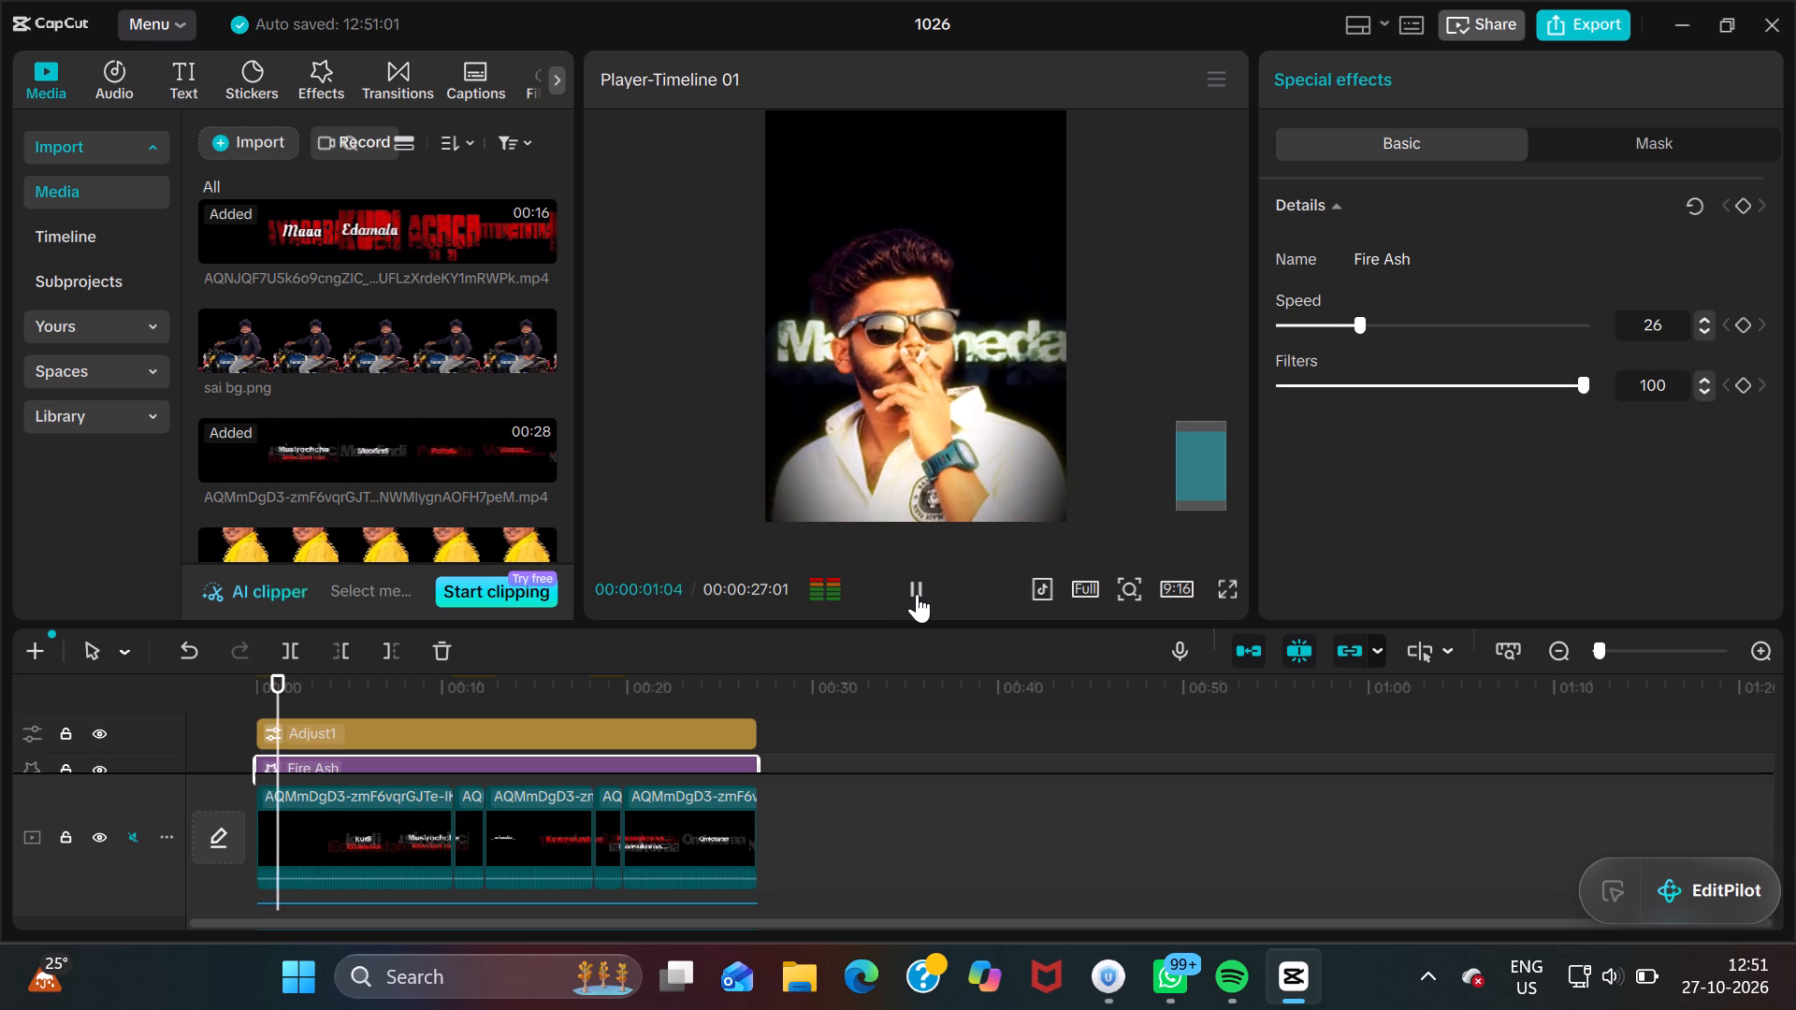
Search the video effects for "fire ash".
left_click(562, 748)
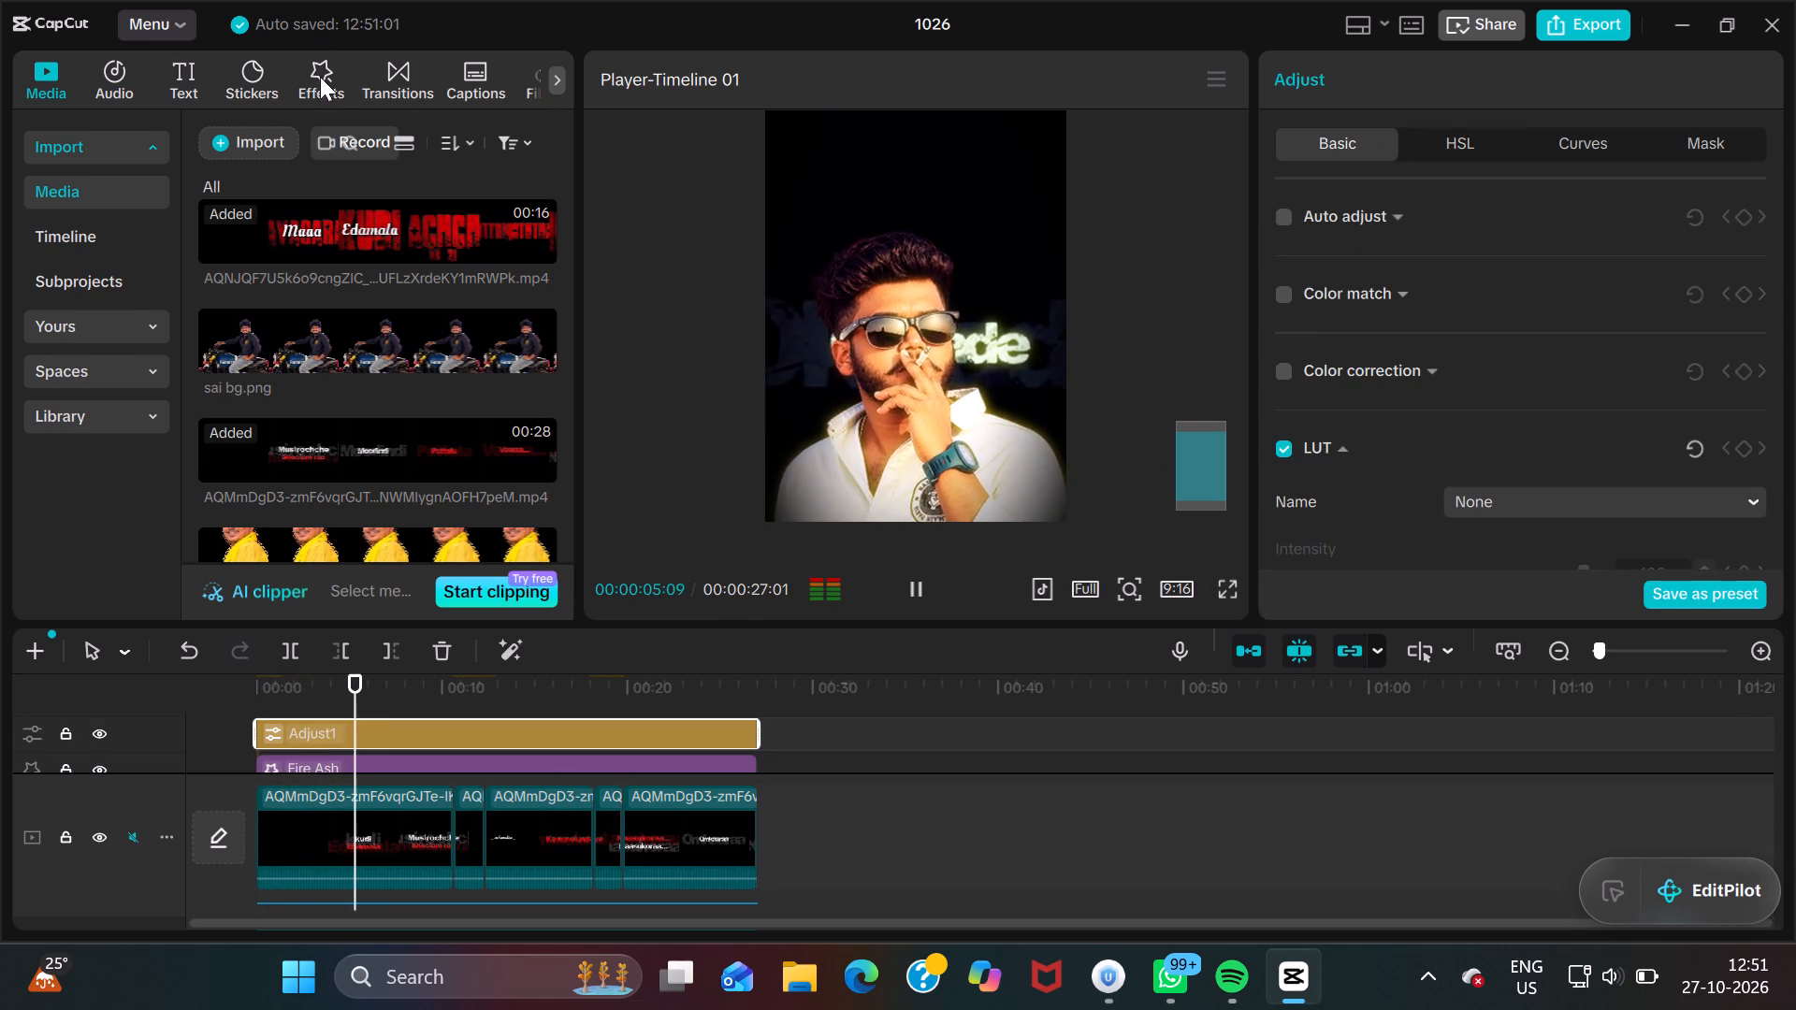
left_click(326, 100)
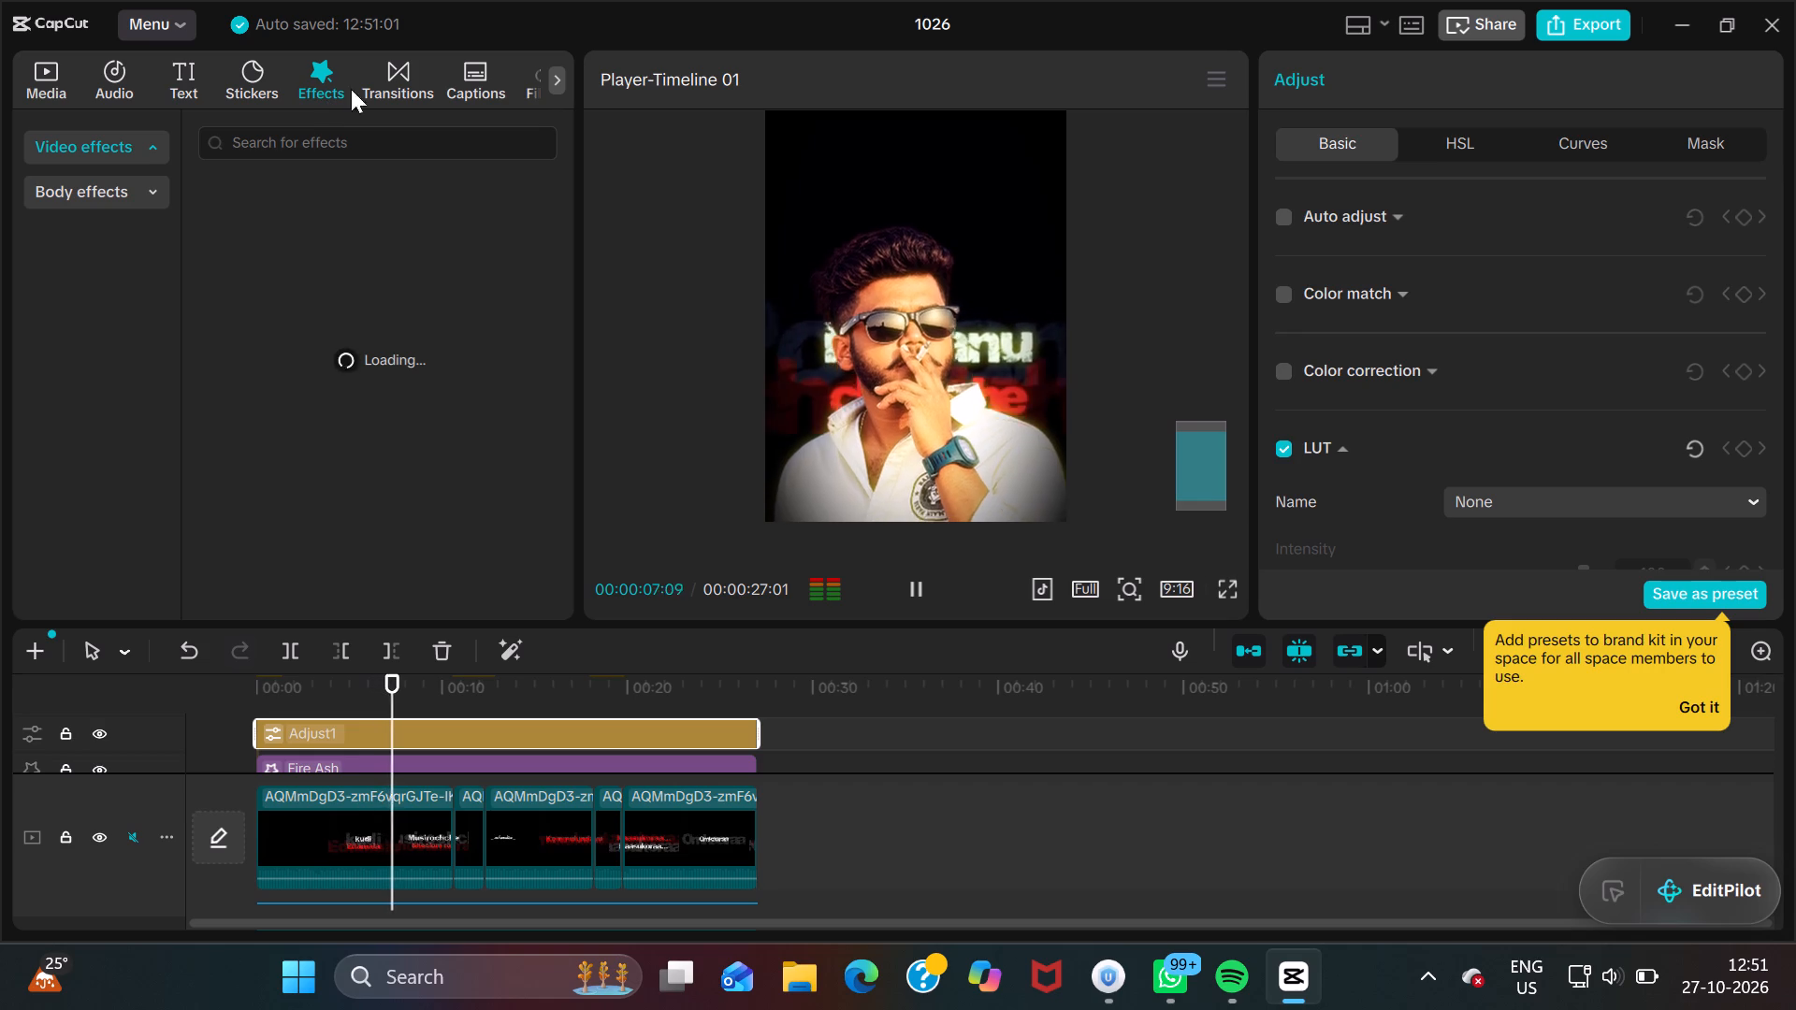
left_click(408, 146)
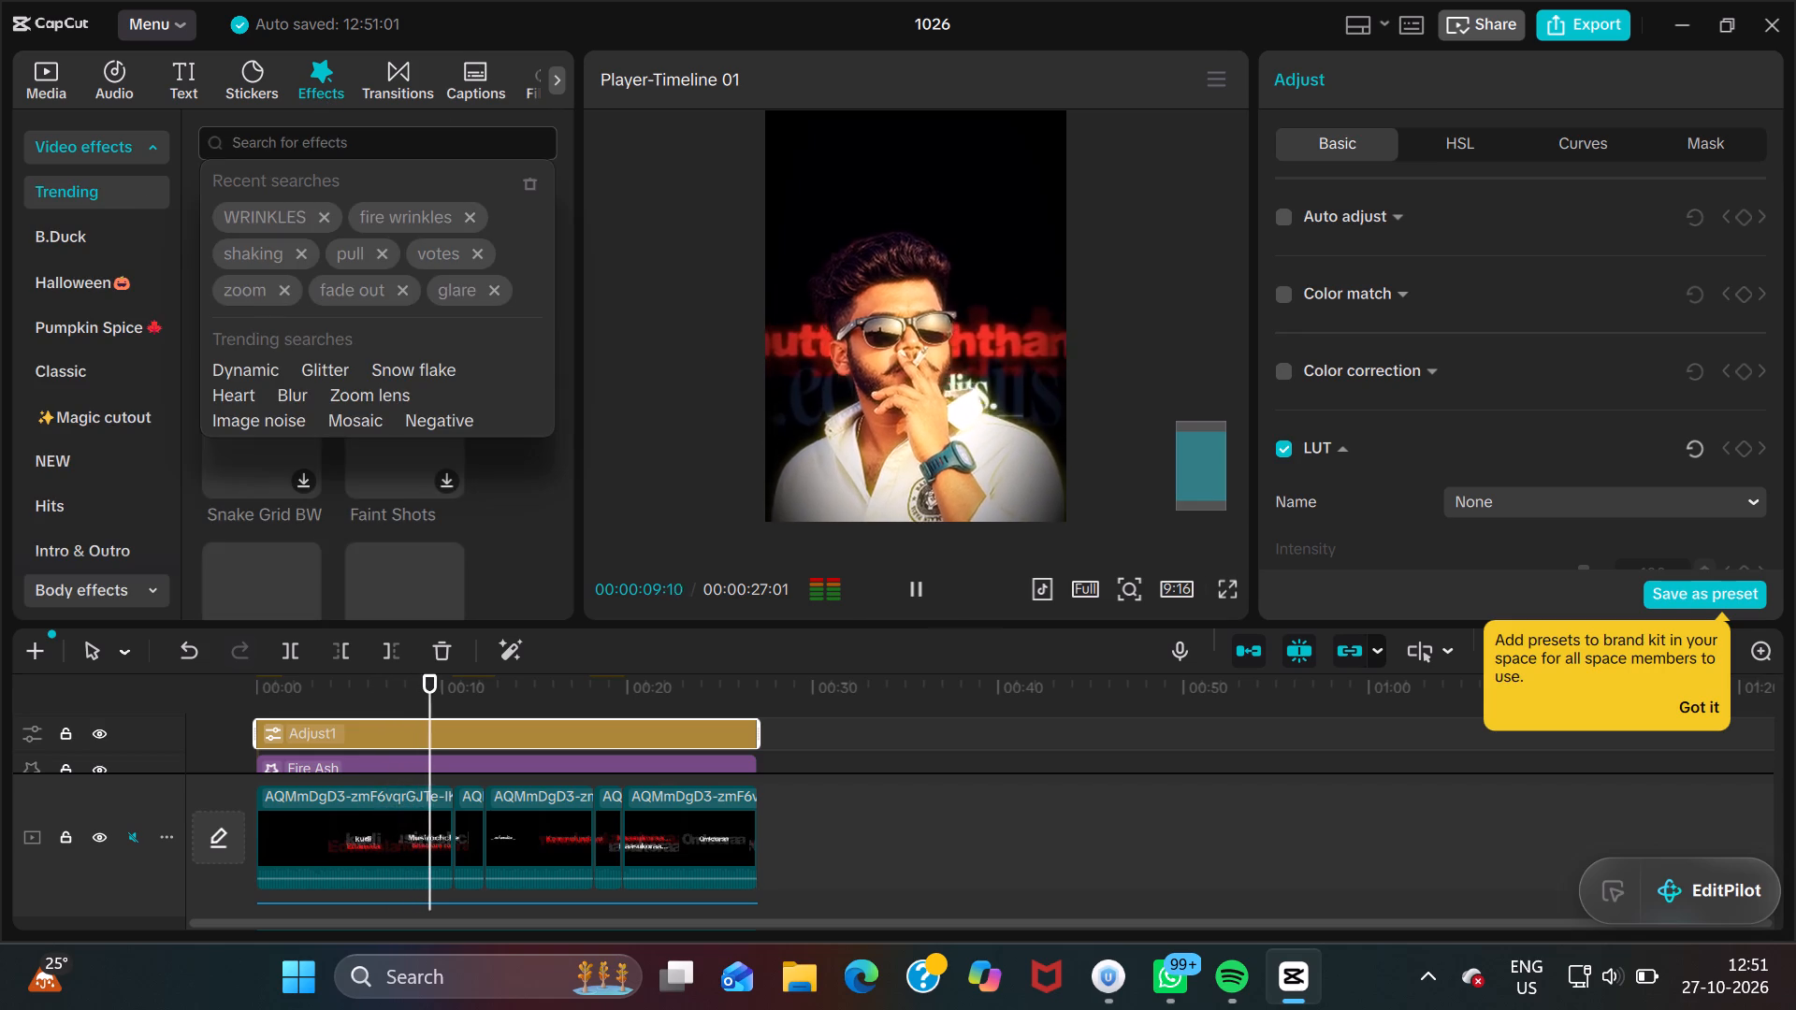
type("fire")
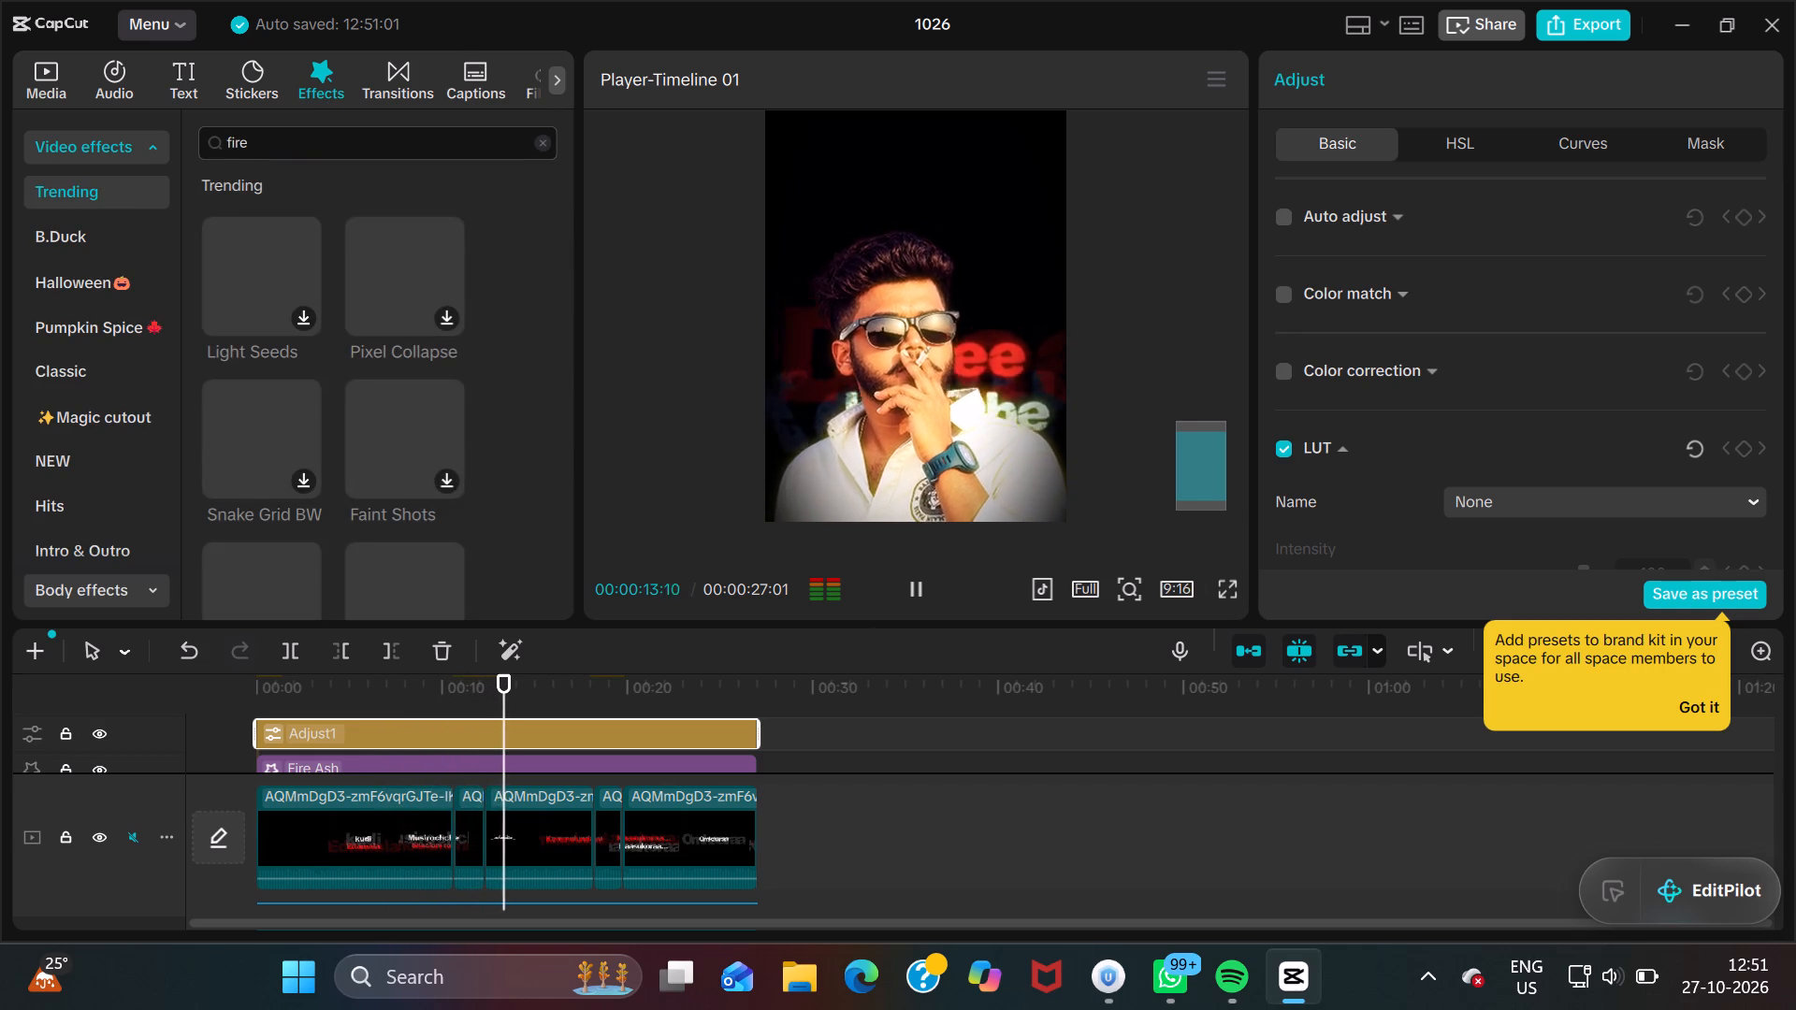
key("space")
type("ash")
key("Return")
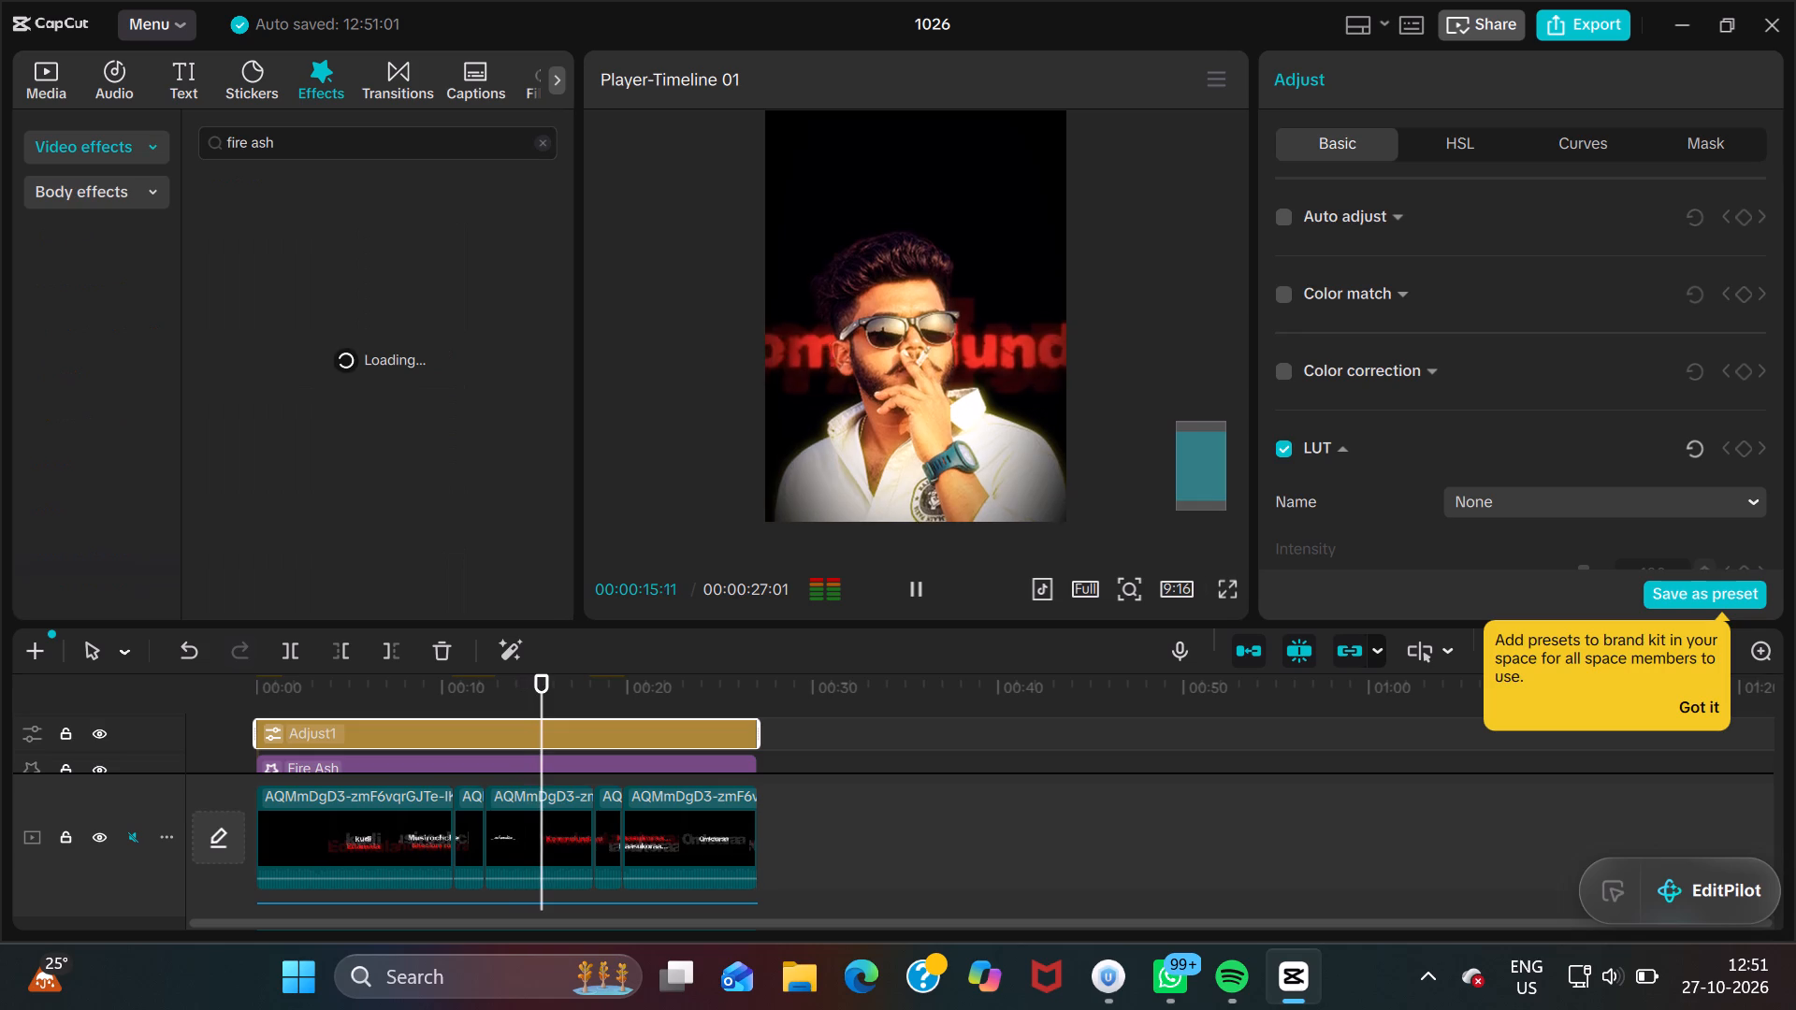
Play the end of the video and delete the existing Fire Ash effect from the timeline.
left_click(683, 755)
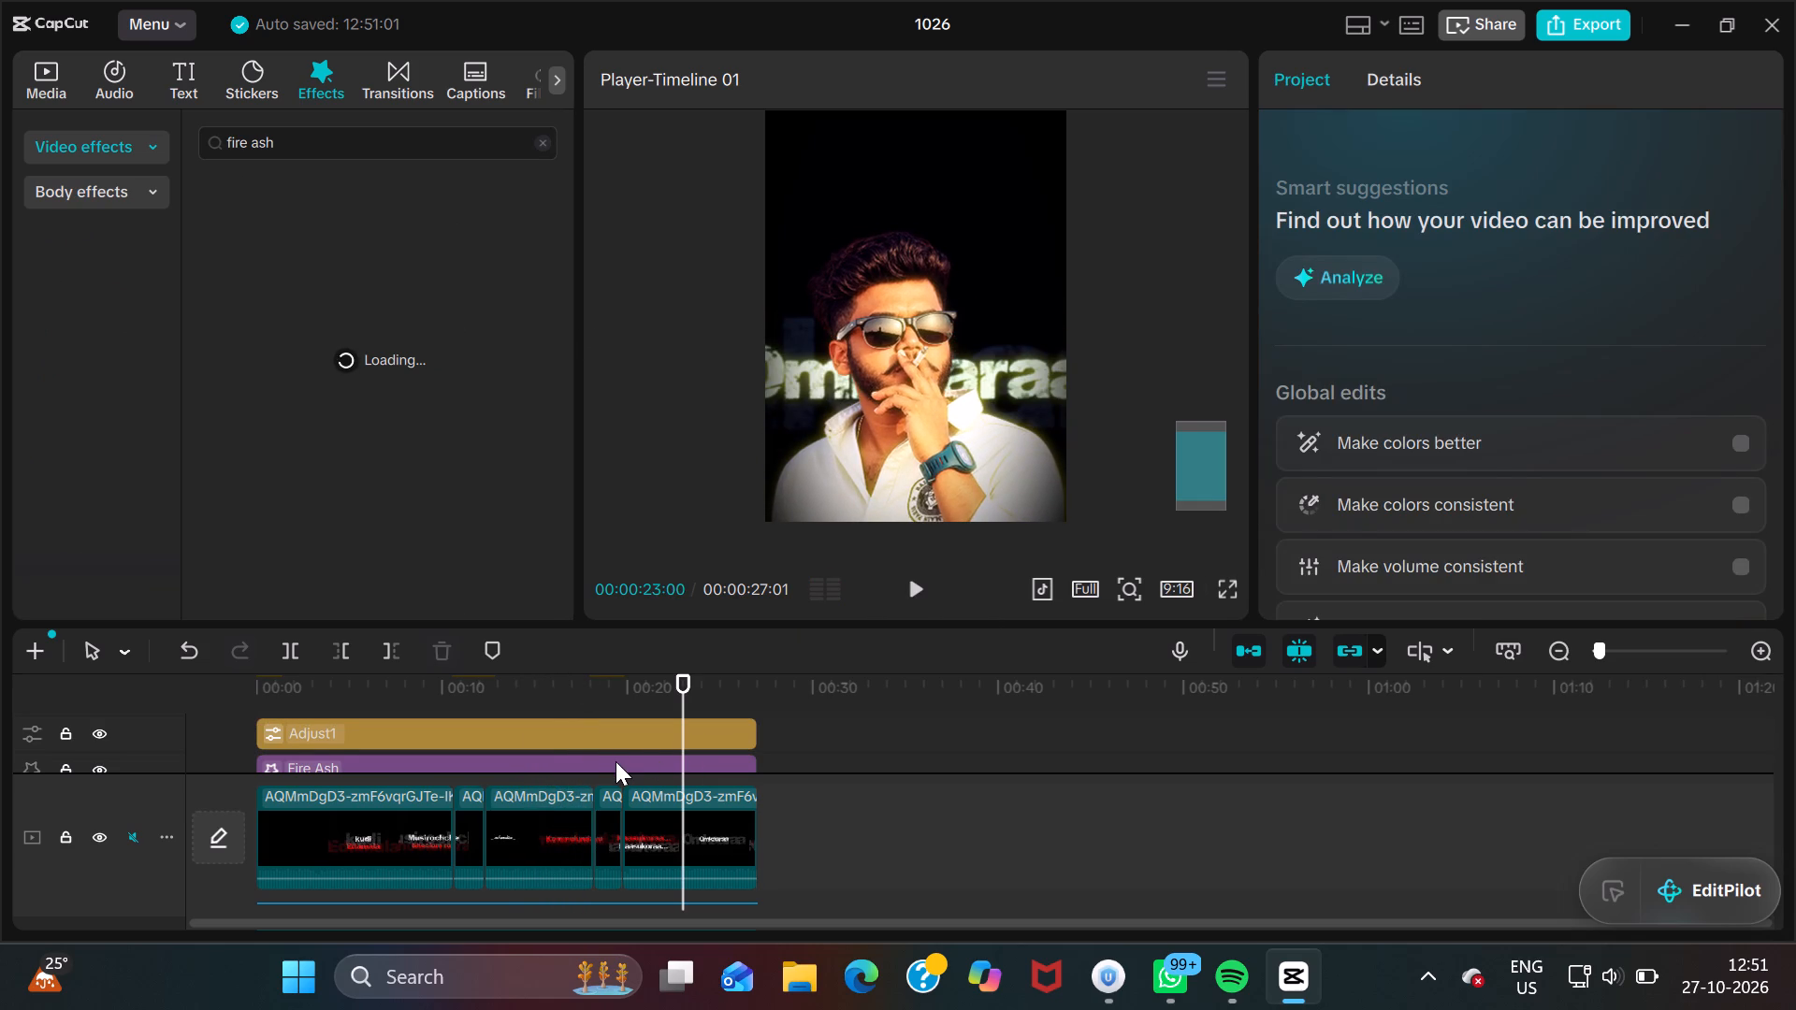
left_click(616, 761)
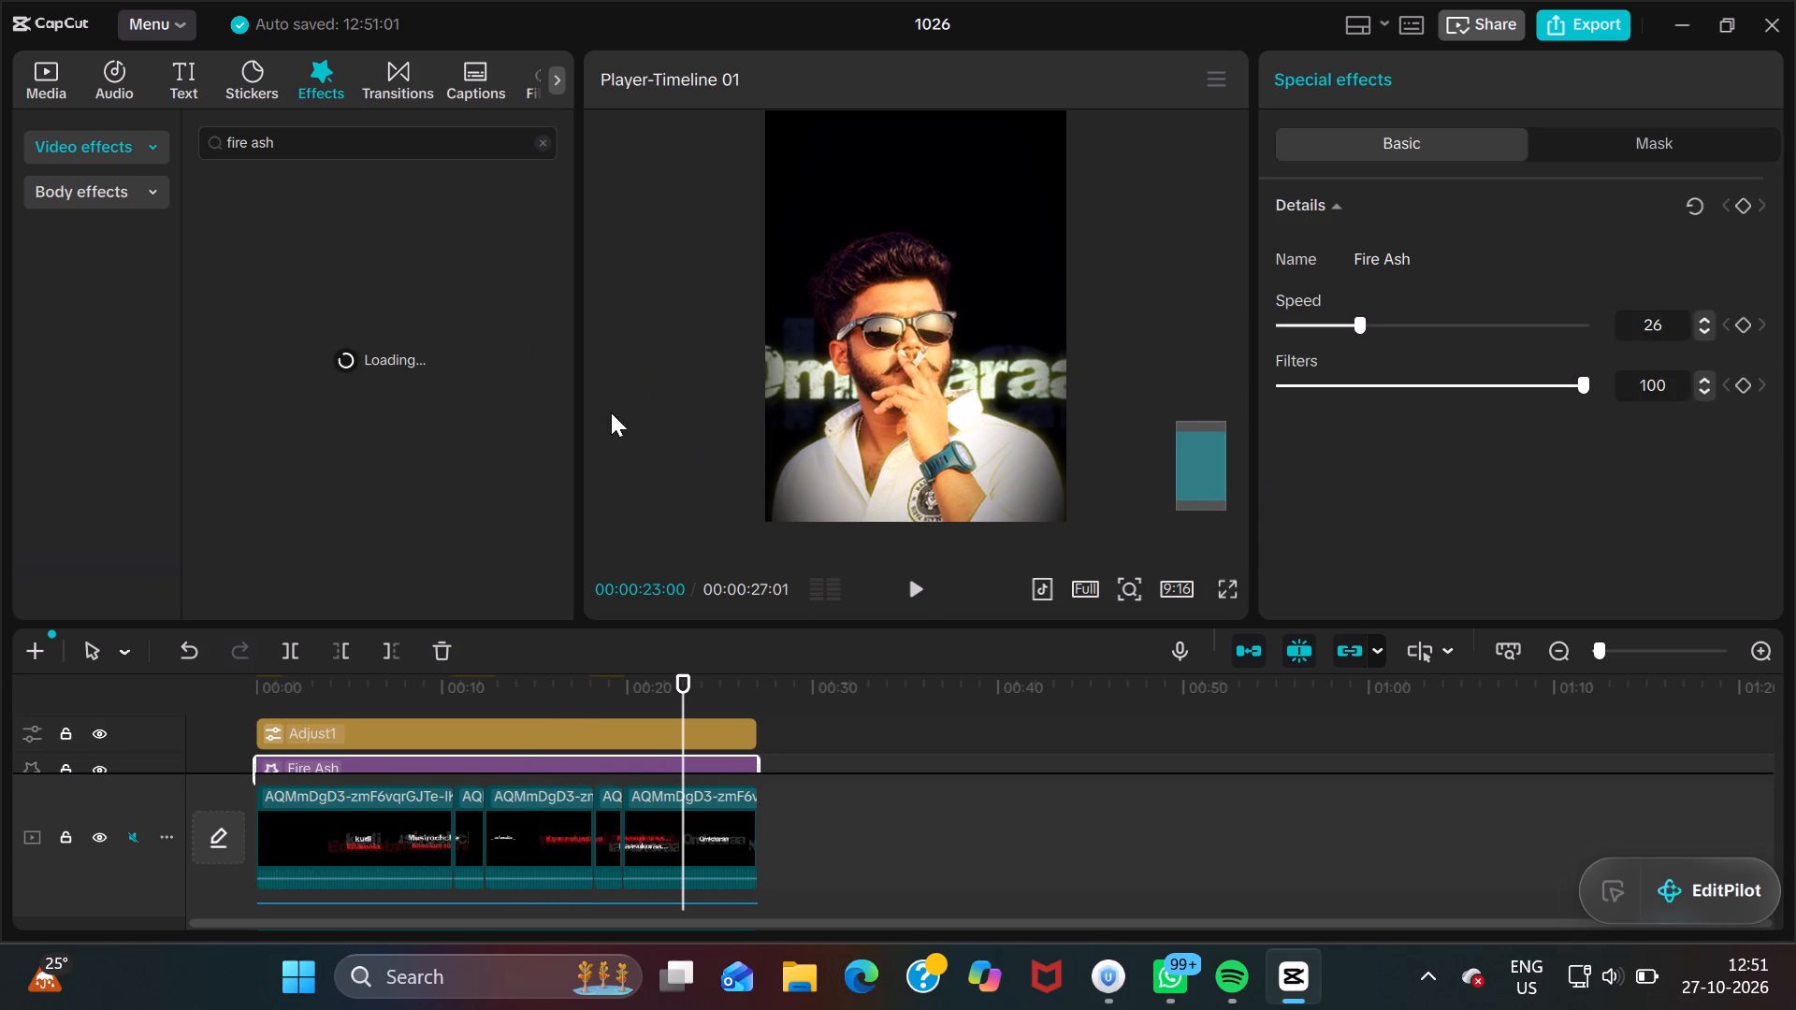
left_click(919, 588)
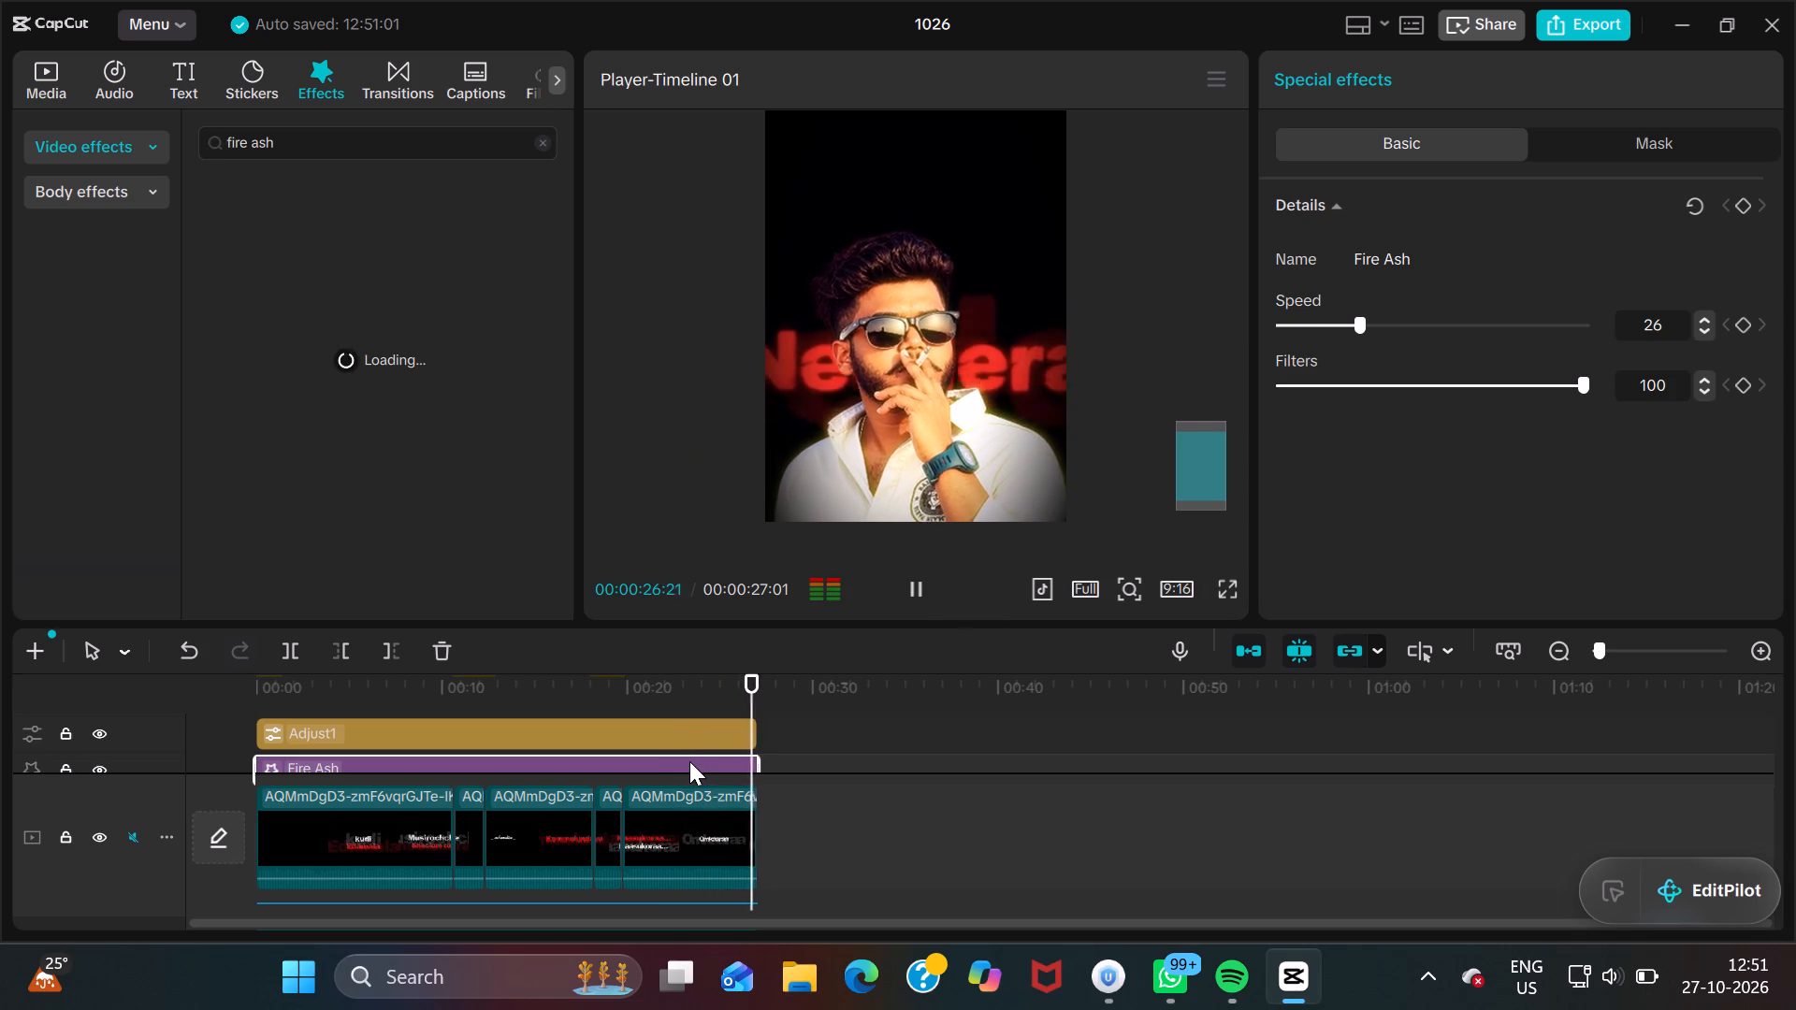
key("BackSpace")
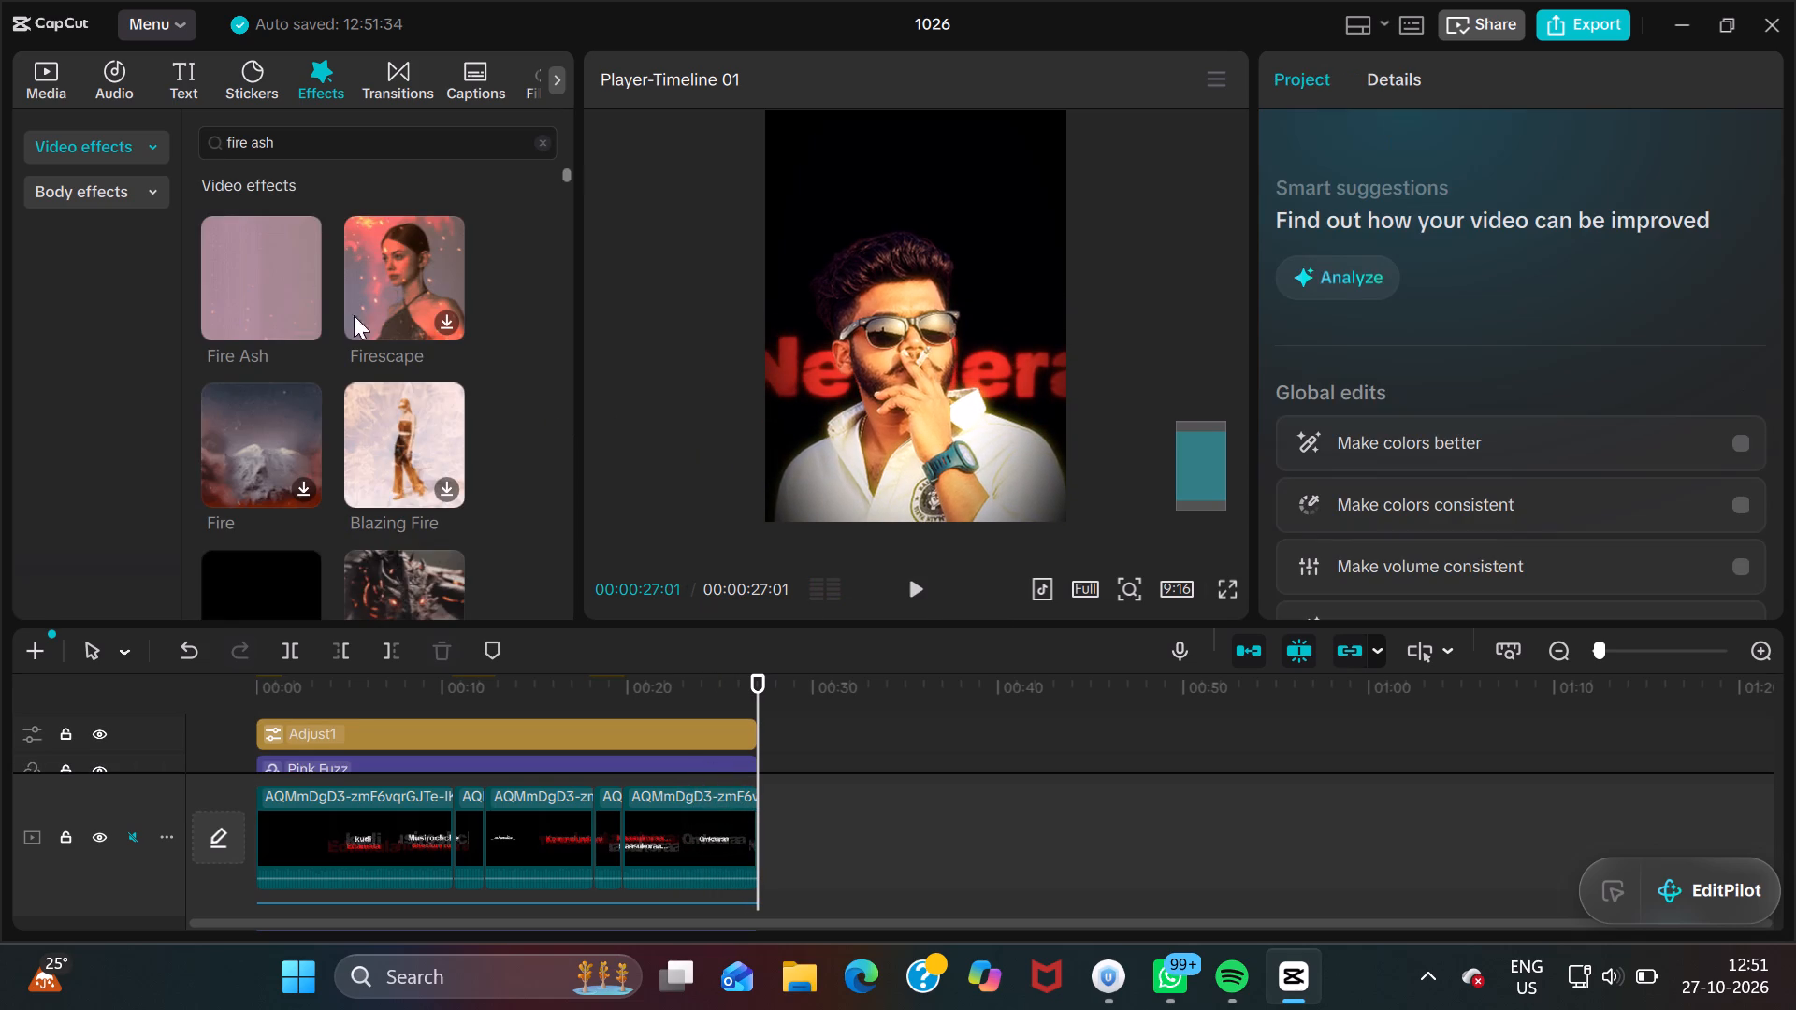
Add the Fire Ash effect from the search results at the timeline start and extend it to the video's end at 00:00:27:01.
left_click_drag(271, 279, 290, 564)
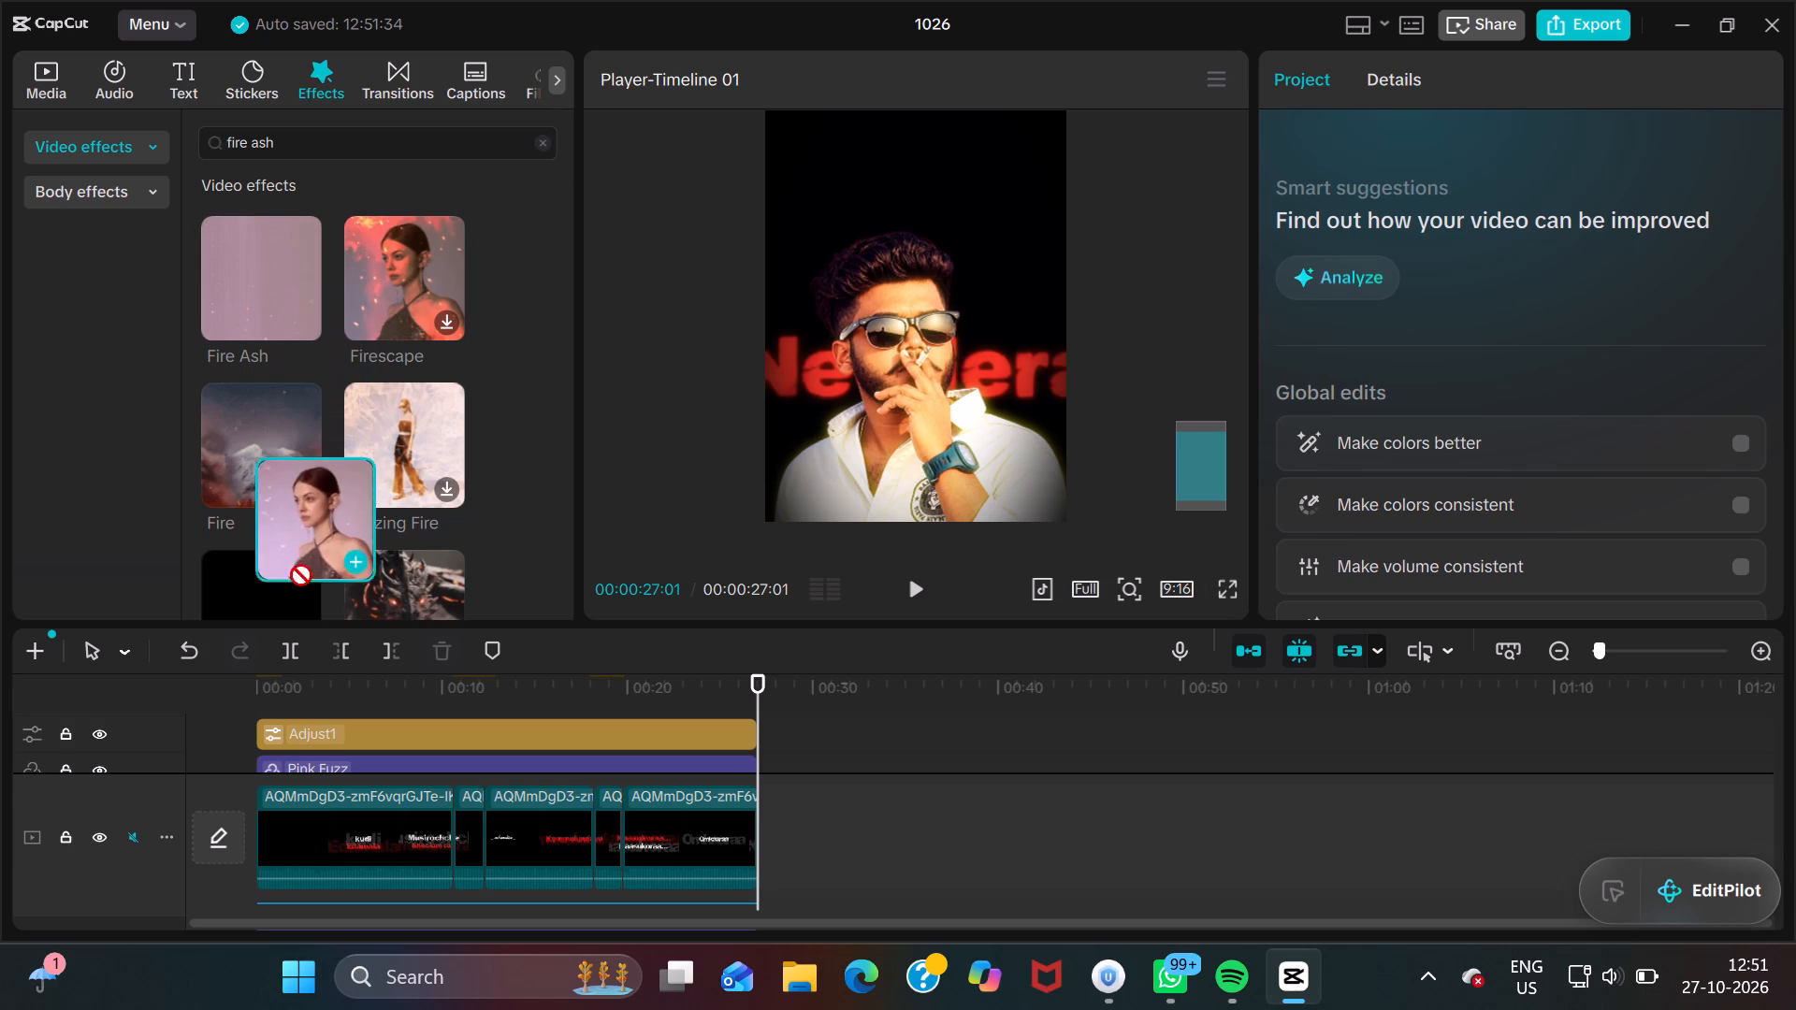
left_click_drag(290, 564, 281, 778)
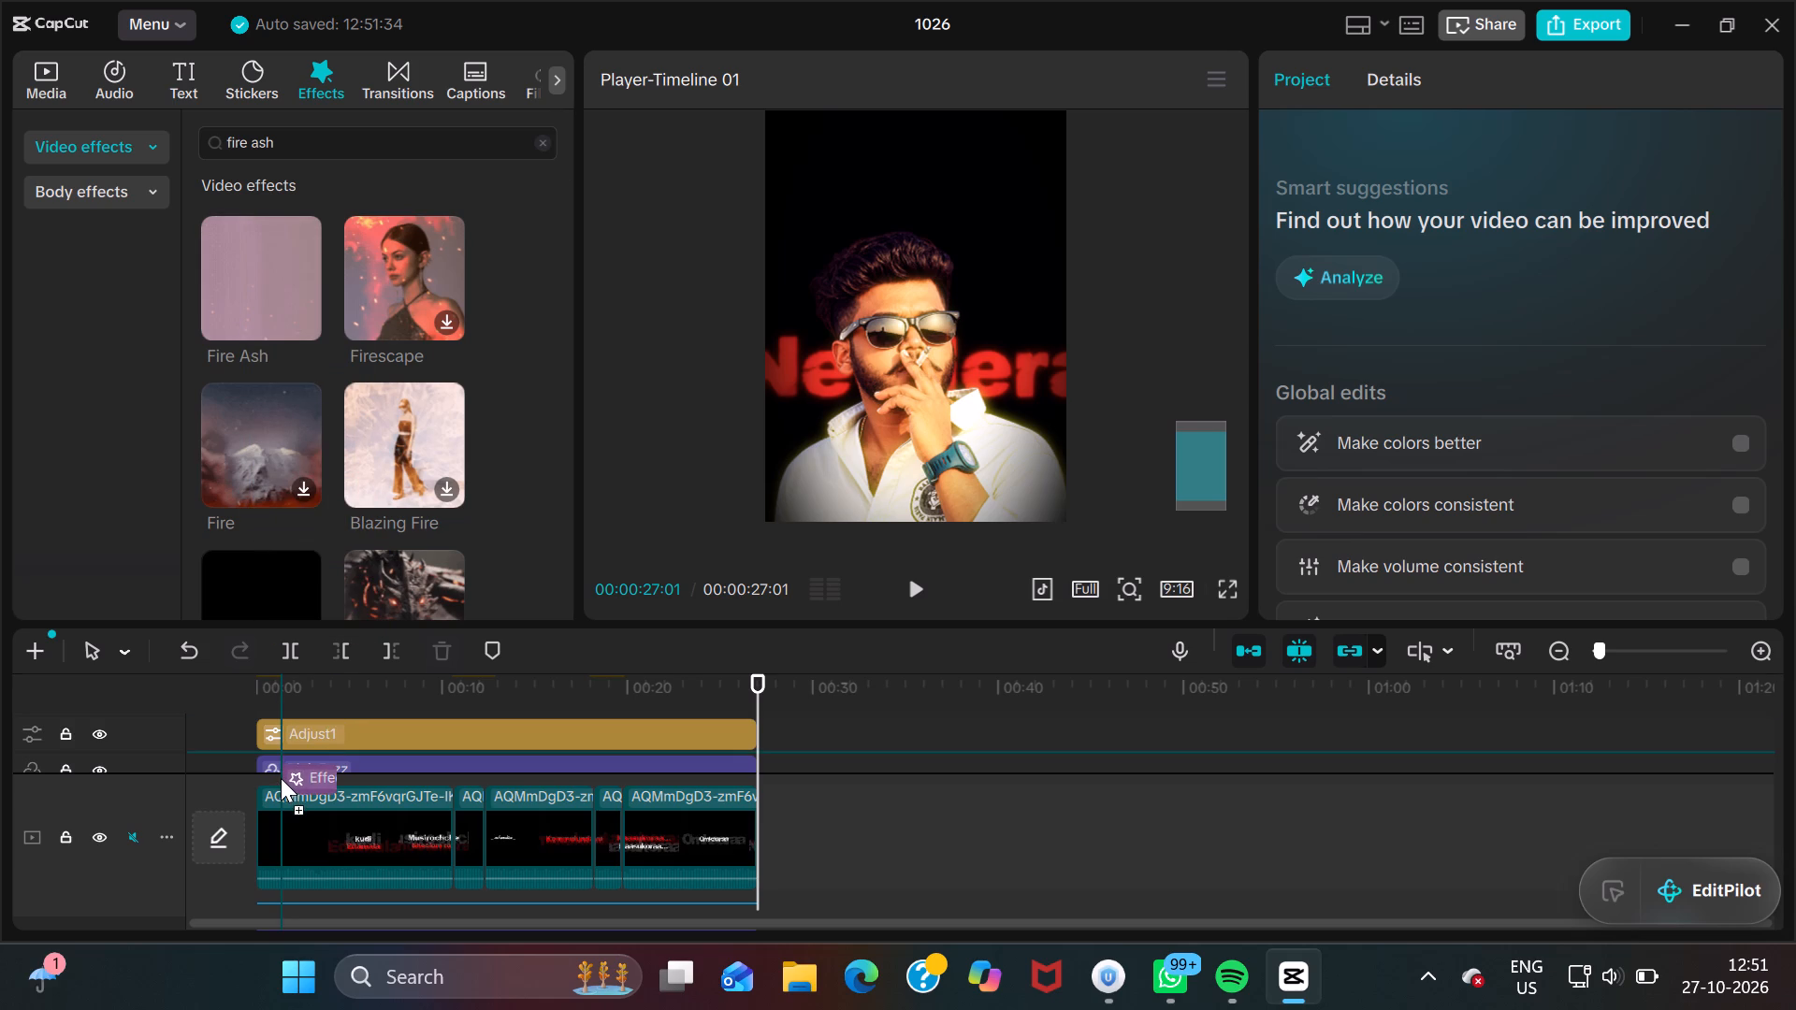
left_click_drag(281, 778, 265, 751)
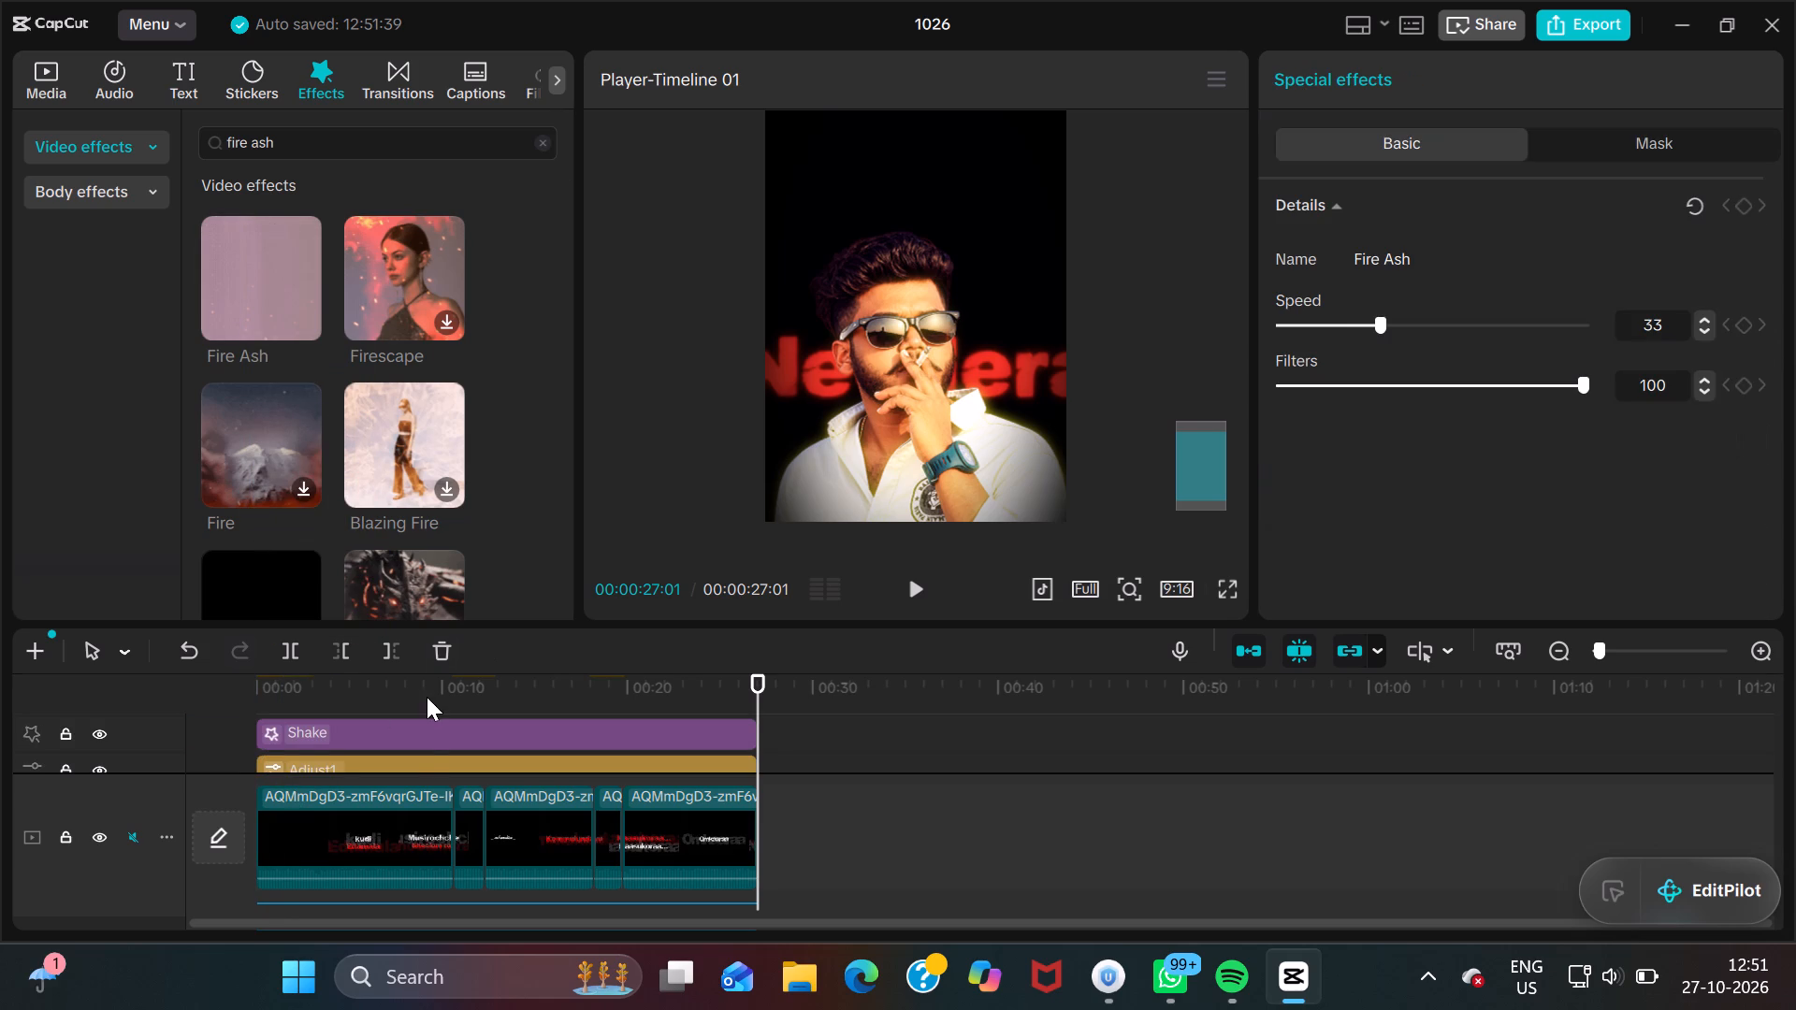
scroll(417, 748, "up", 1)
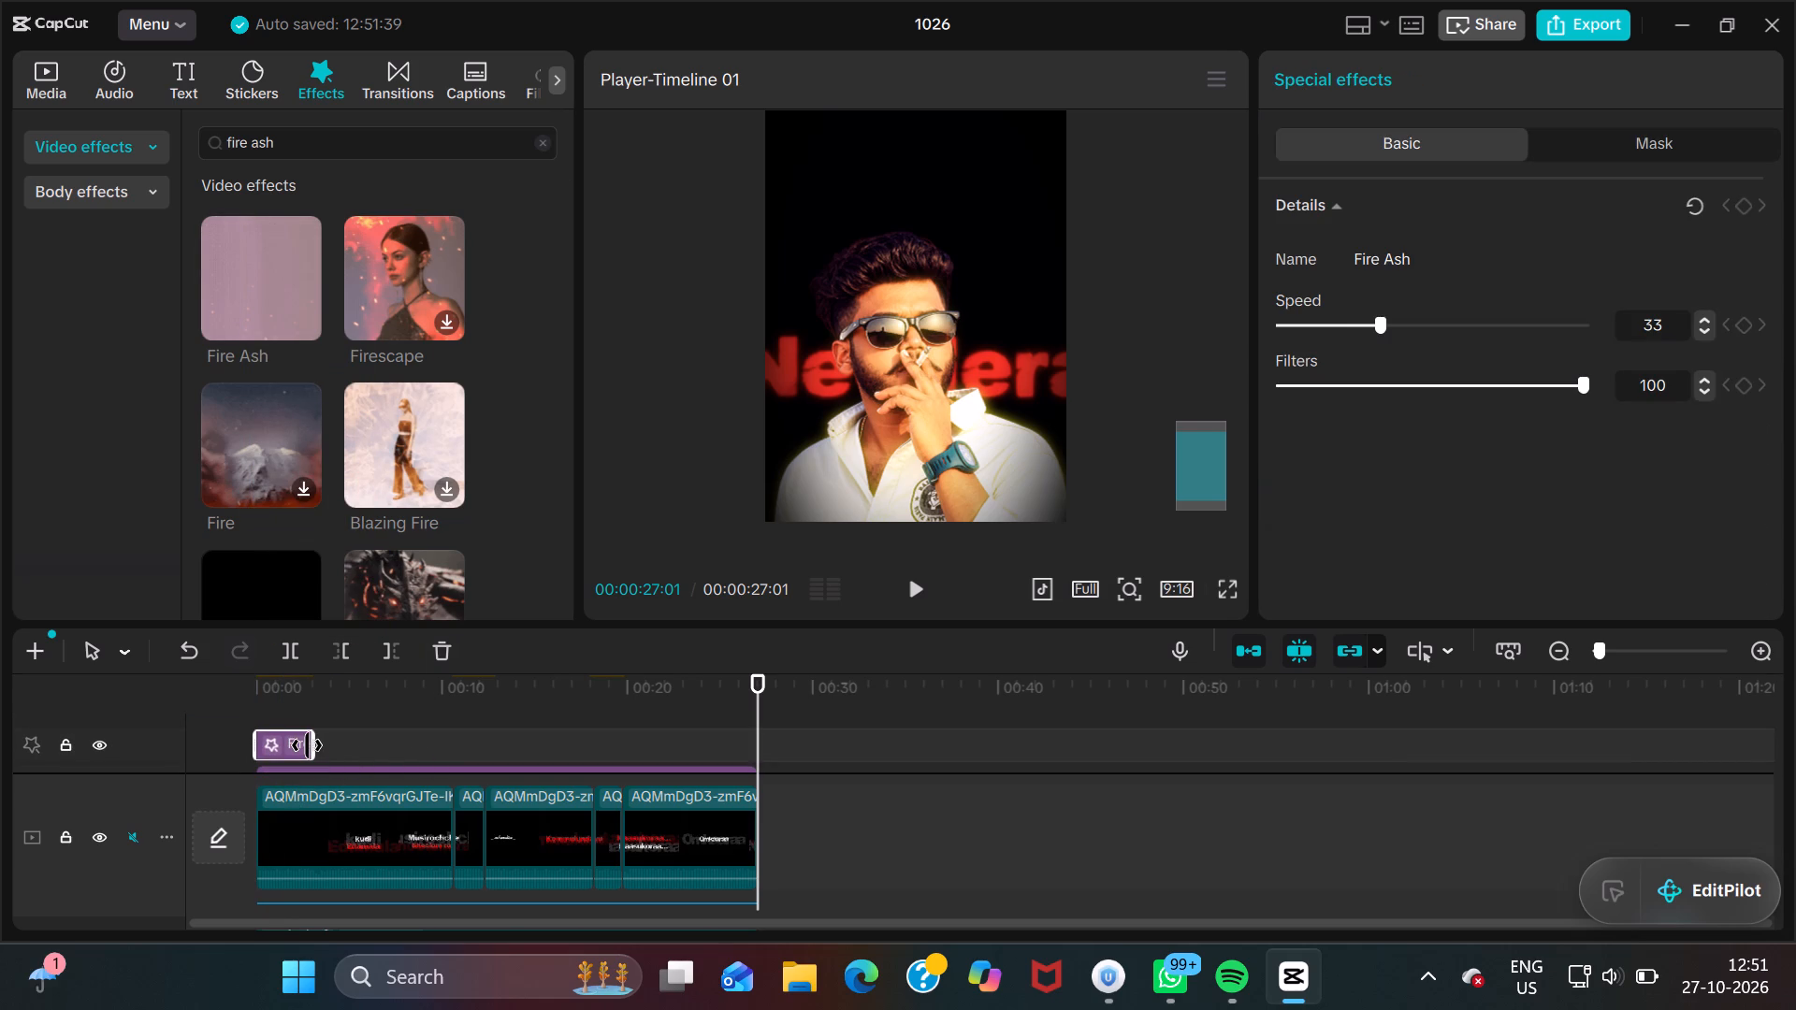
left_click_drag(307, 745, 524, 757)
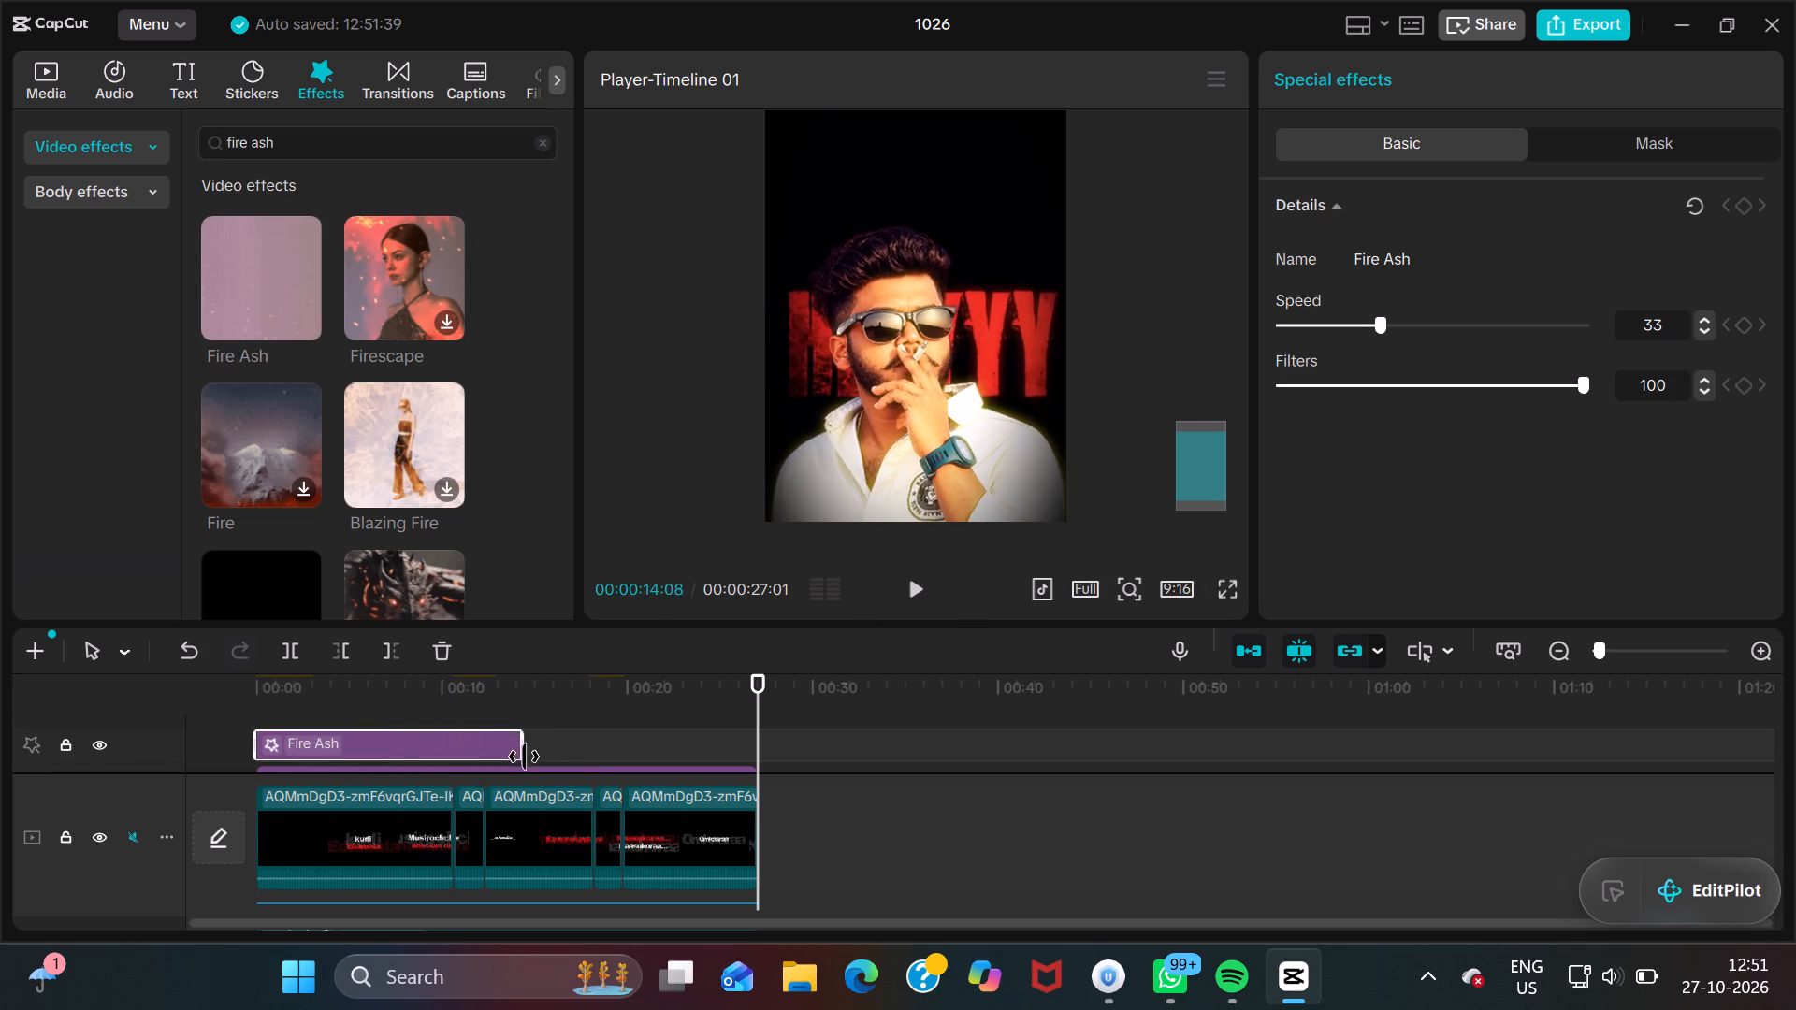
left_click_drag(524, 757, 758, 754)
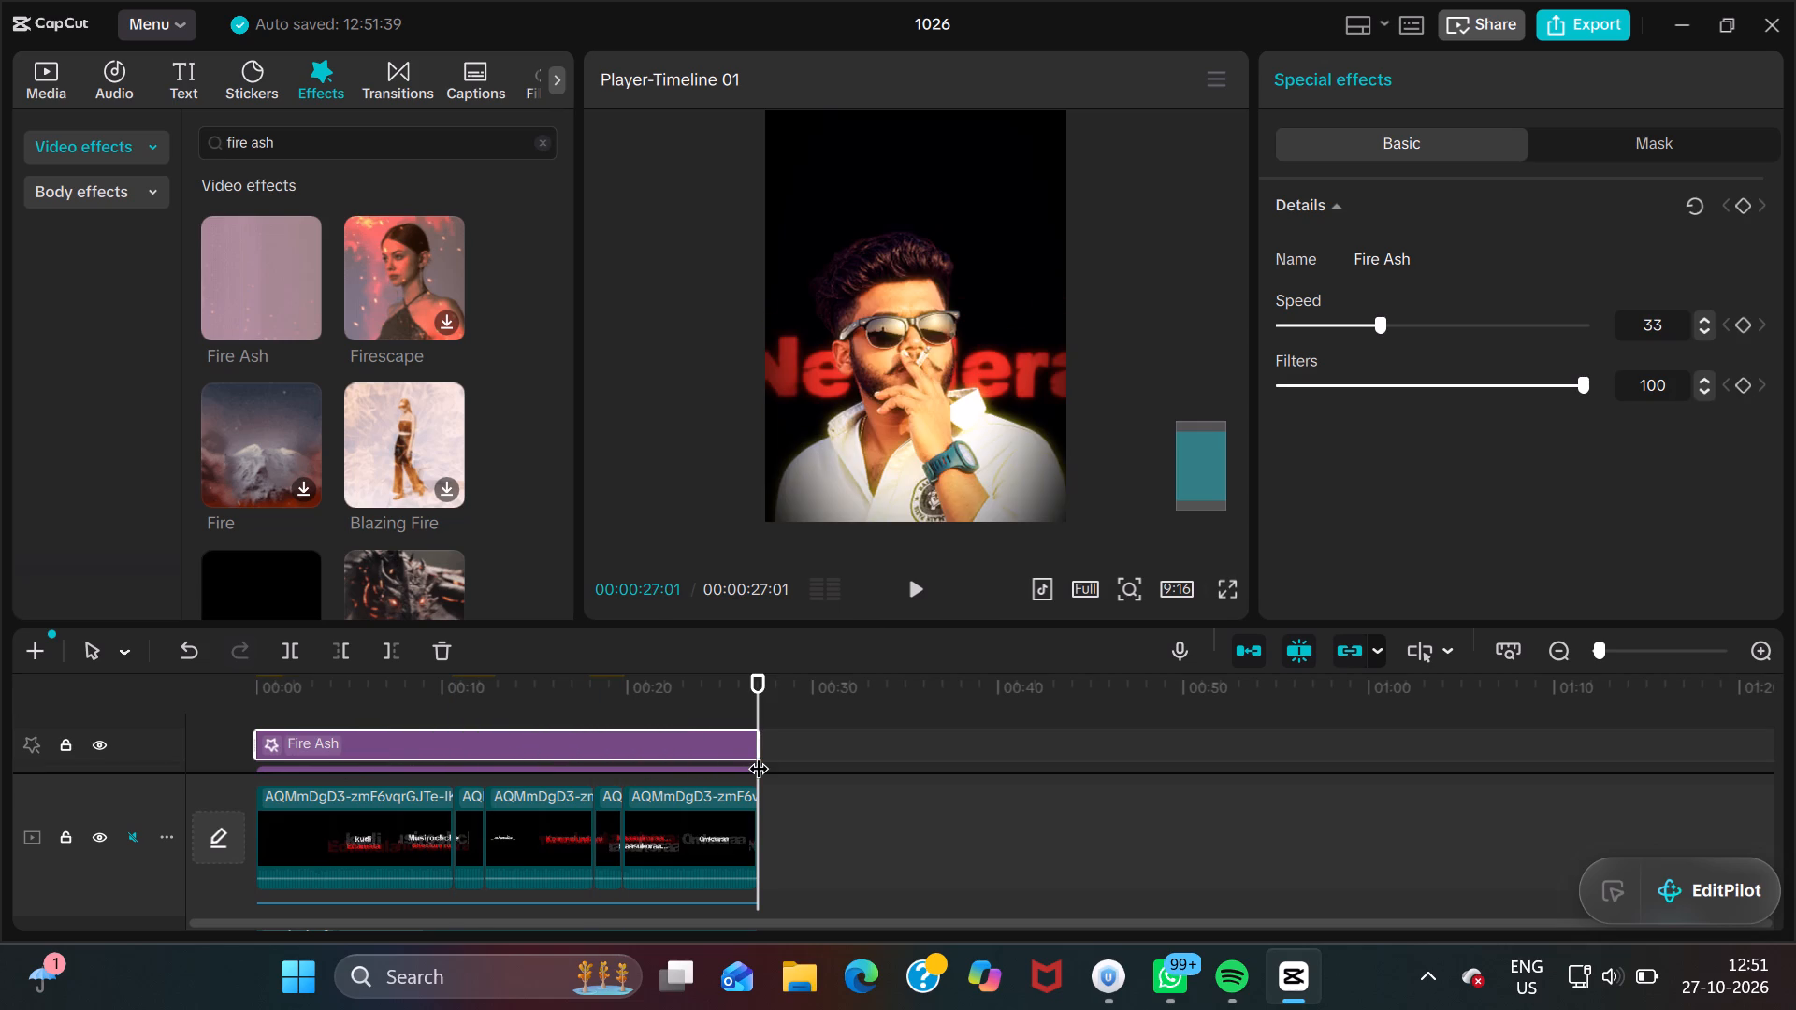
Scrub back through the video and move the Fire Ash effect to the layer between Shake and Adjust1.
left_click_drag(760, 691, 676, 690)
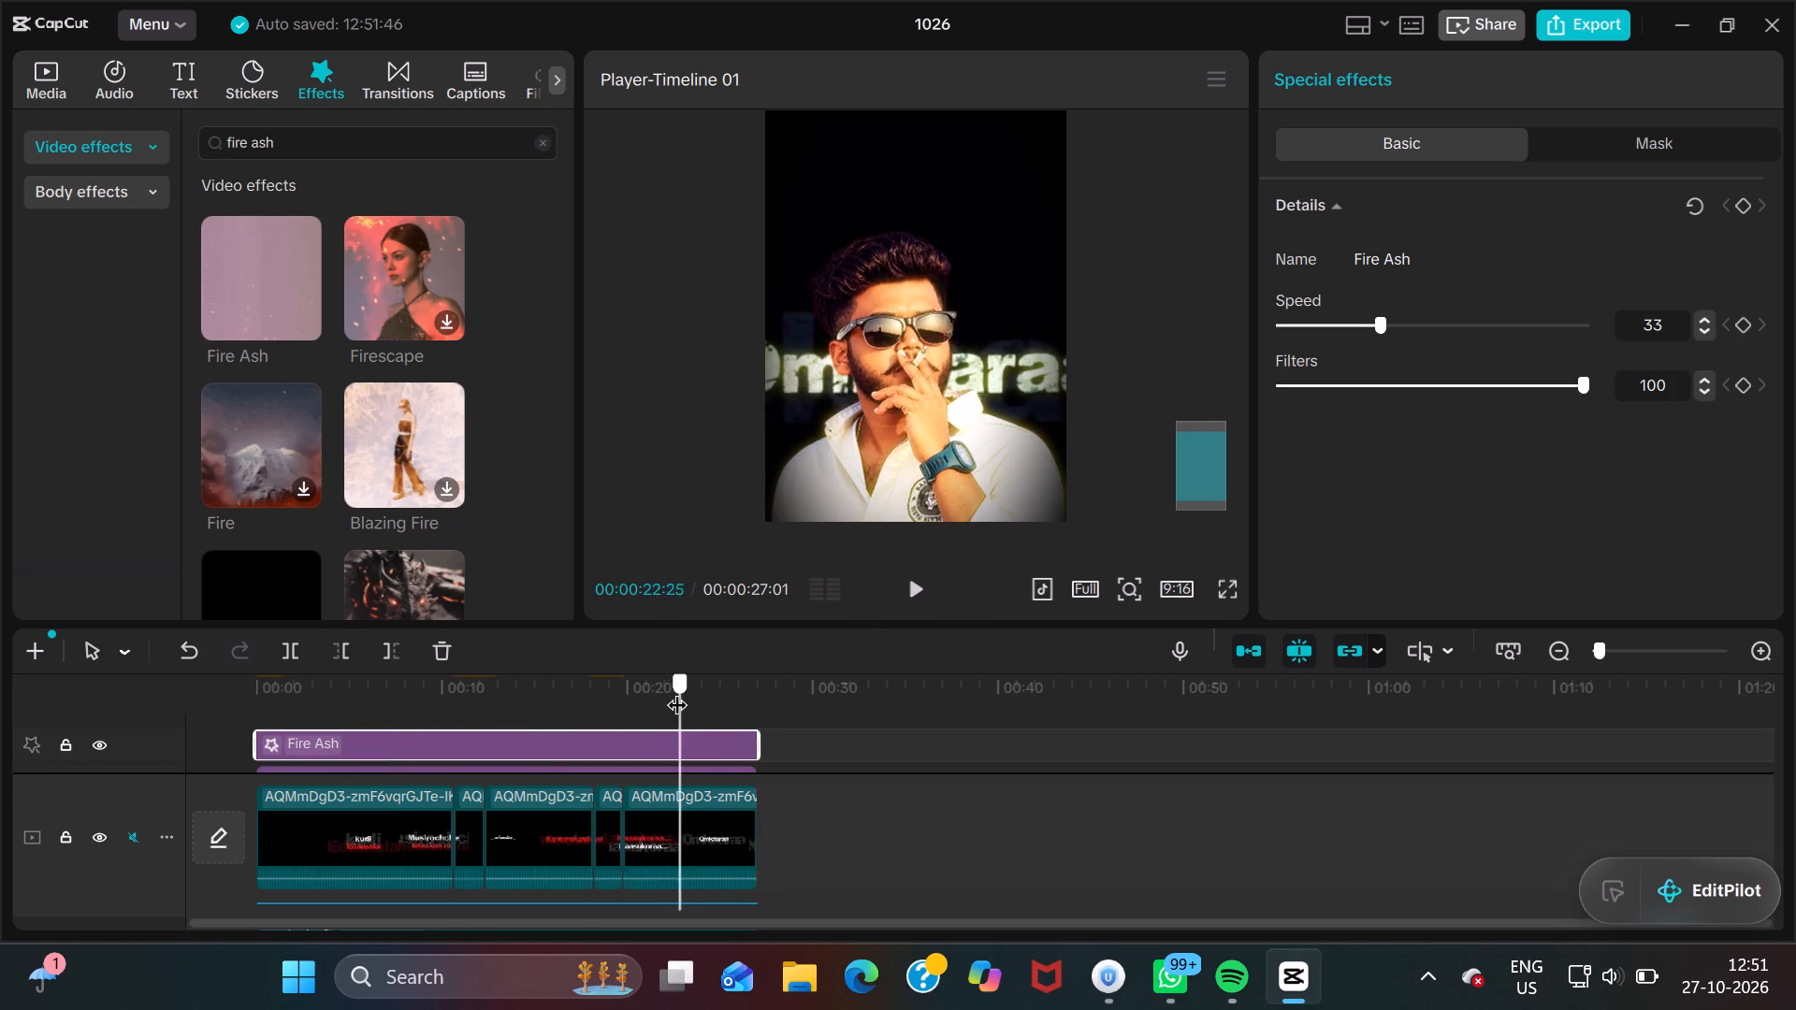
left_click_drag(676, 690, 675, 671)
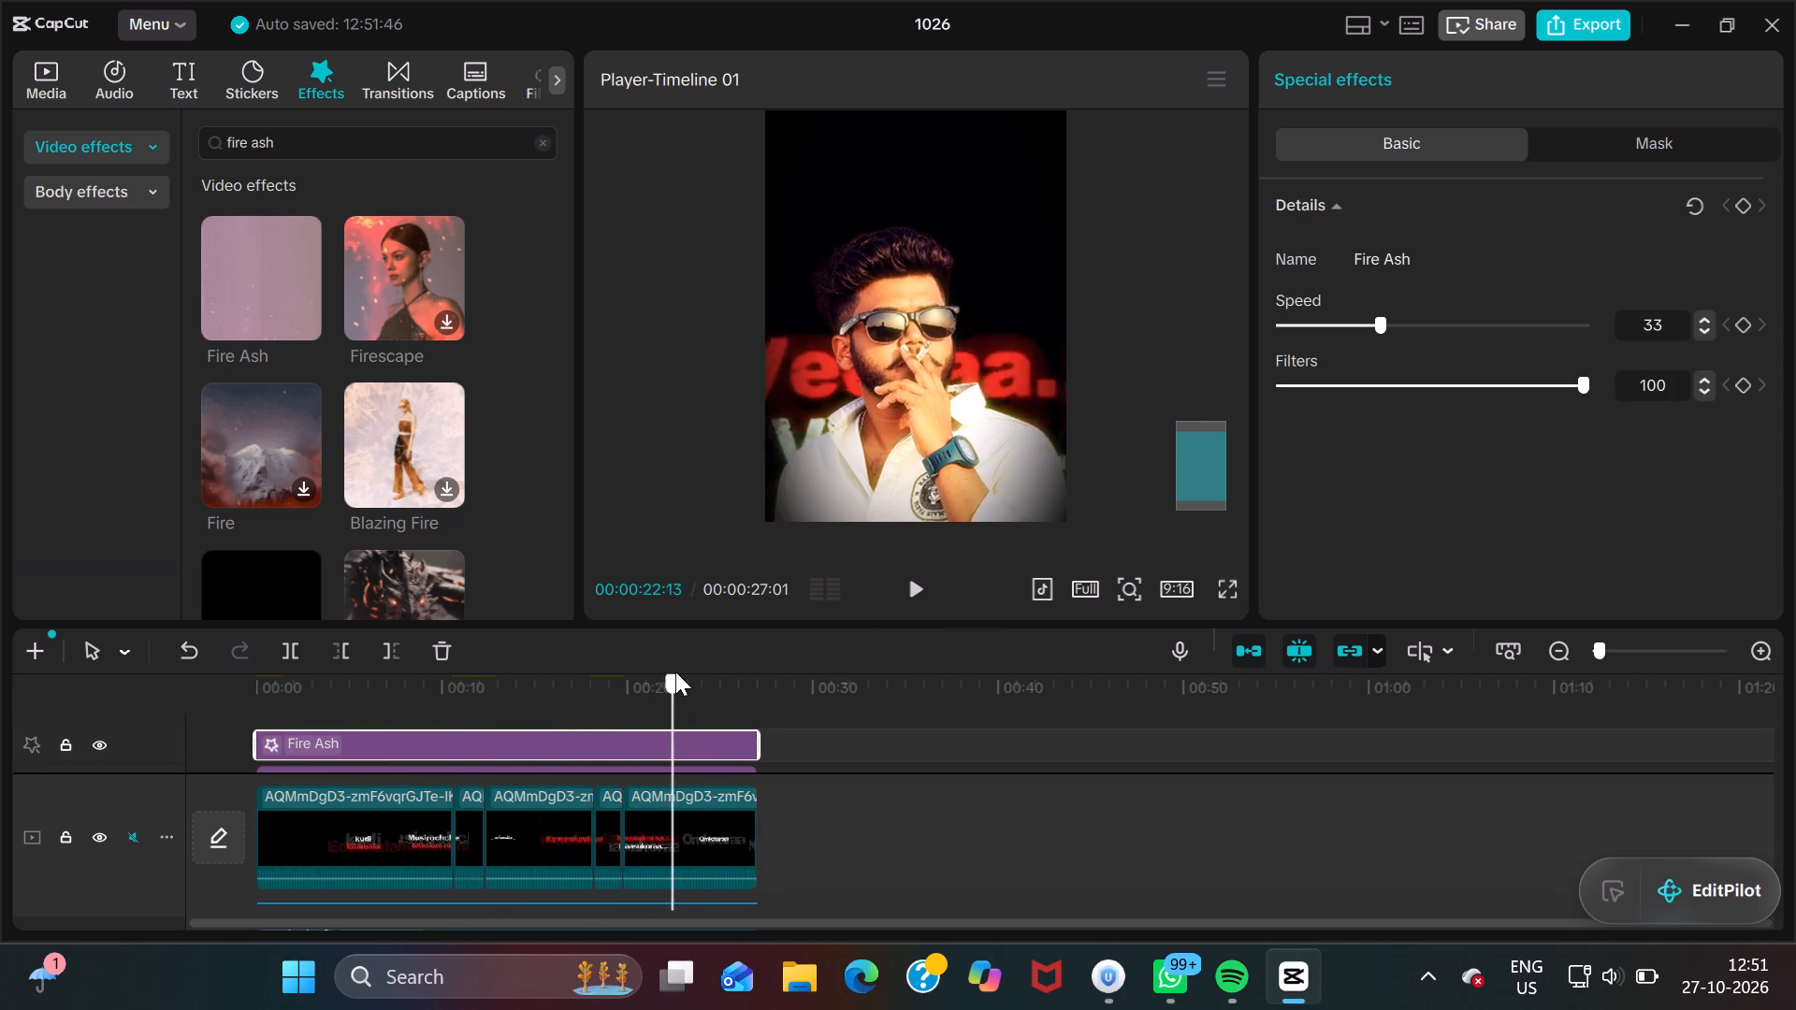
left_click_drag(675, 671, 645, 689)
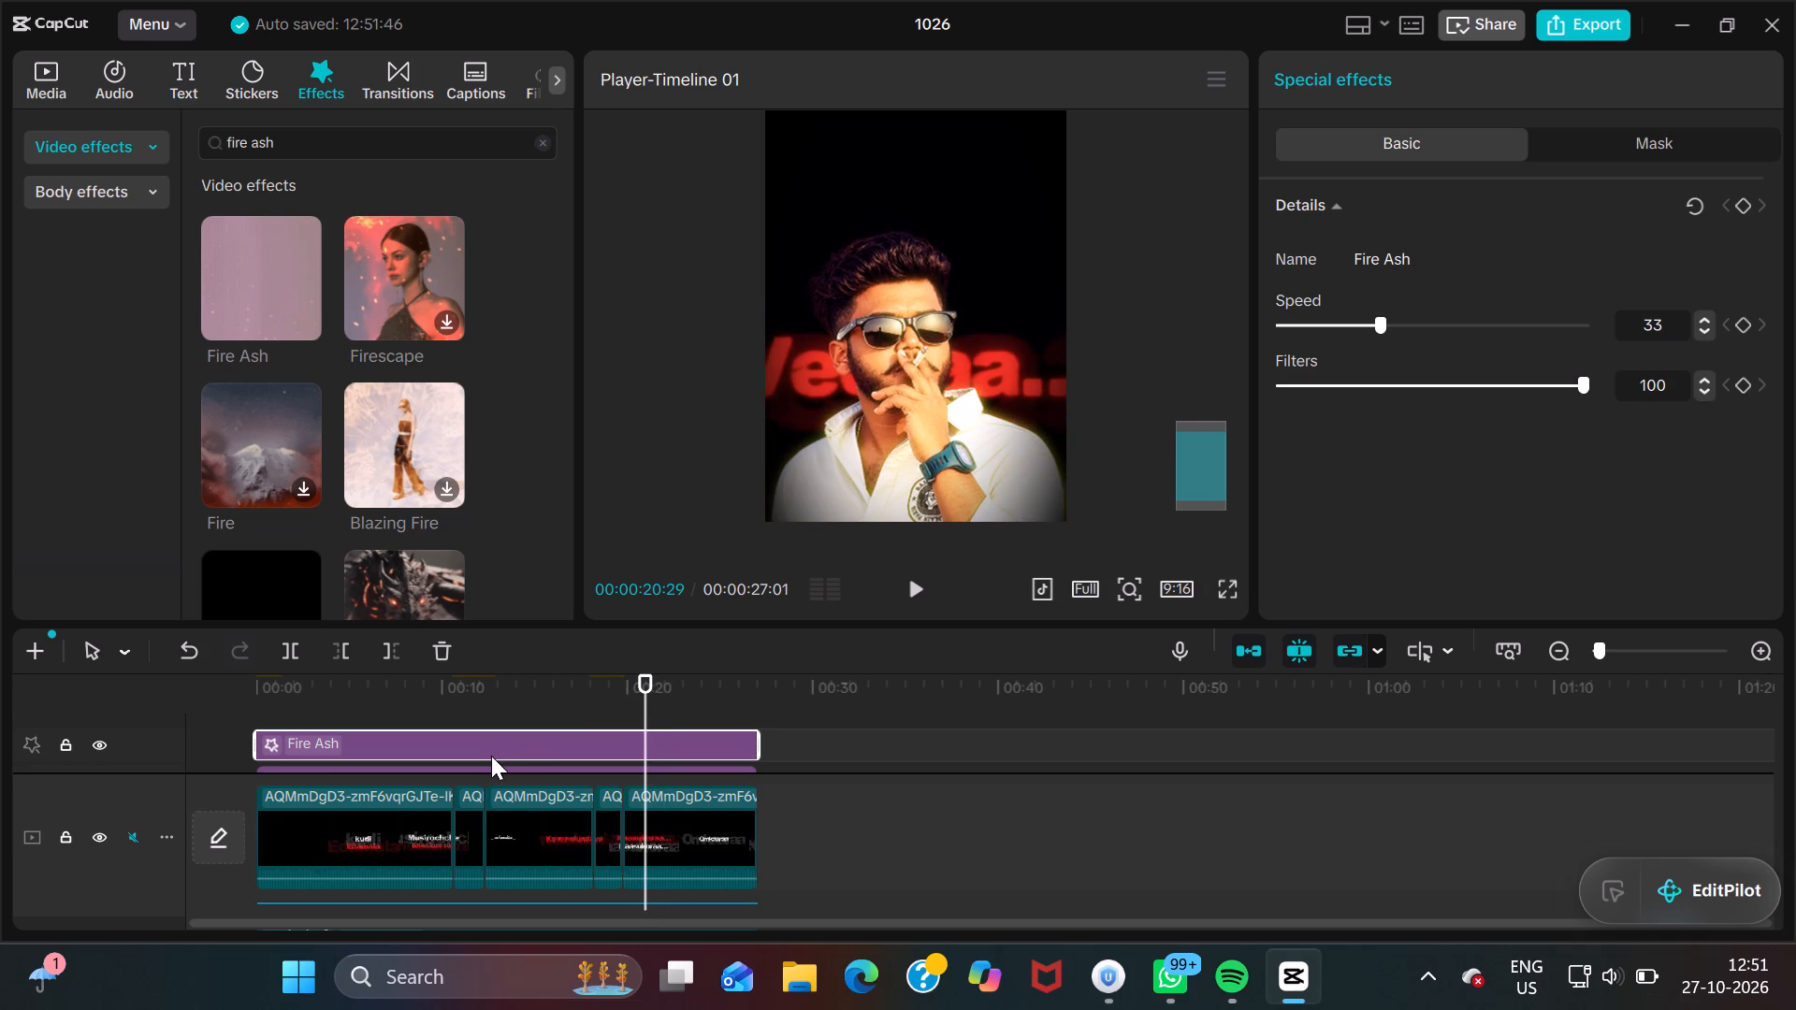
left_click_drag(493, 746, 492, 798)
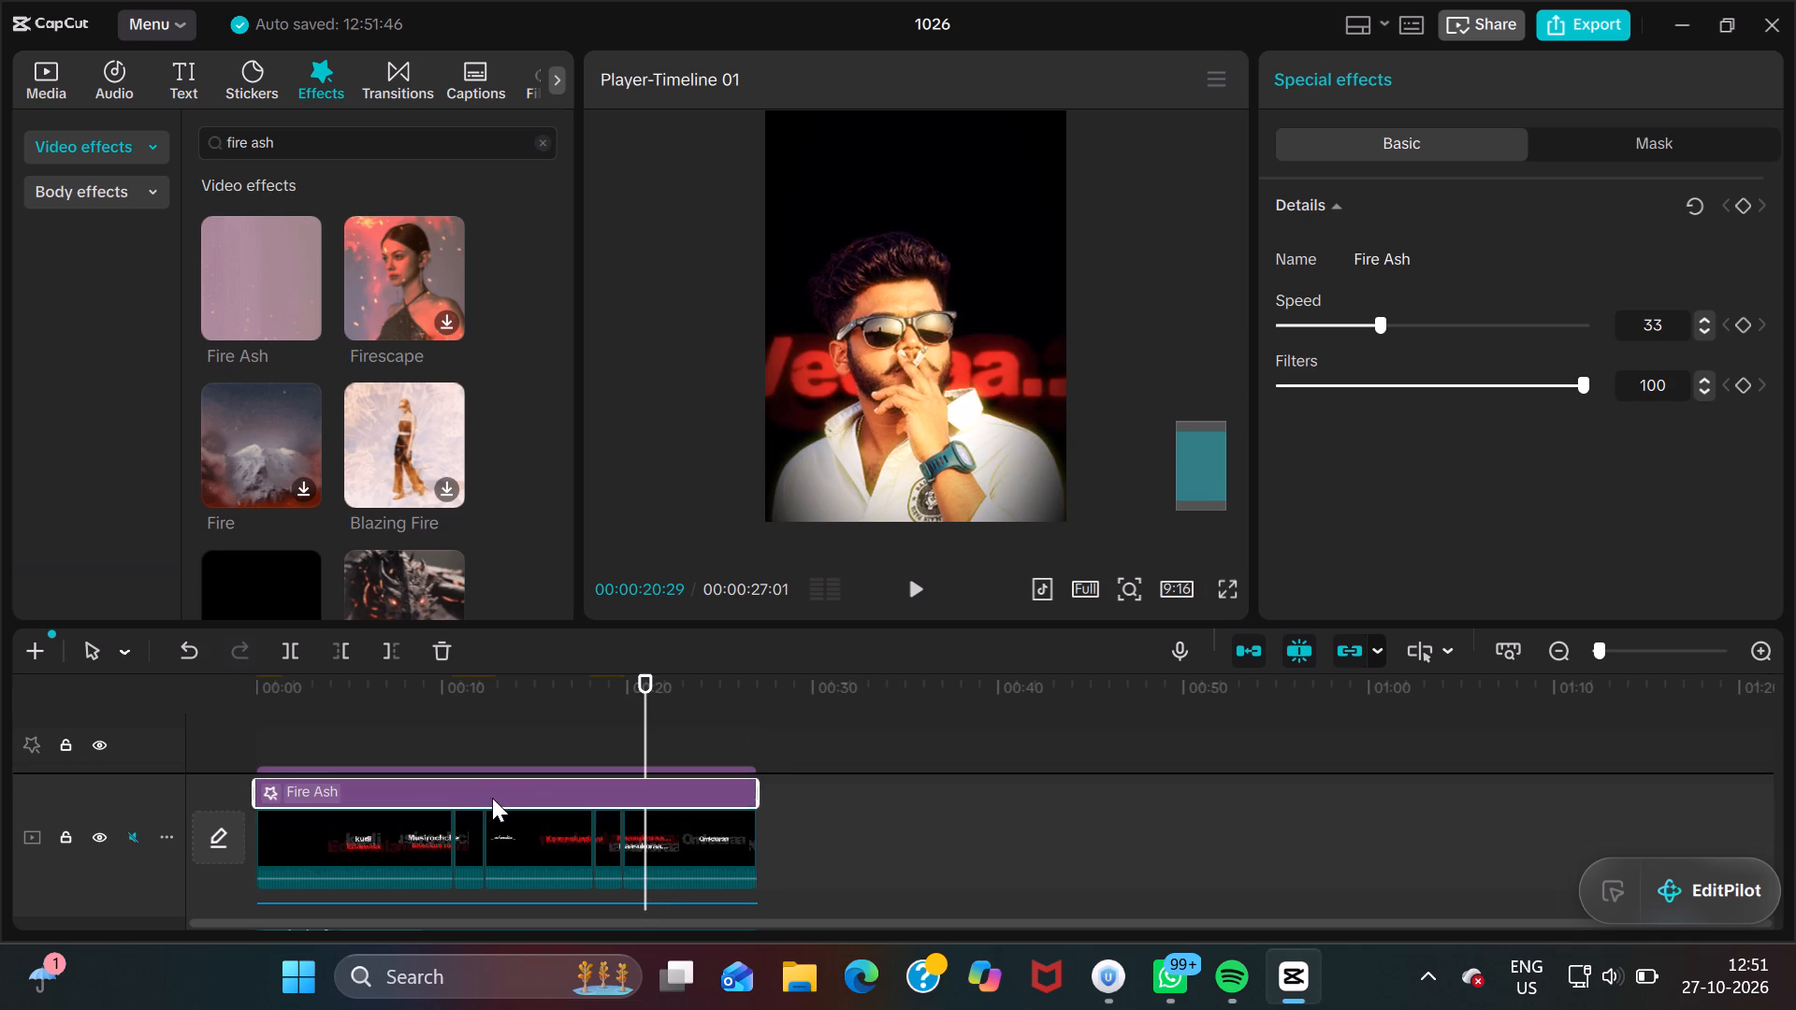
left_click_drag(492, 798, 500, 822)
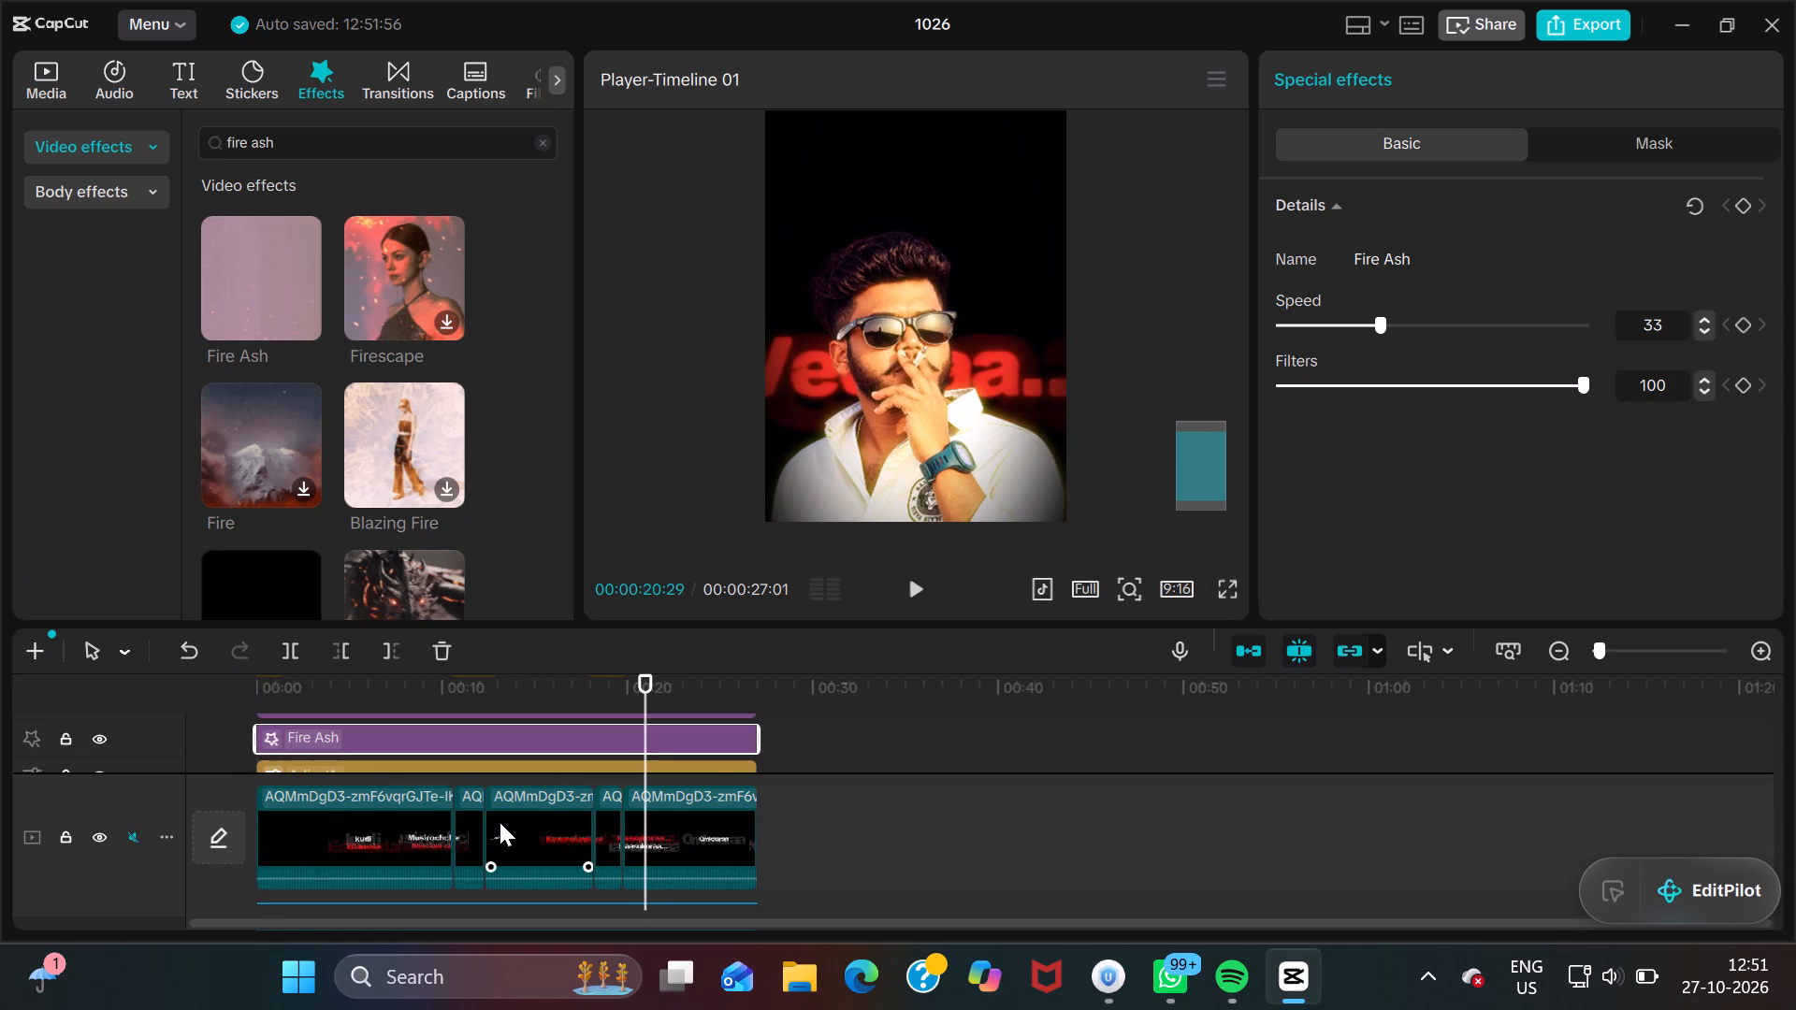
left_click_drag(540, 737, 540, 776)
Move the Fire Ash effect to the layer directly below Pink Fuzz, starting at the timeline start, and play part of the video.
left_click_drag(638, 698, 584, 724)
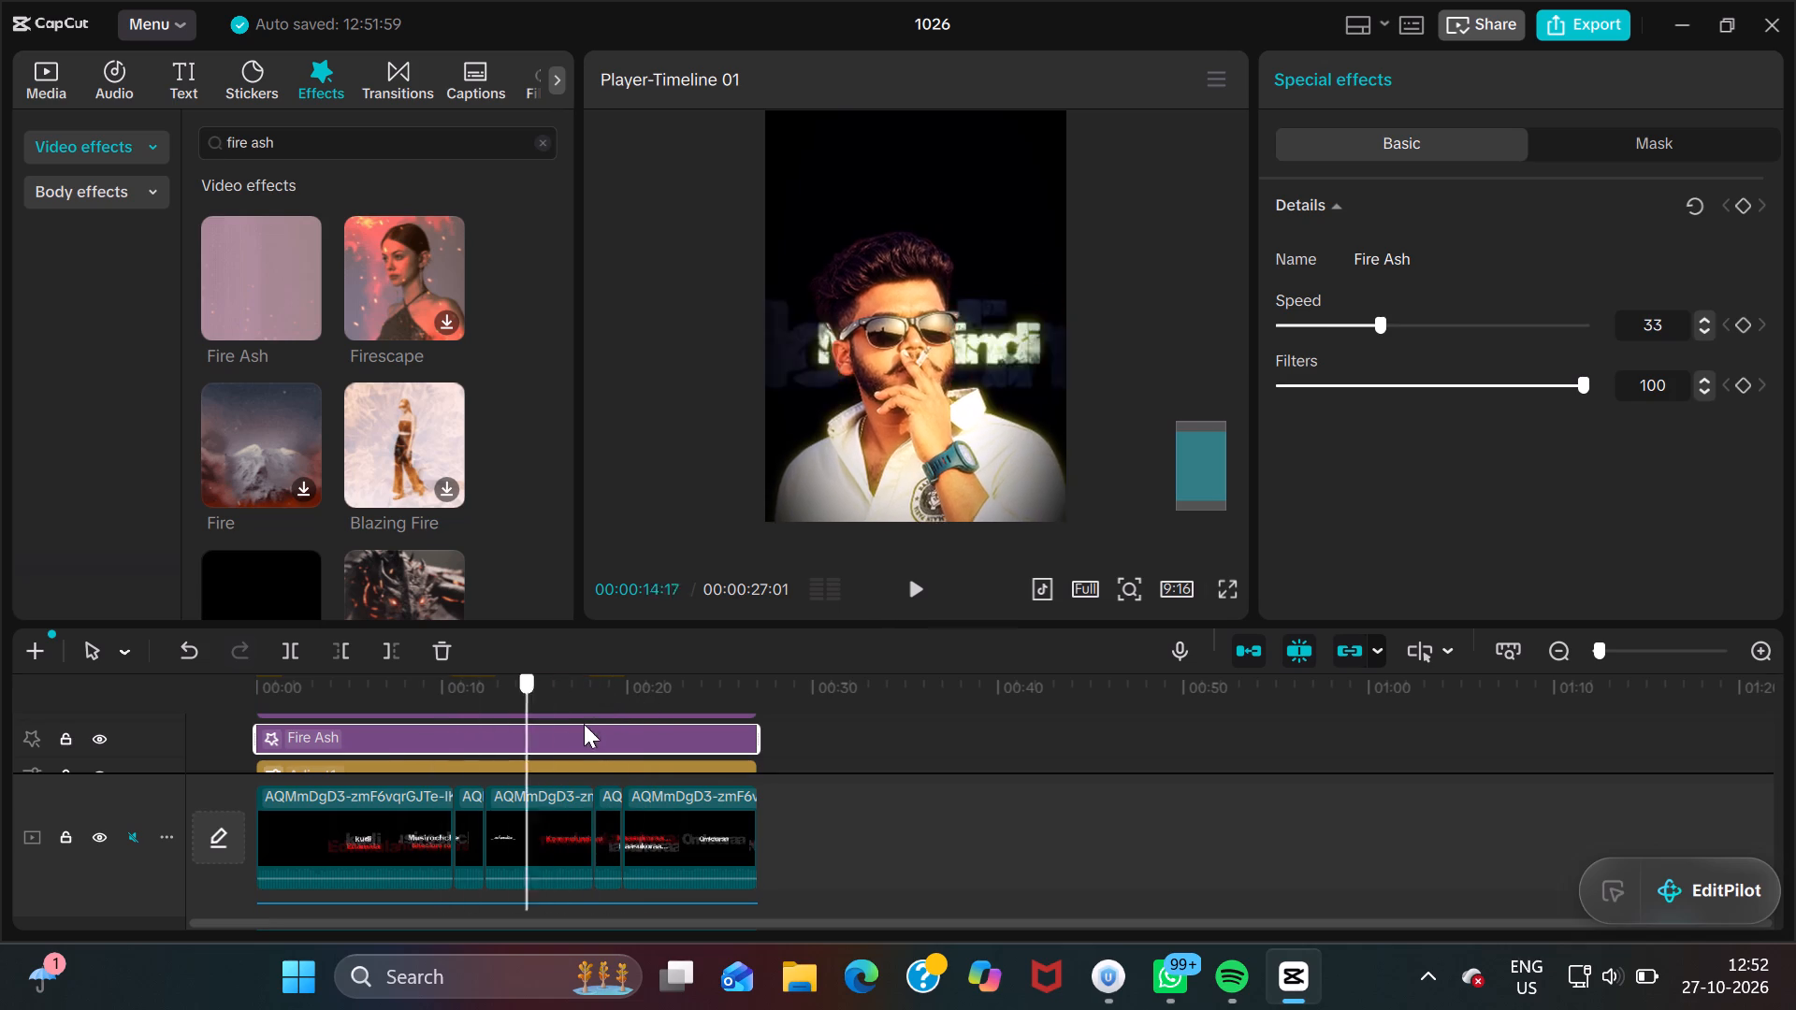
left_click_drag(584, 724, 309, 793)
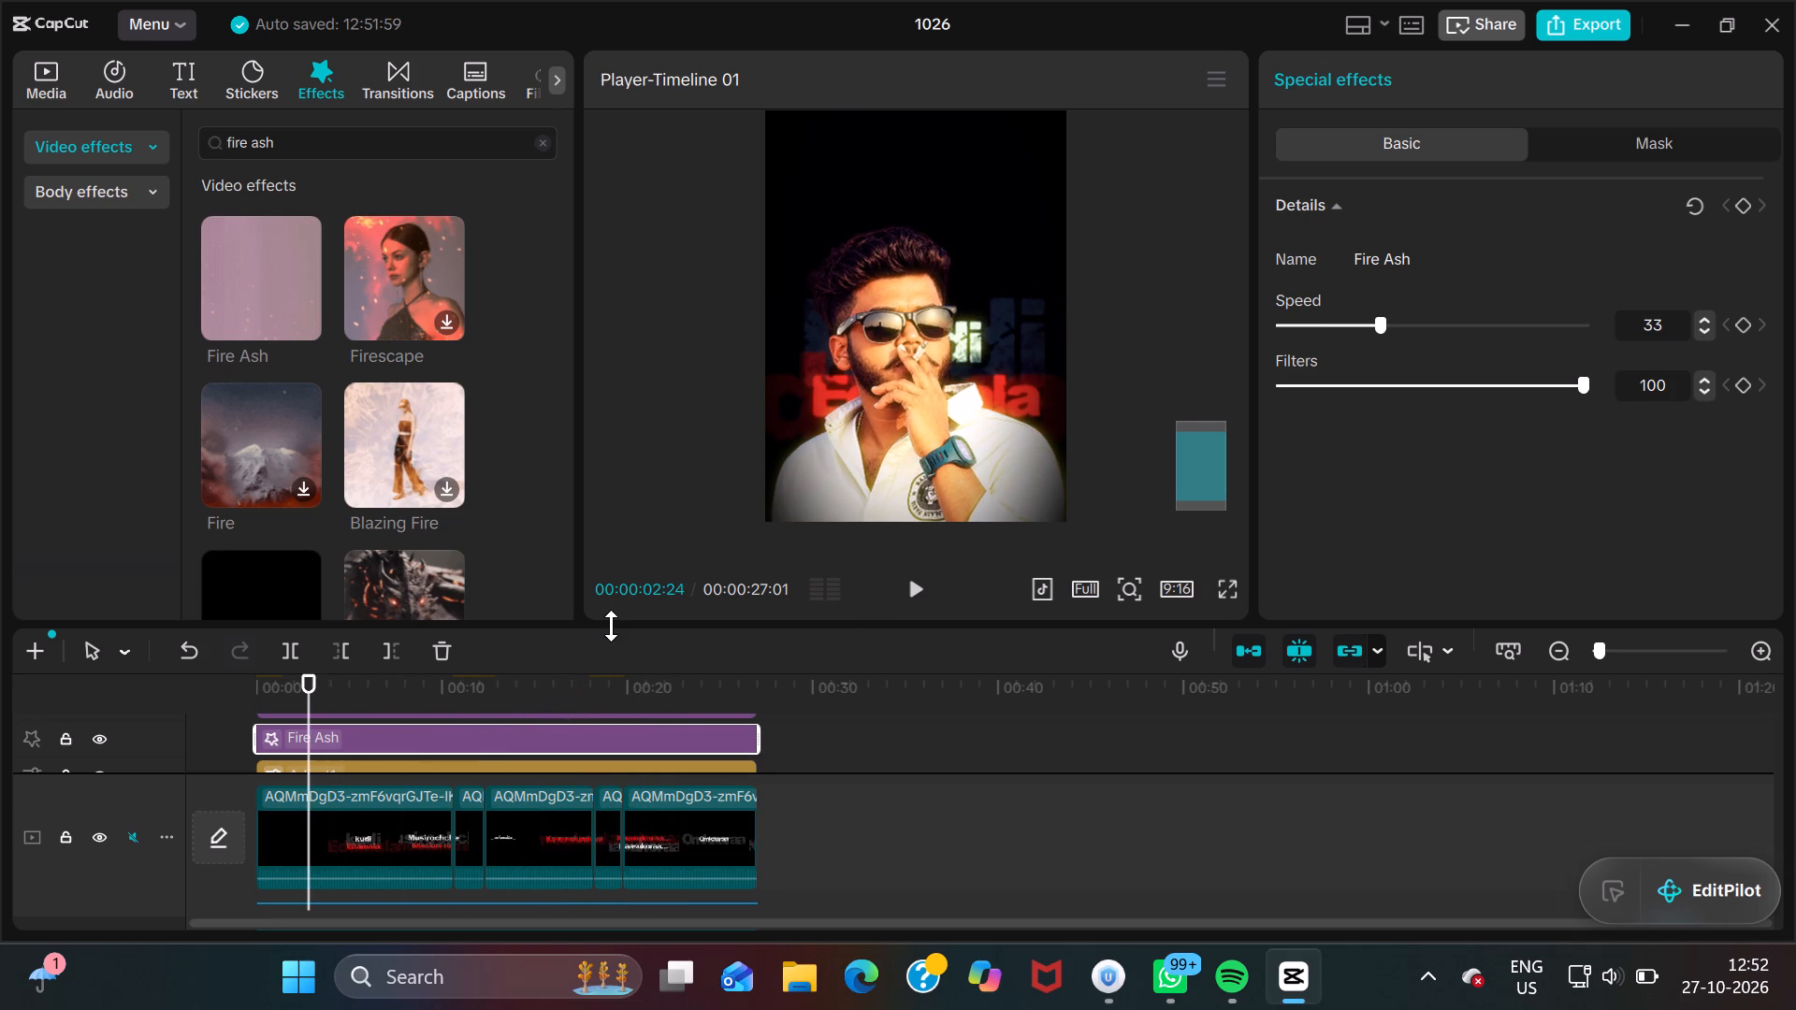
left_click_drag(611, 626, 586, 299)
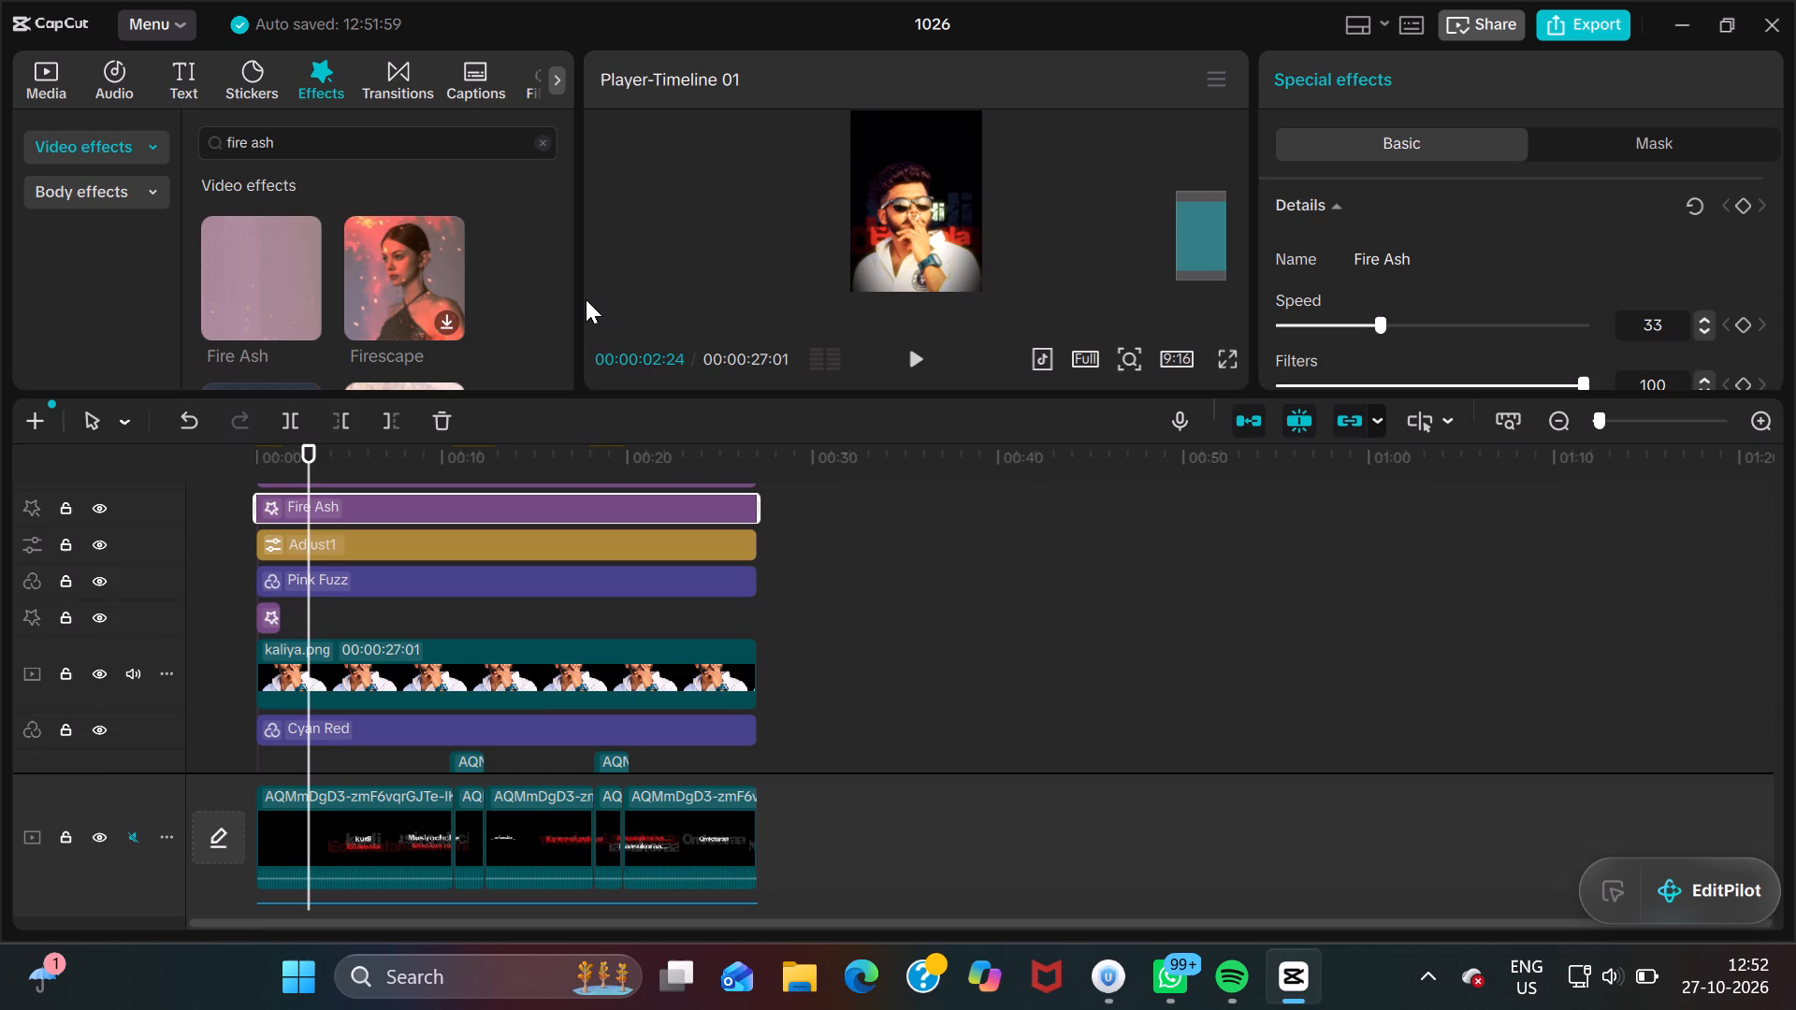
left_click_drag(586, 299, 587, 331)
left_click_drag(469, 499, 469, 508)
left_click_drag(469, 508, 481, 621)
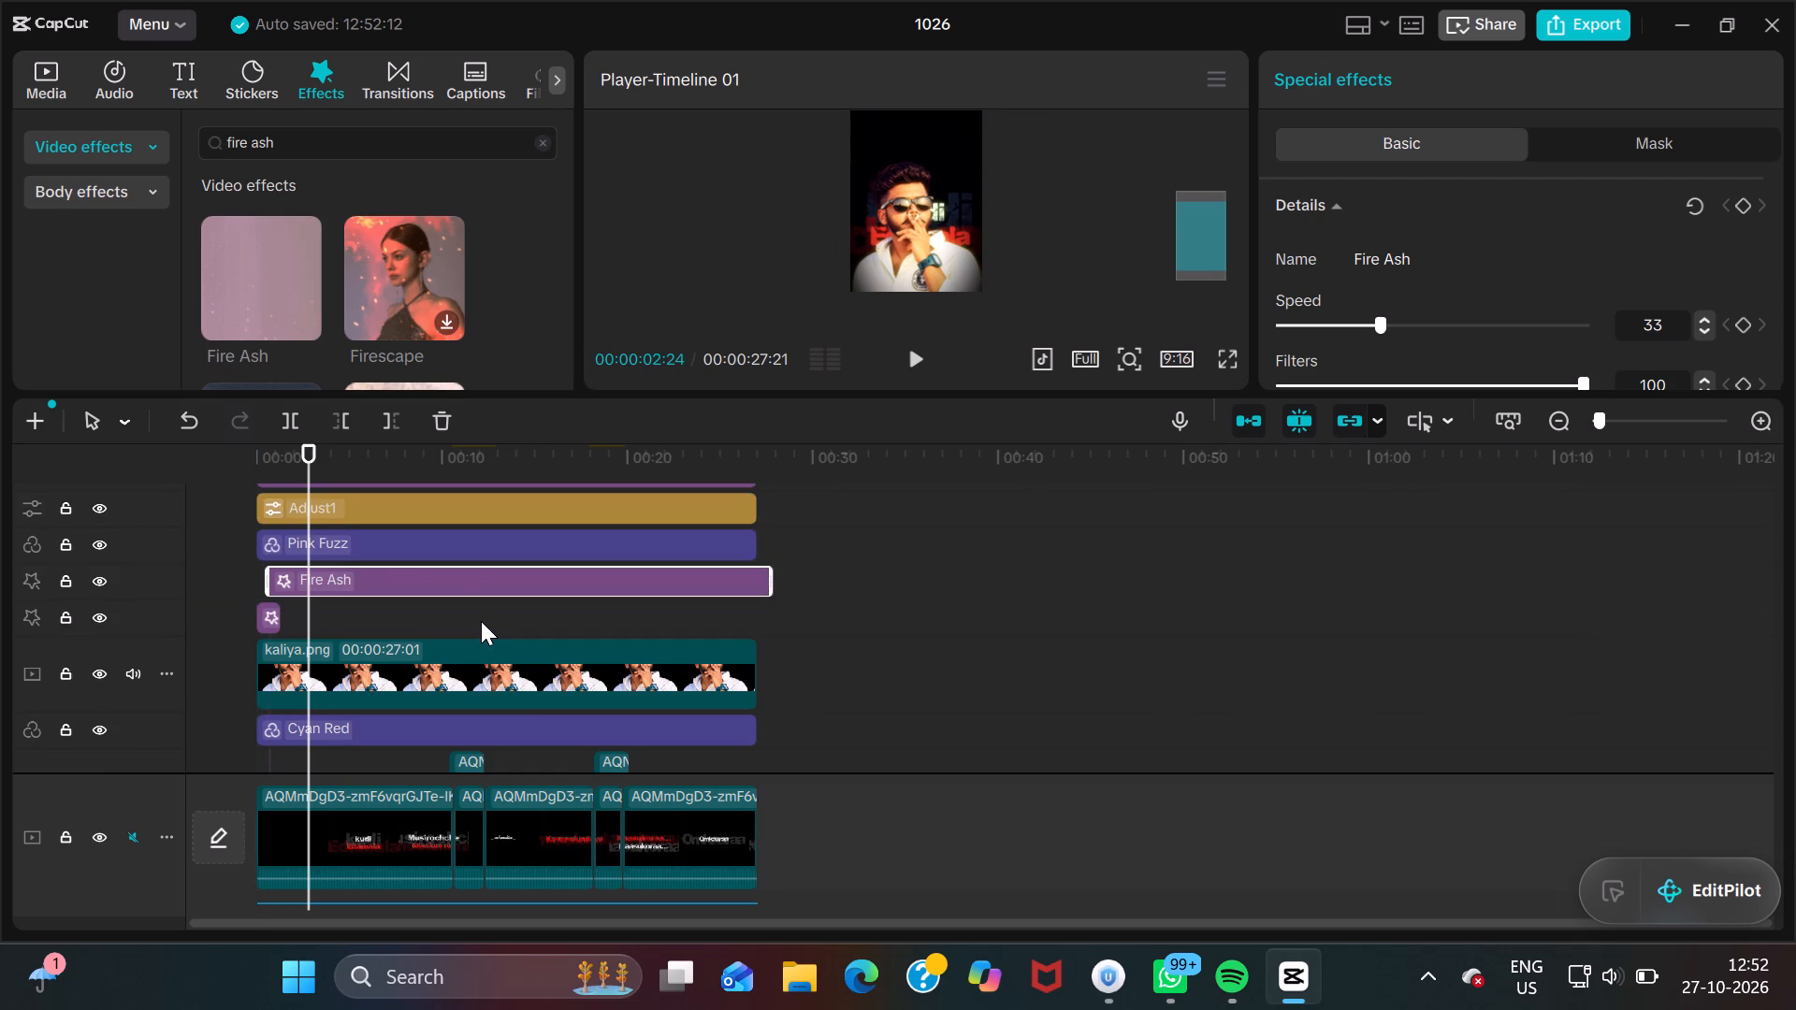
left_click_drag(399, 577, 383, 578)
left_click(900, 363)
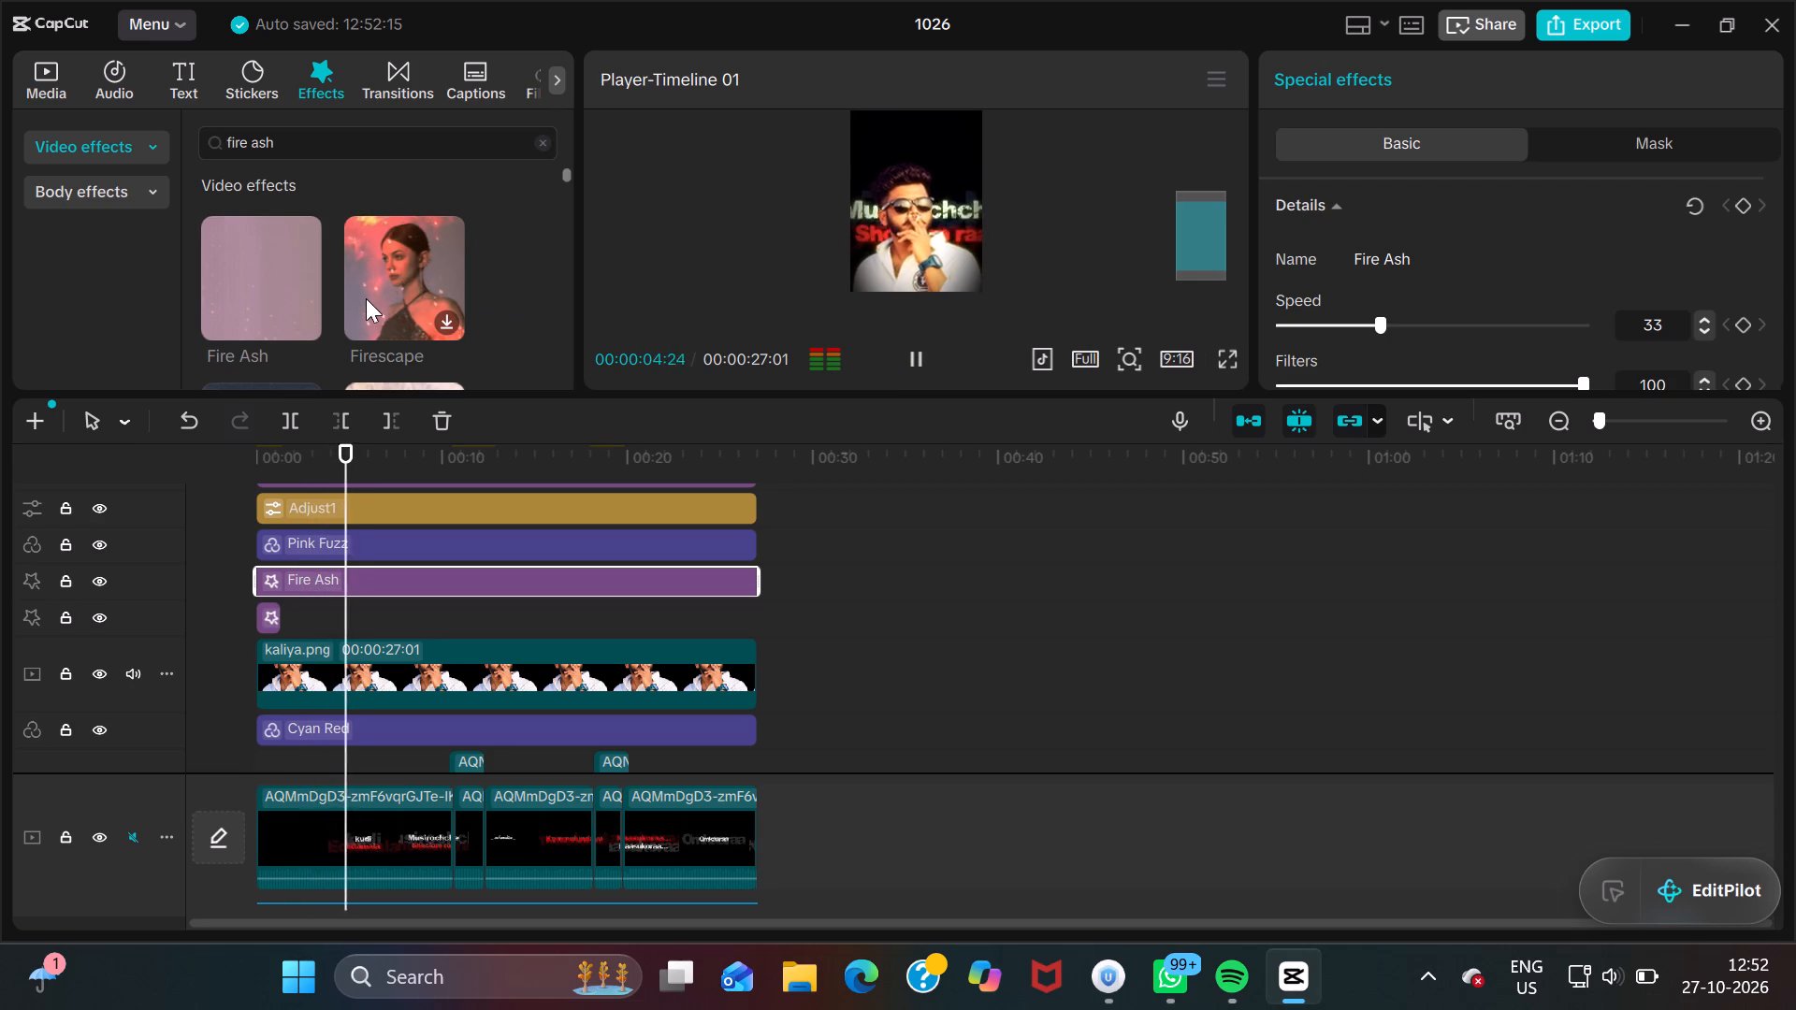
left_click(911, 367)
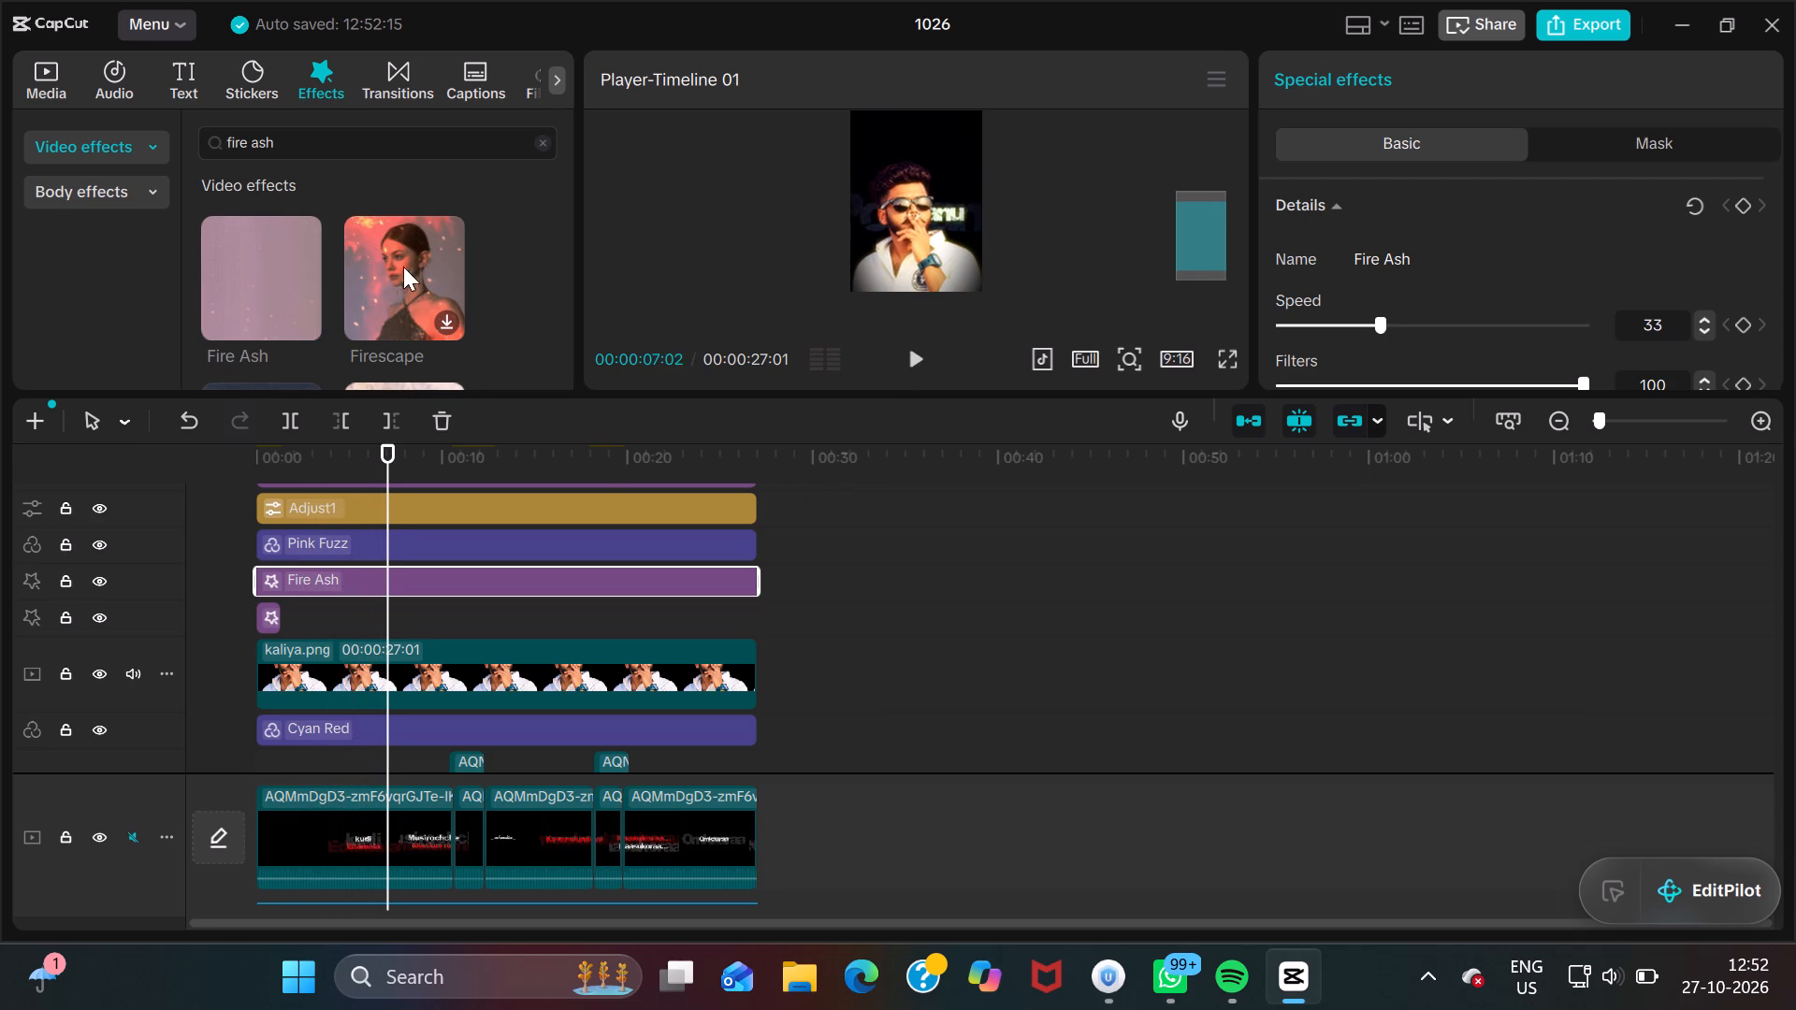
Replace the Fire Ash effect on the timeline with Firescape from the search results, spanning the whole video to 00:00:27:01.
left_click_drag(417, 265, 340, 584)
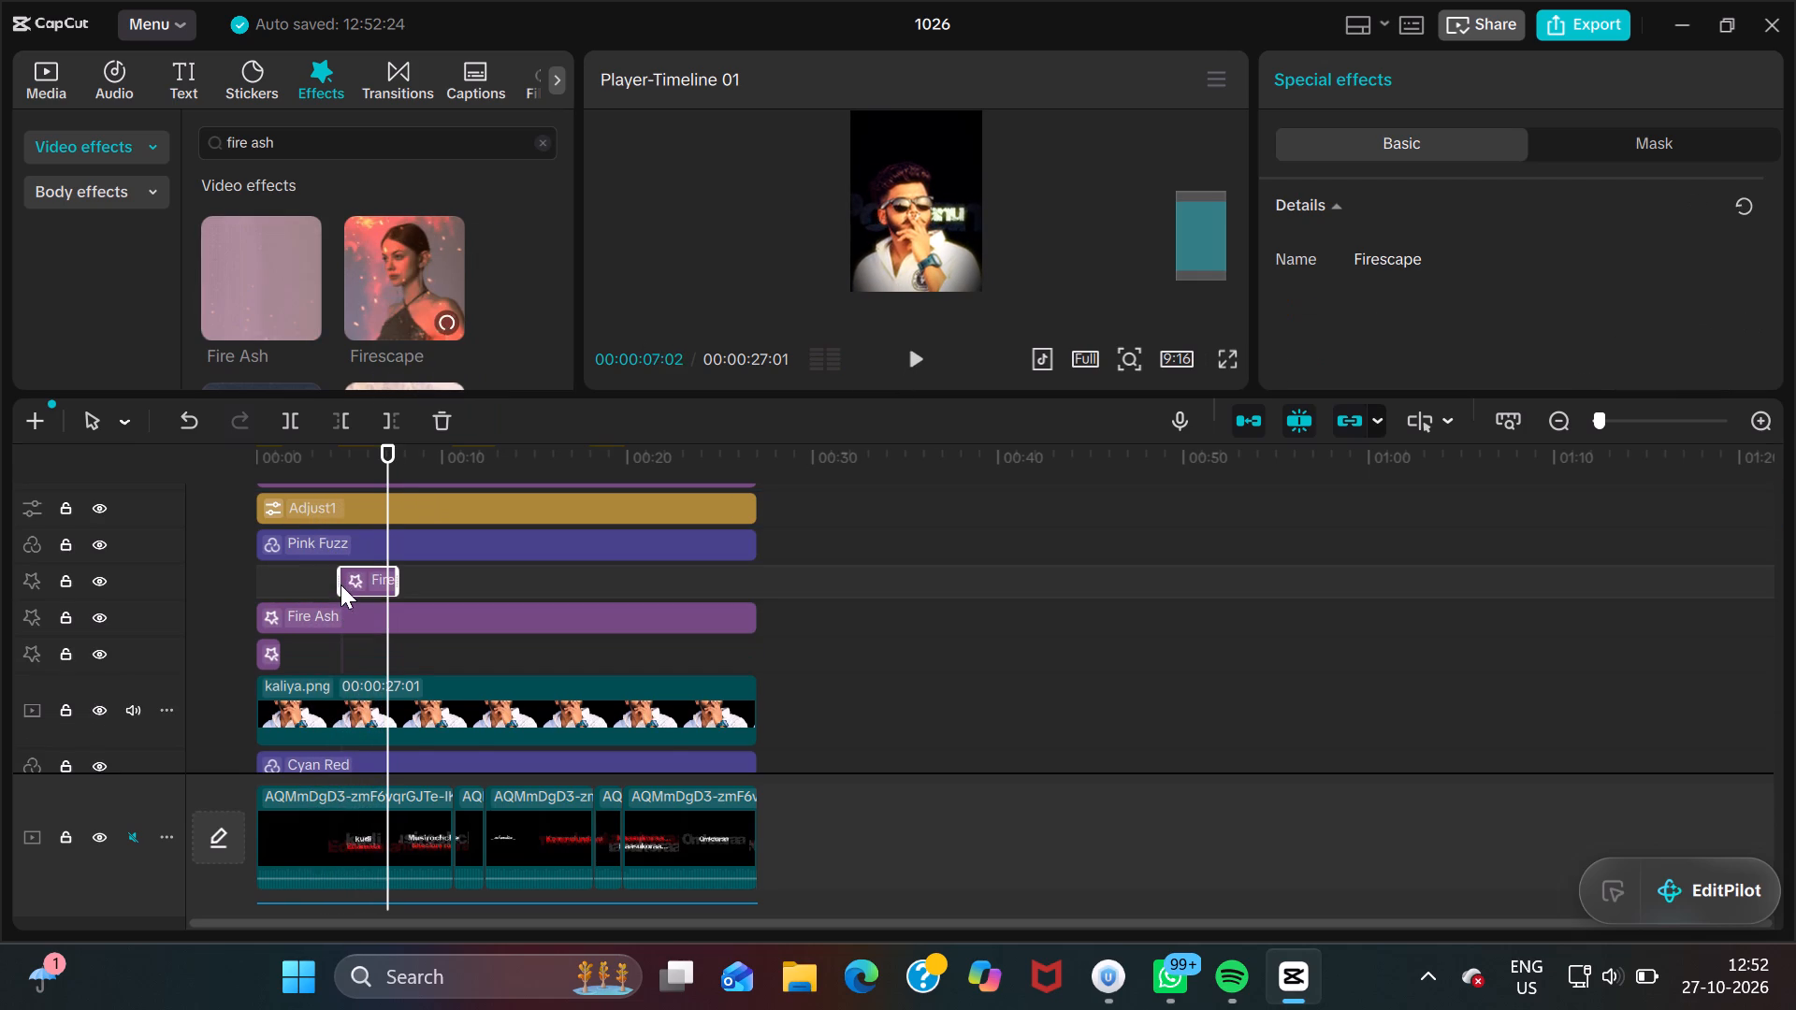
left_click(436, 621)
key("BackSpace")
left_click(380, 576)
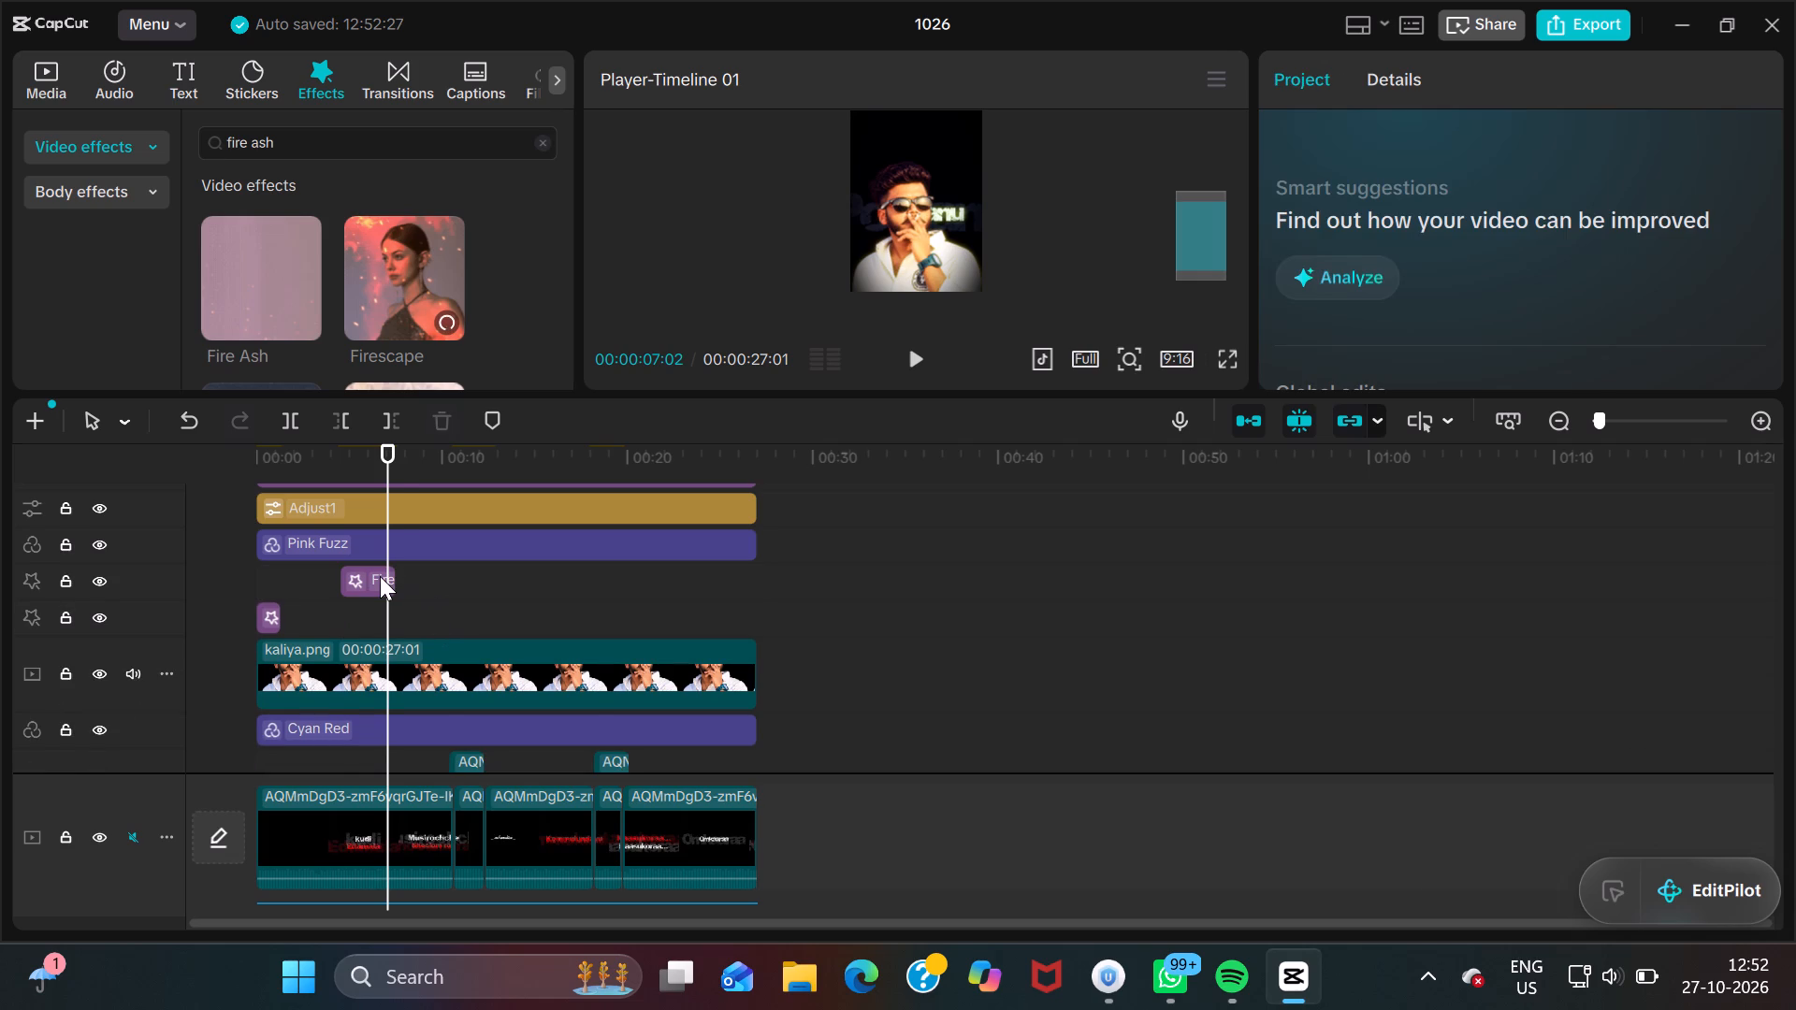
left_click_drag(397, 578, 736, 625)
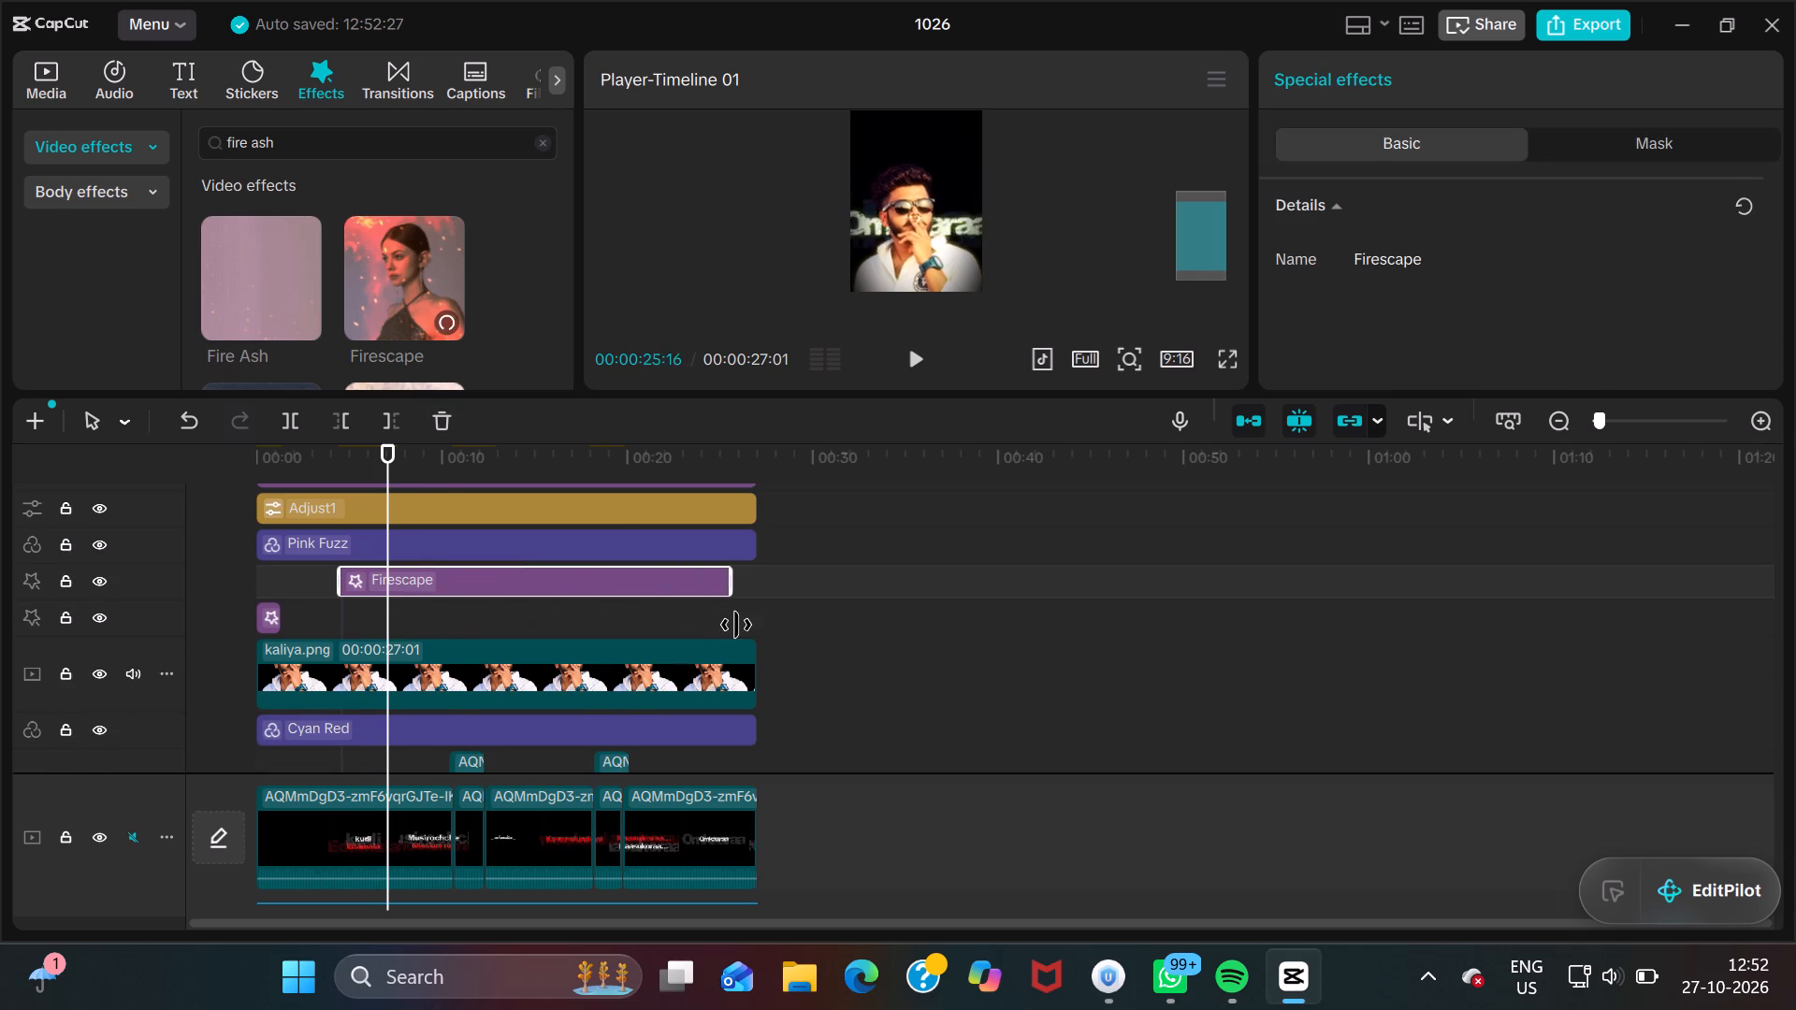
left_click_drag(736, 625, 746, 631)
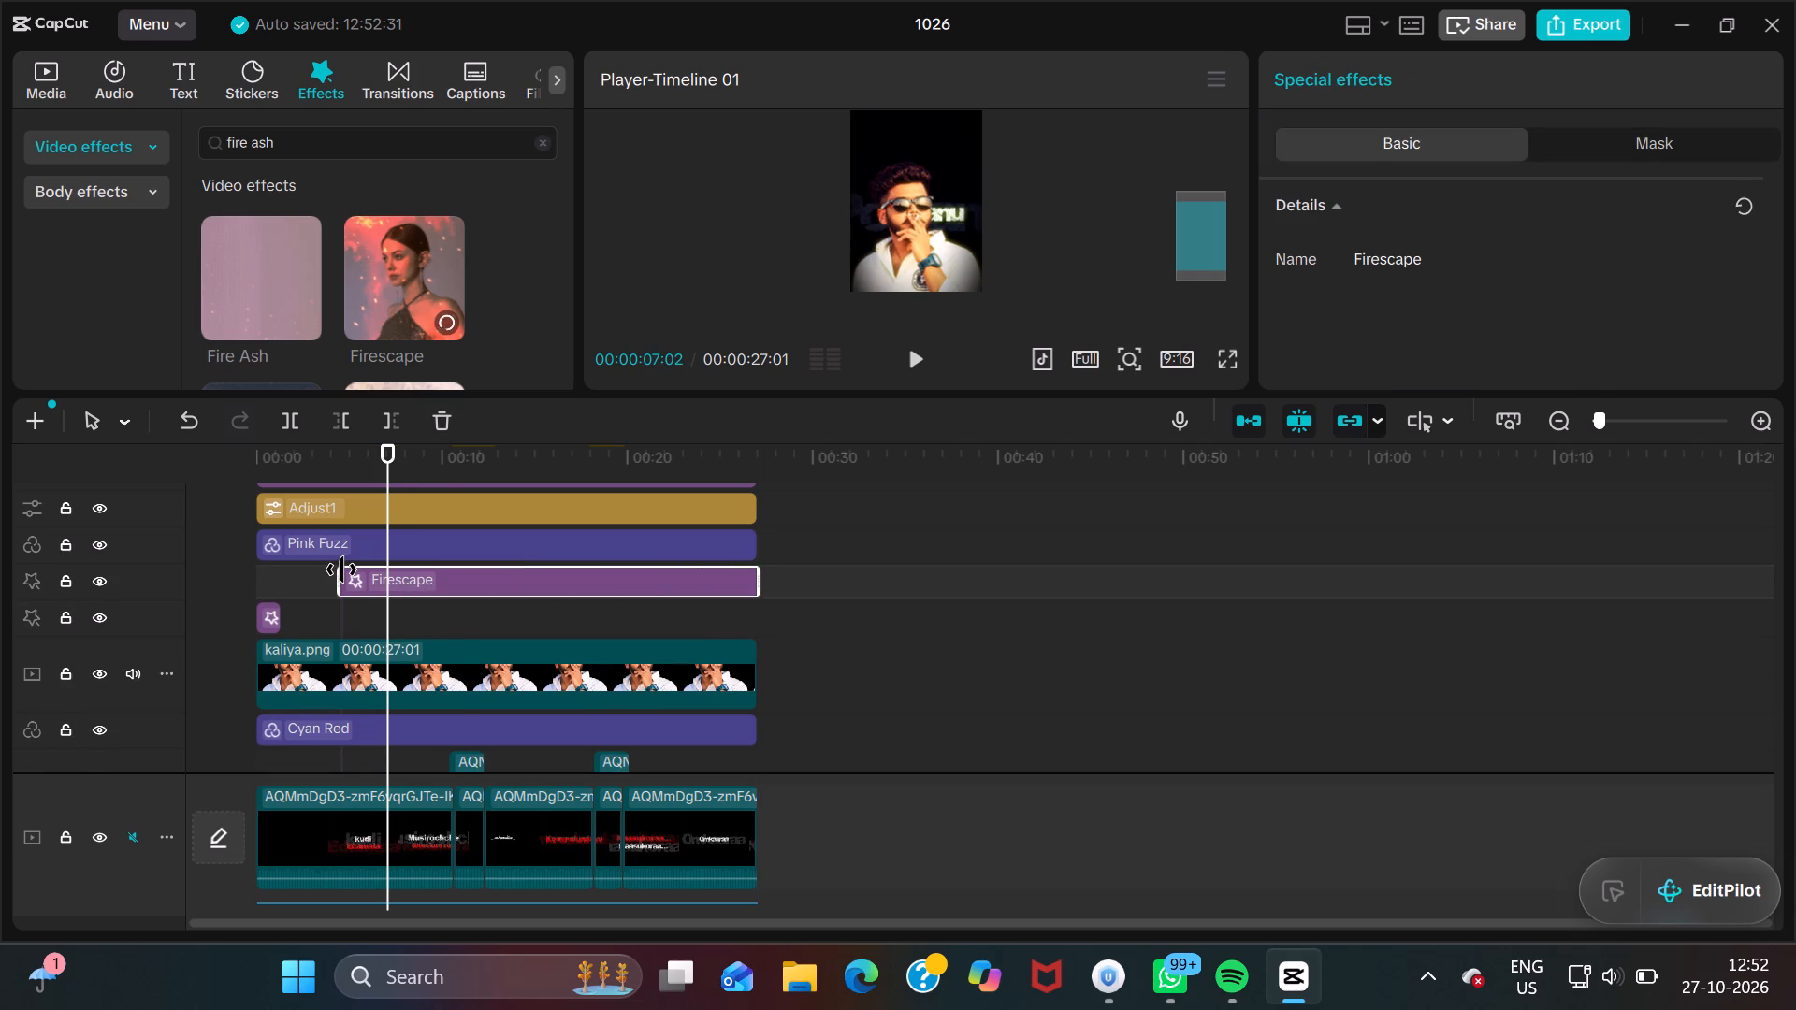
left_click_drag(341, 570, 251, 566)
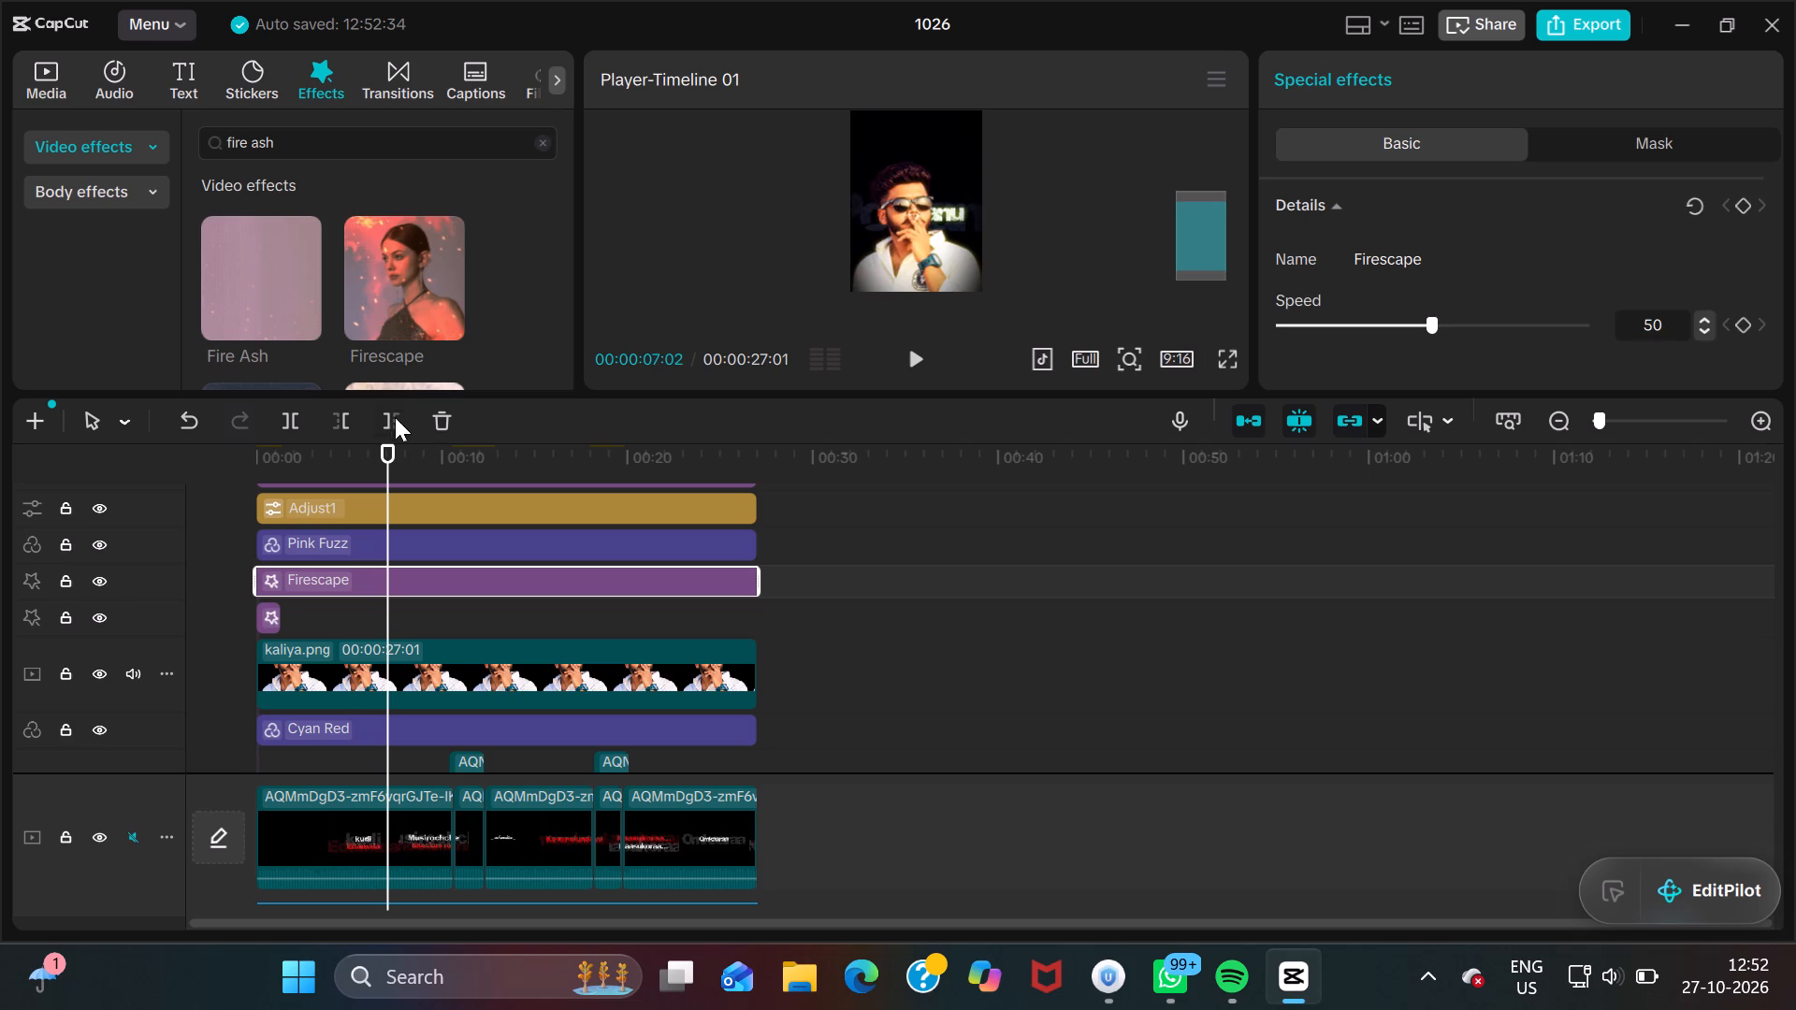
Preview the Firescape effect by scrubbing the timeline and playing the video full screen from the beginning.
left_click_drag(386, 453, 256, 471)
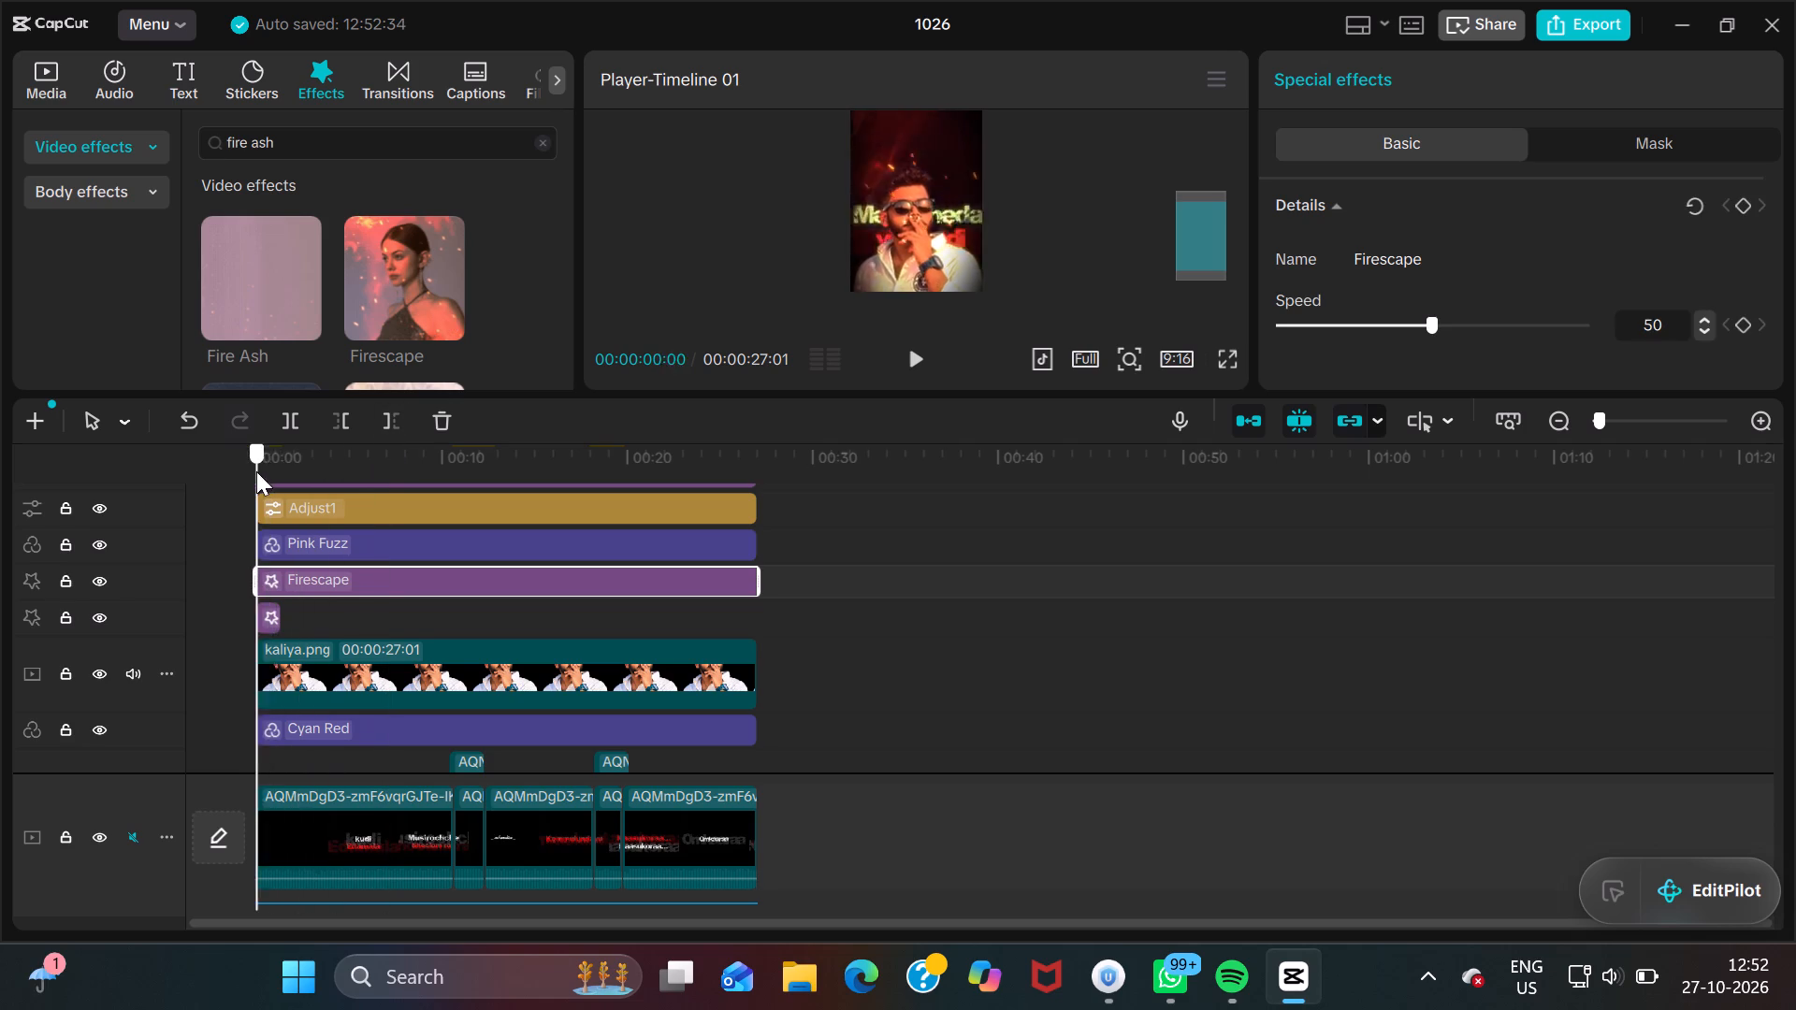
left_click_drag(256, 471, 431, 470)
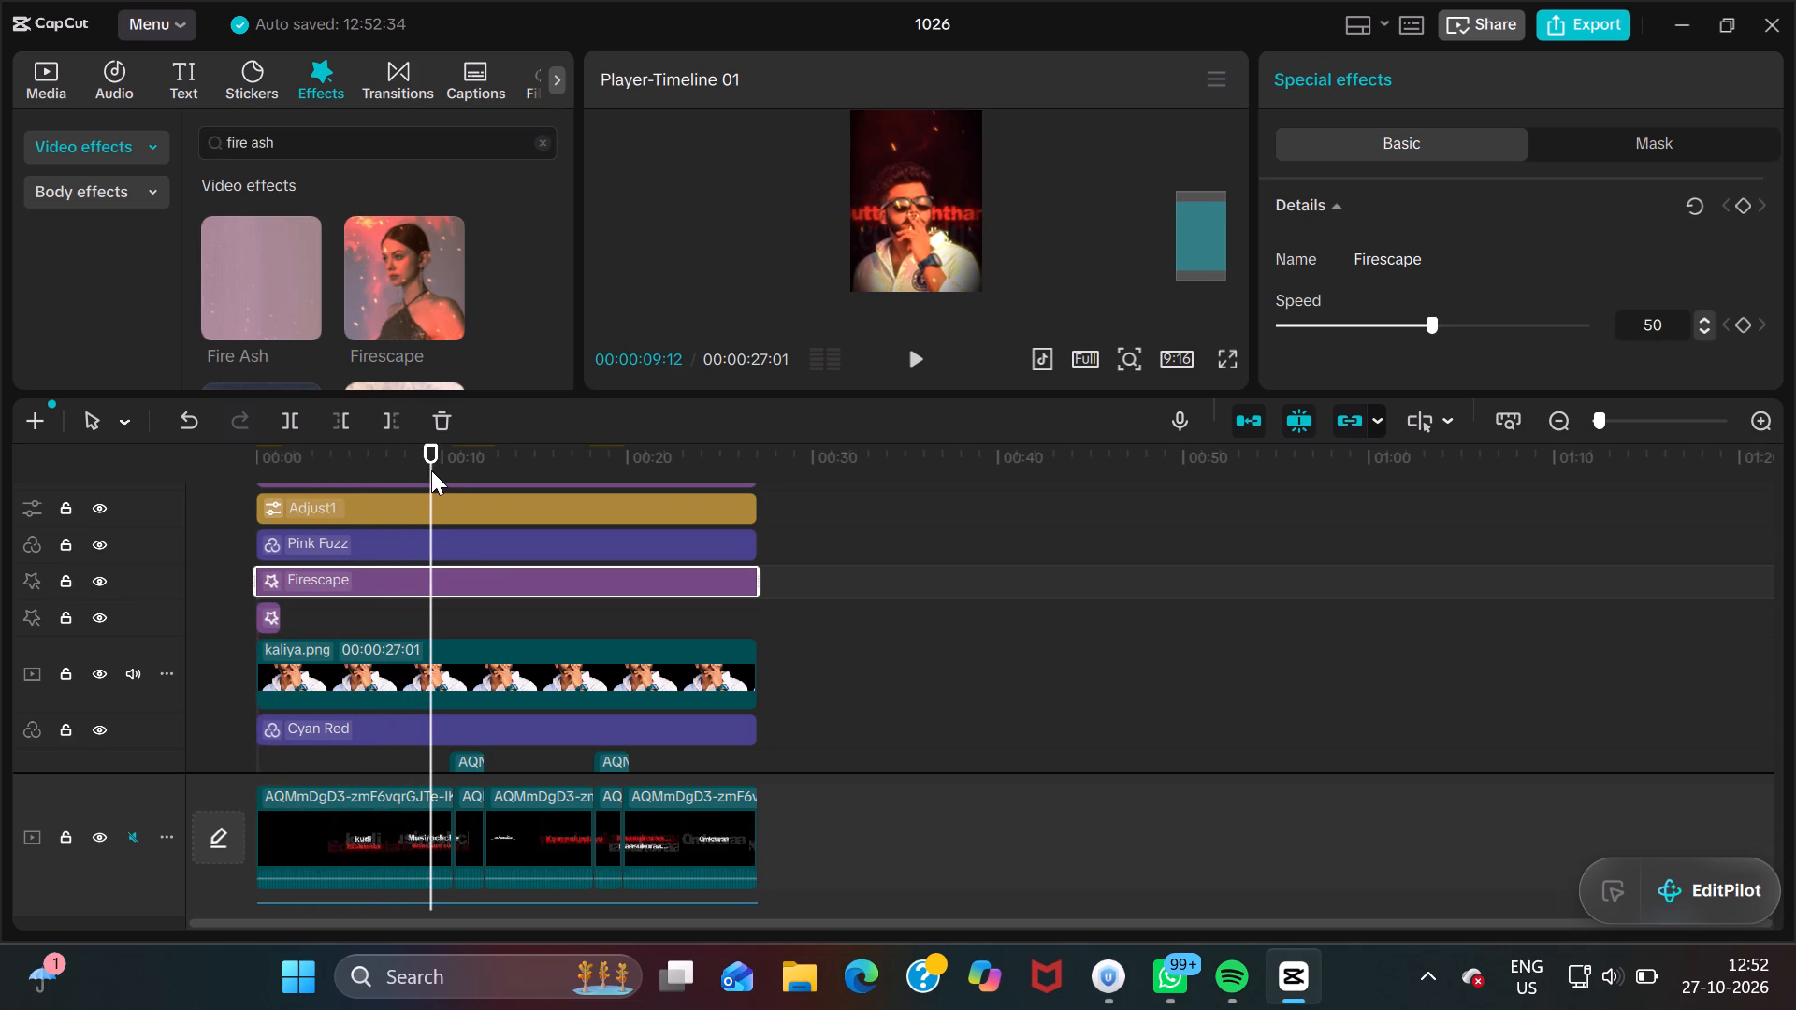
scroll(1375, 329, "down", 1)
left_click(1227, 352)
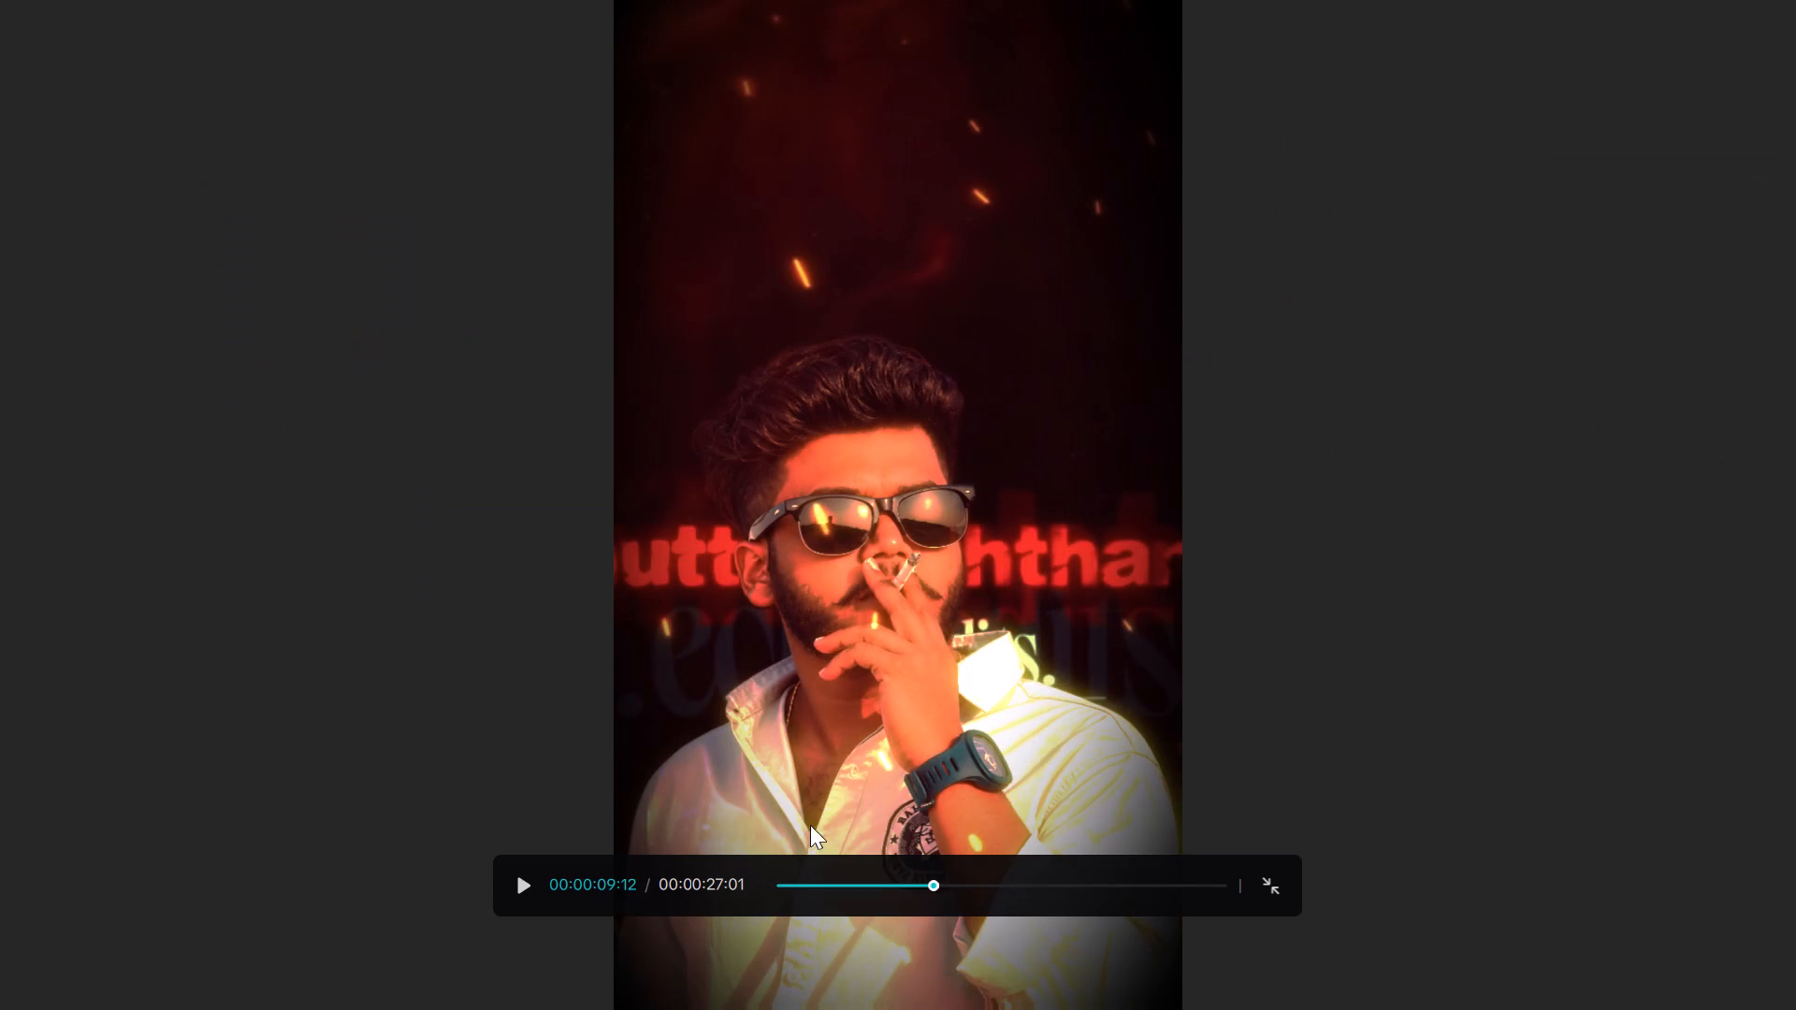
left_click(779, 878)
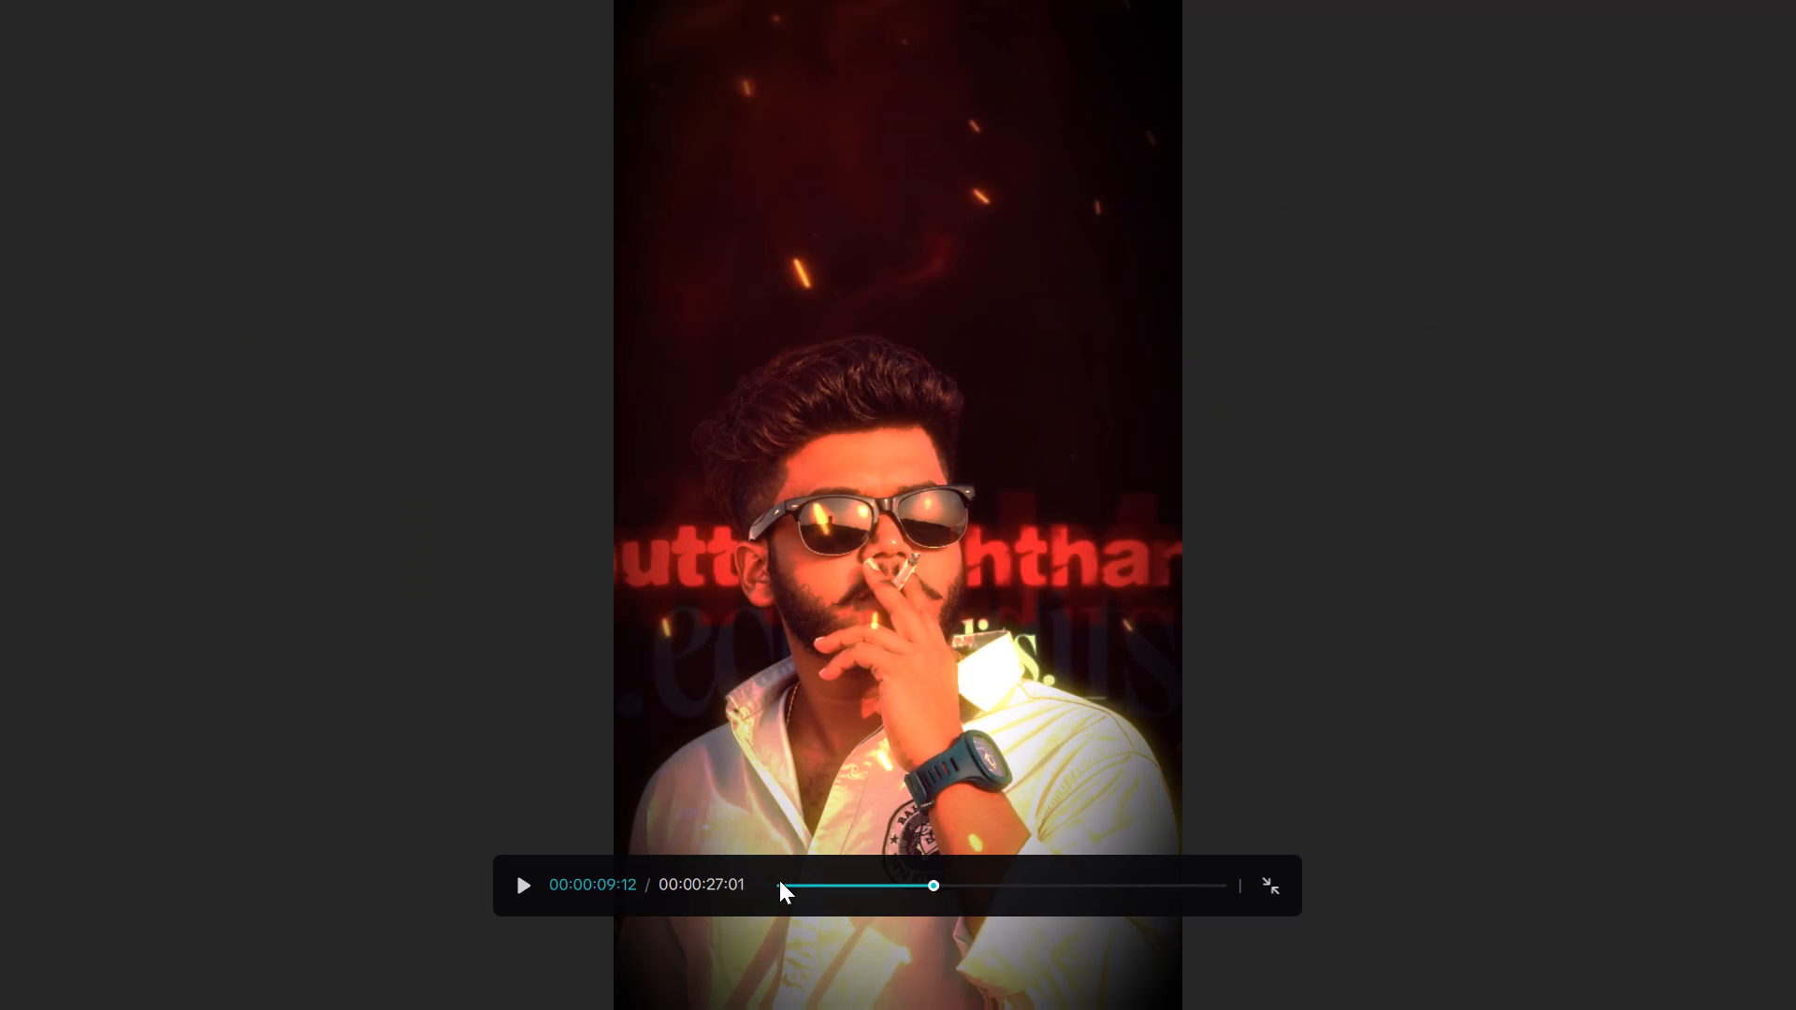
left_click(779, 886)
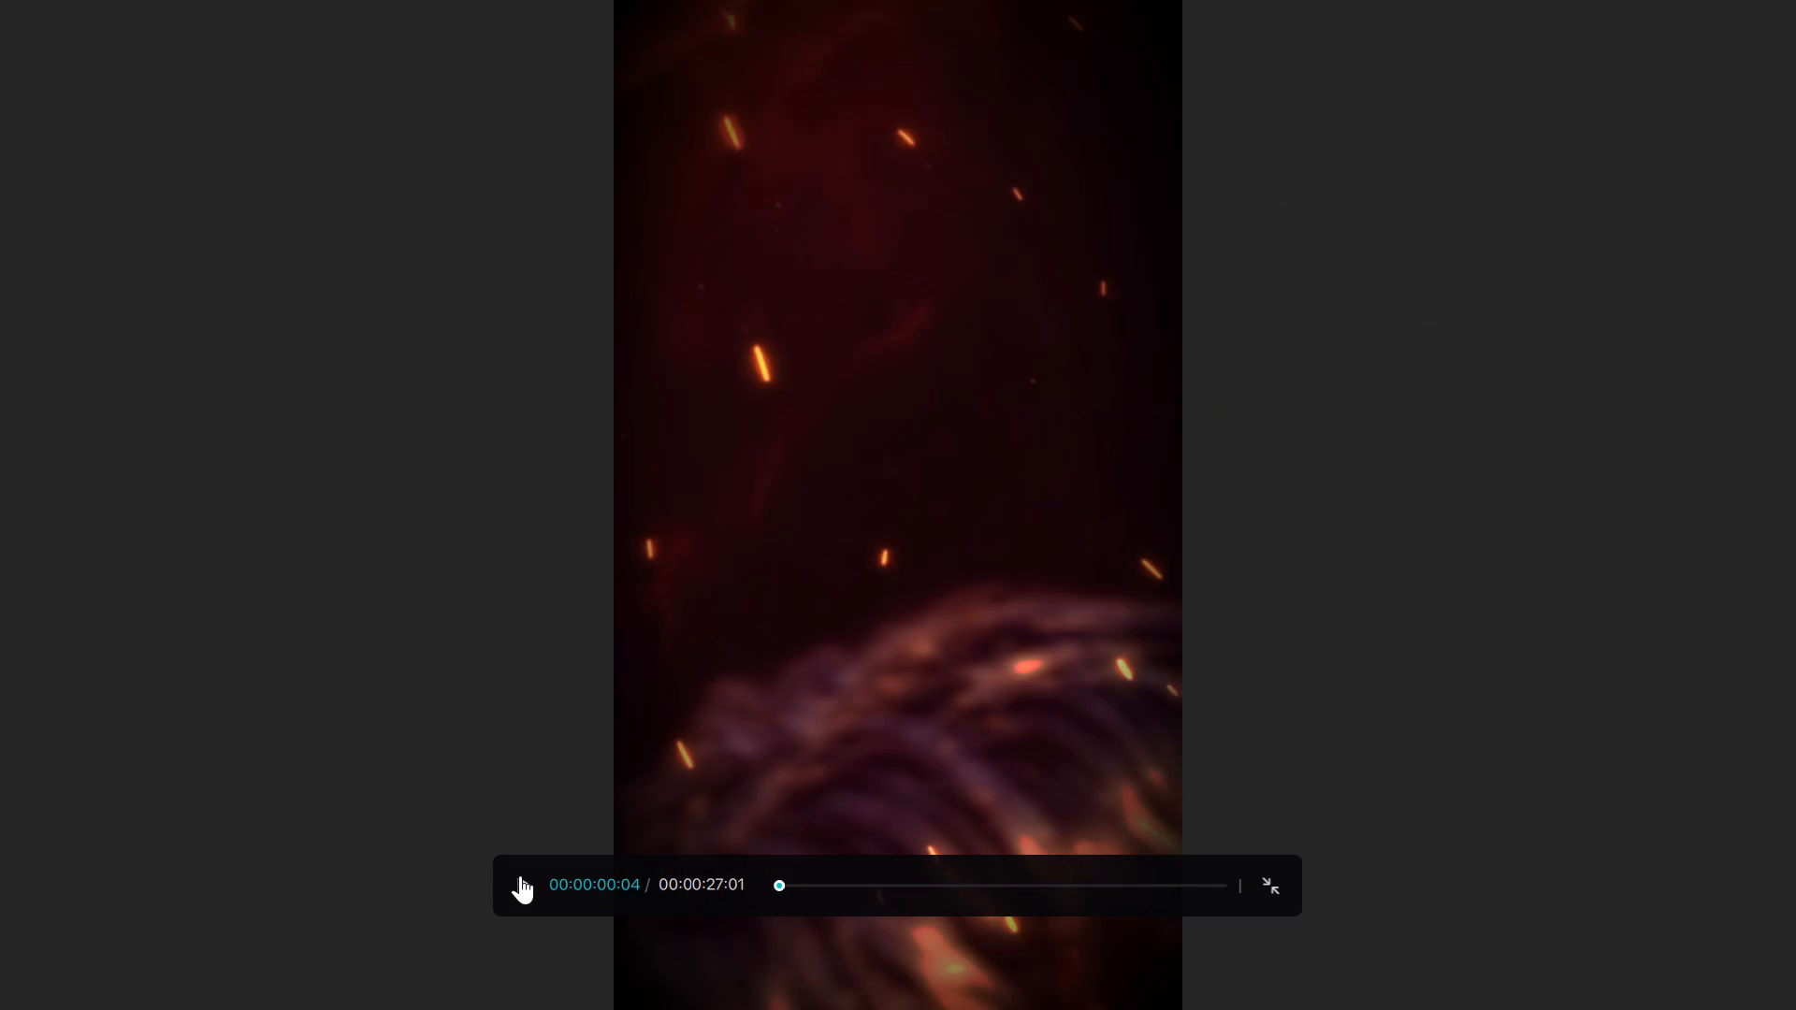
left_click(520, 875)
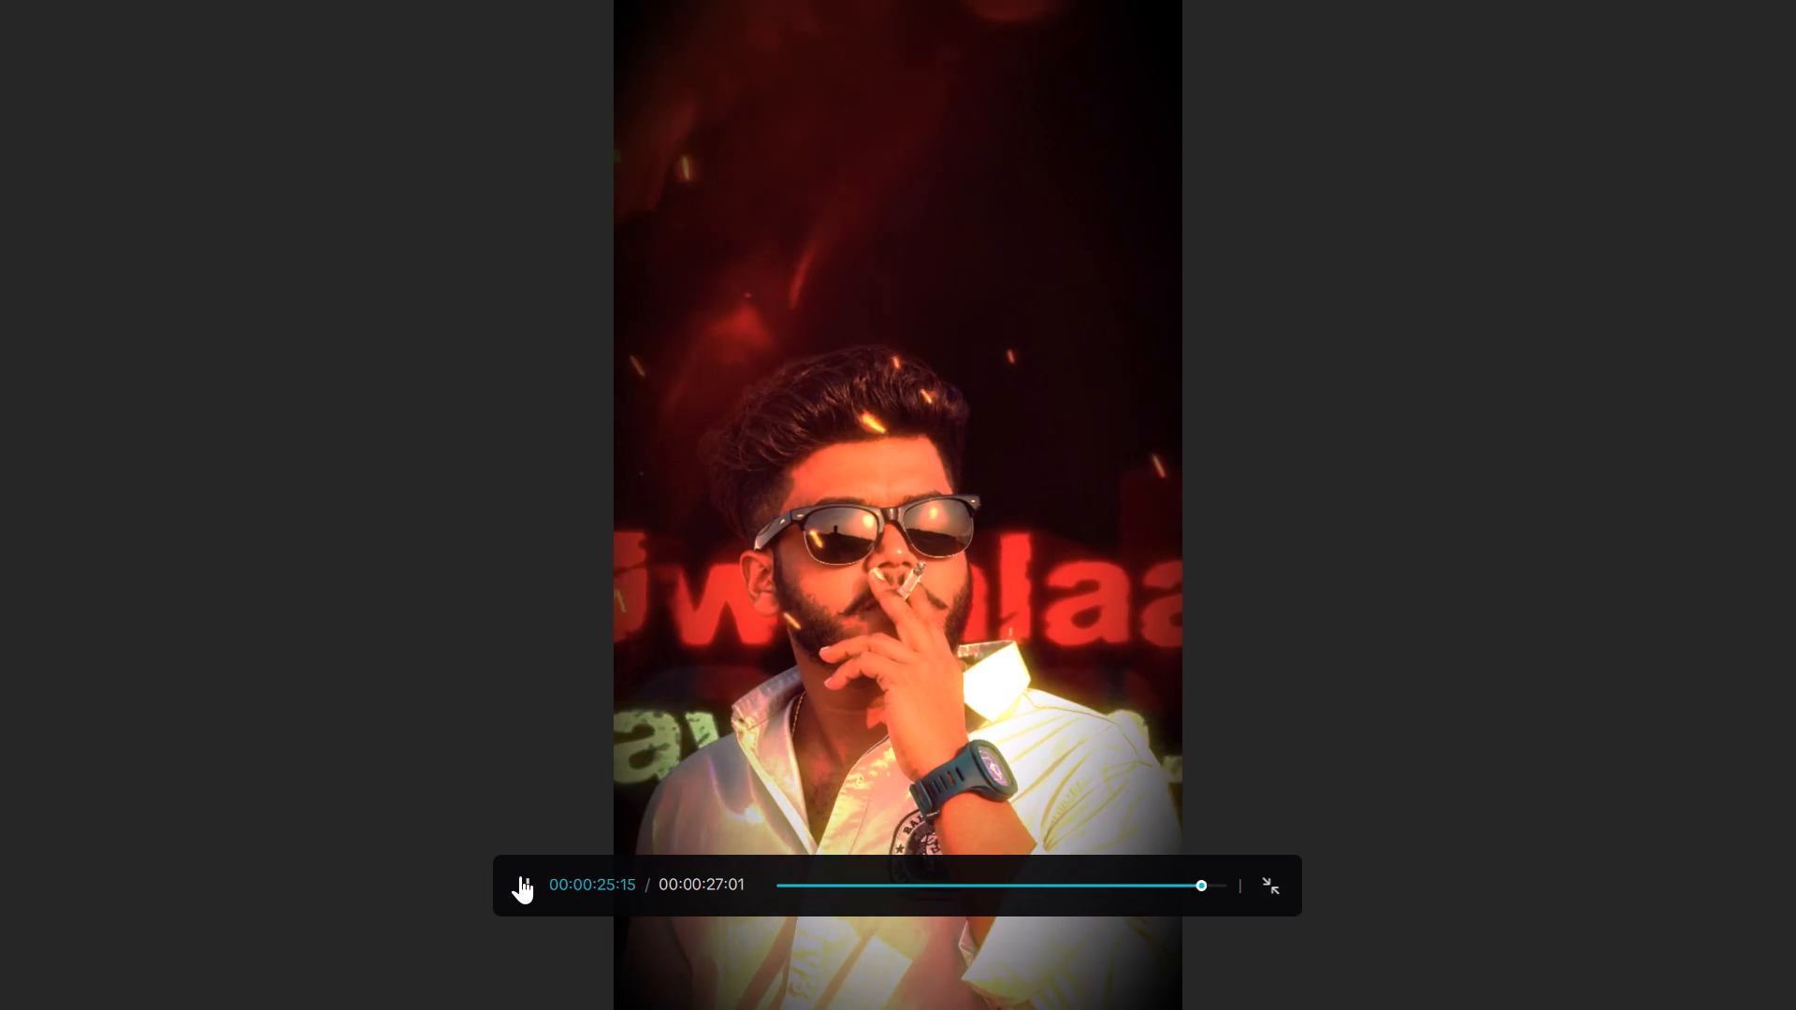
key("Escape")
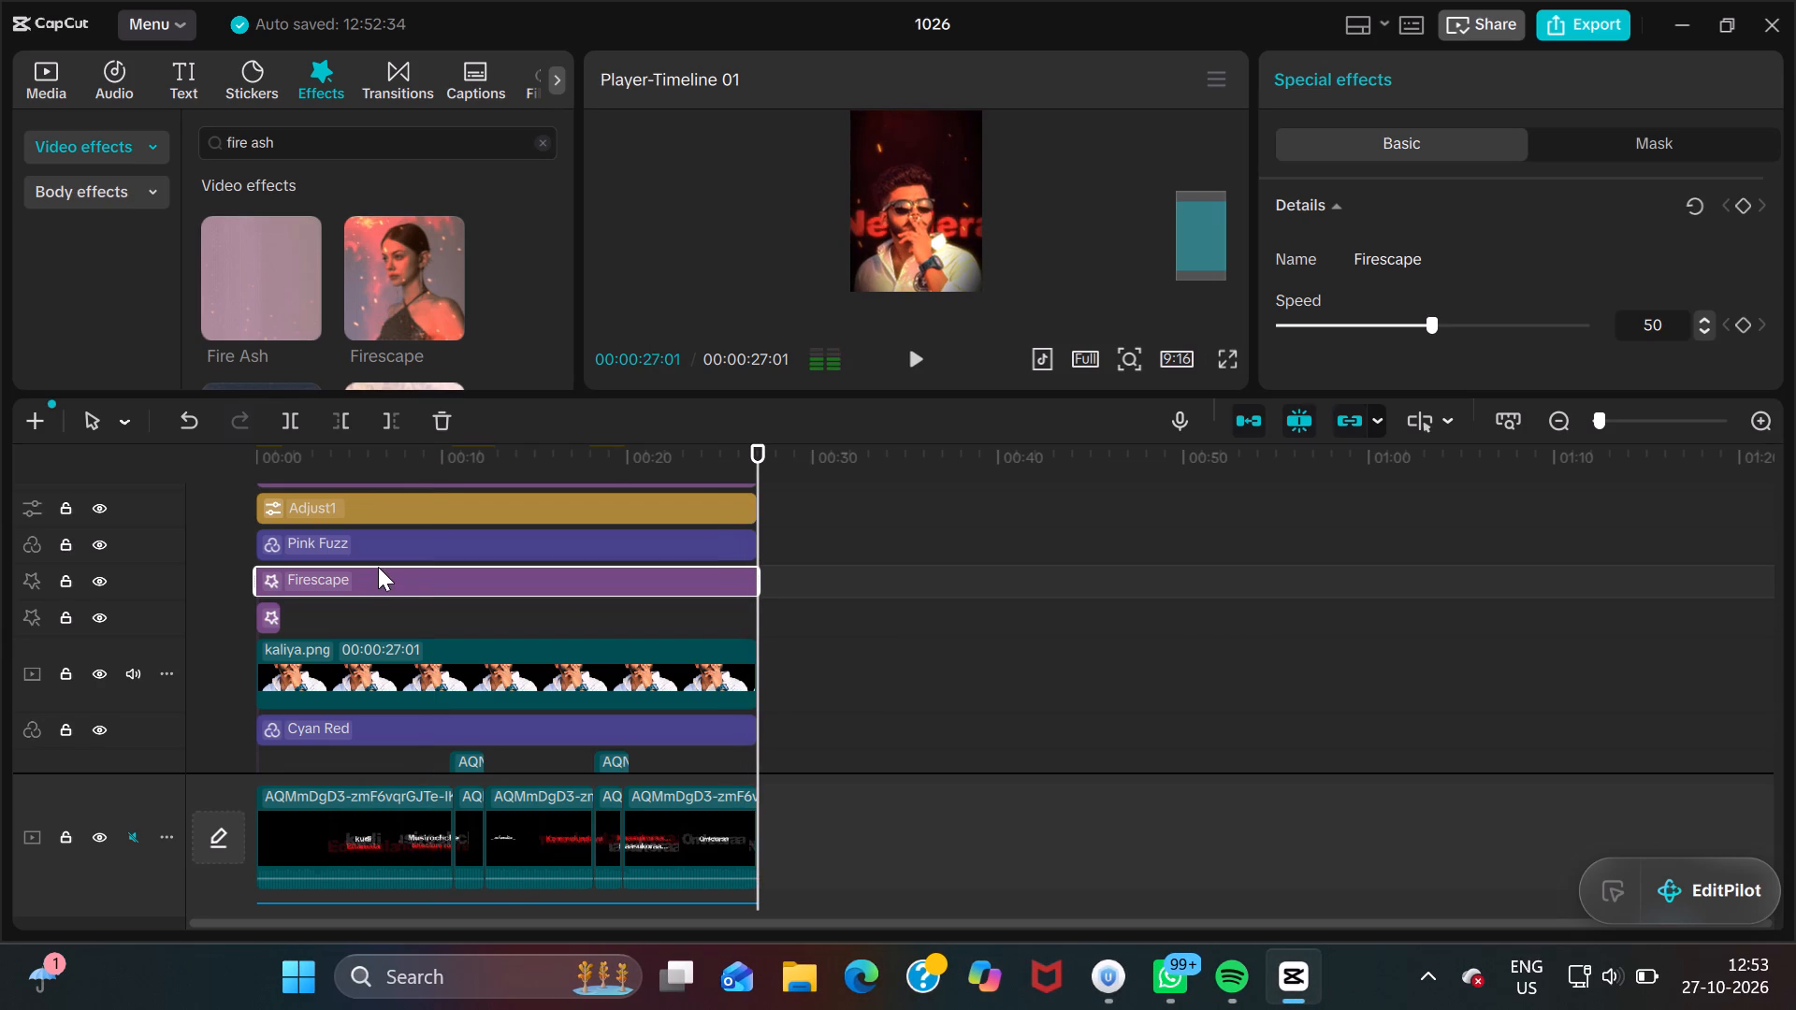
Delete the Firescape effect from the timeline.
left_click(376, 577)
key("BackSpace")
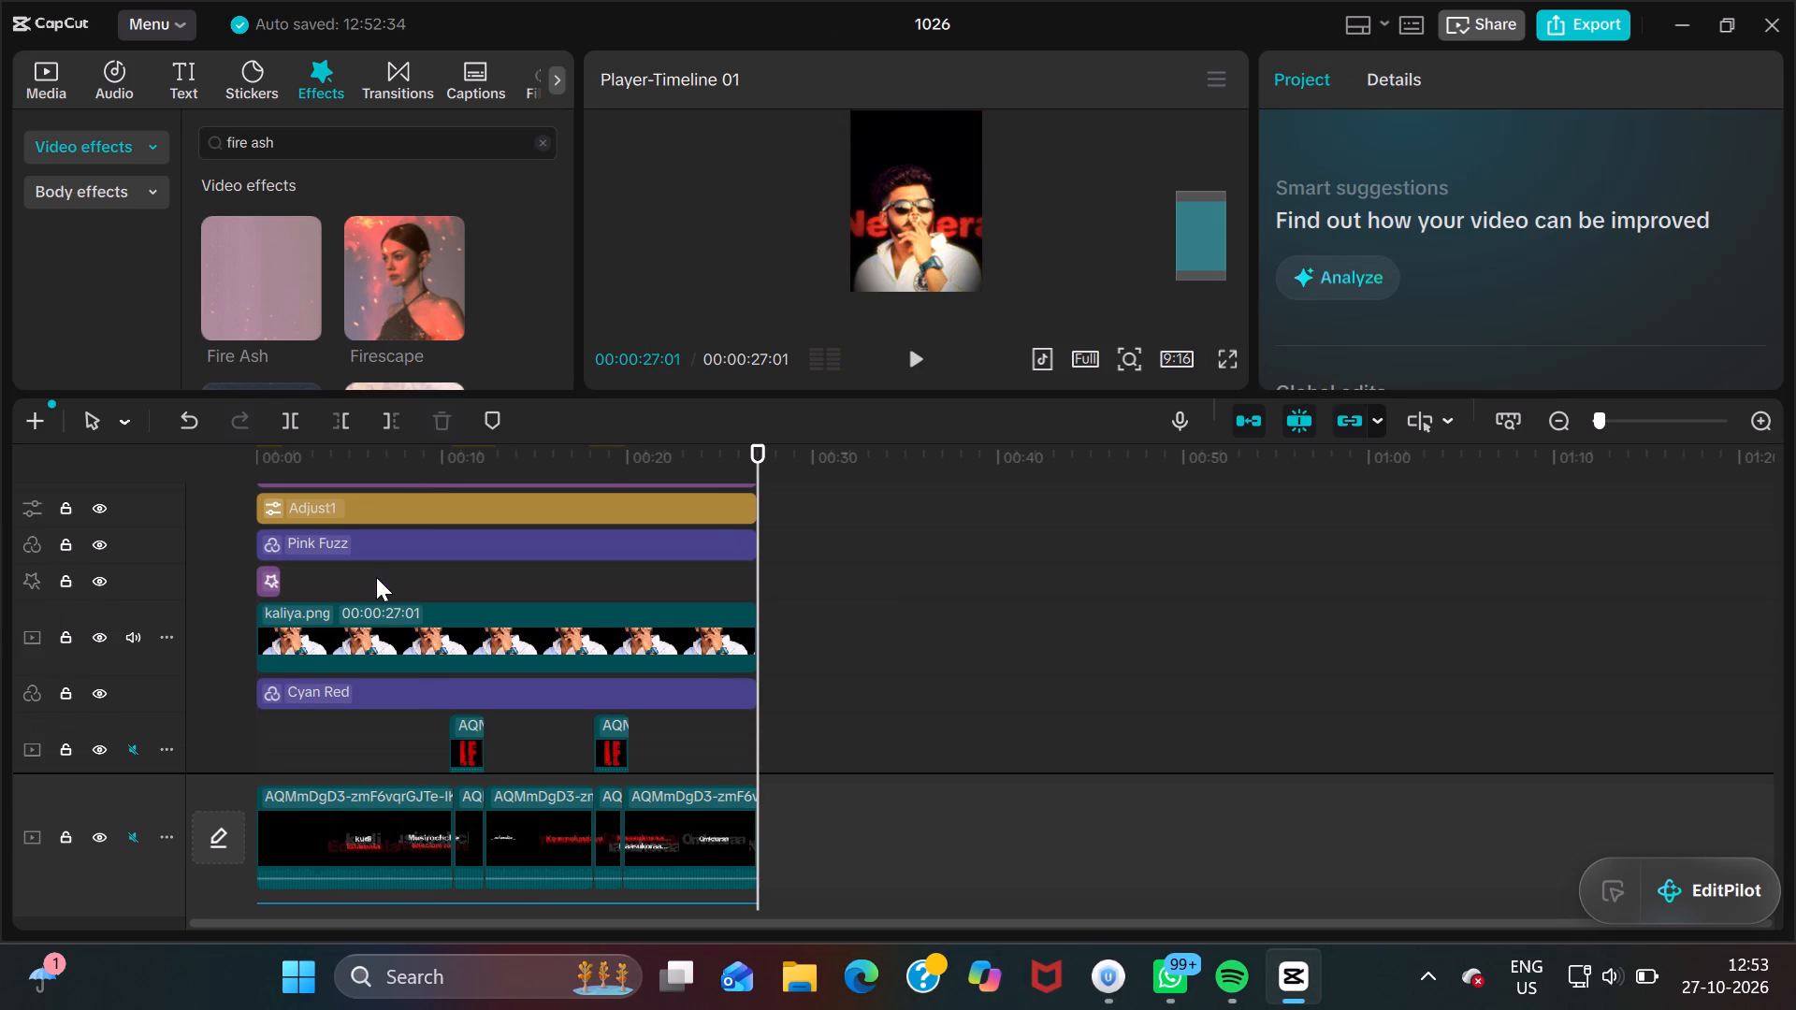
Add the Fire Sparks effect from the search results between Adjust1 and Pink Fuzz, spanning the whole video to 00:00:27:01.
scroll(268, 297, "down", 1)
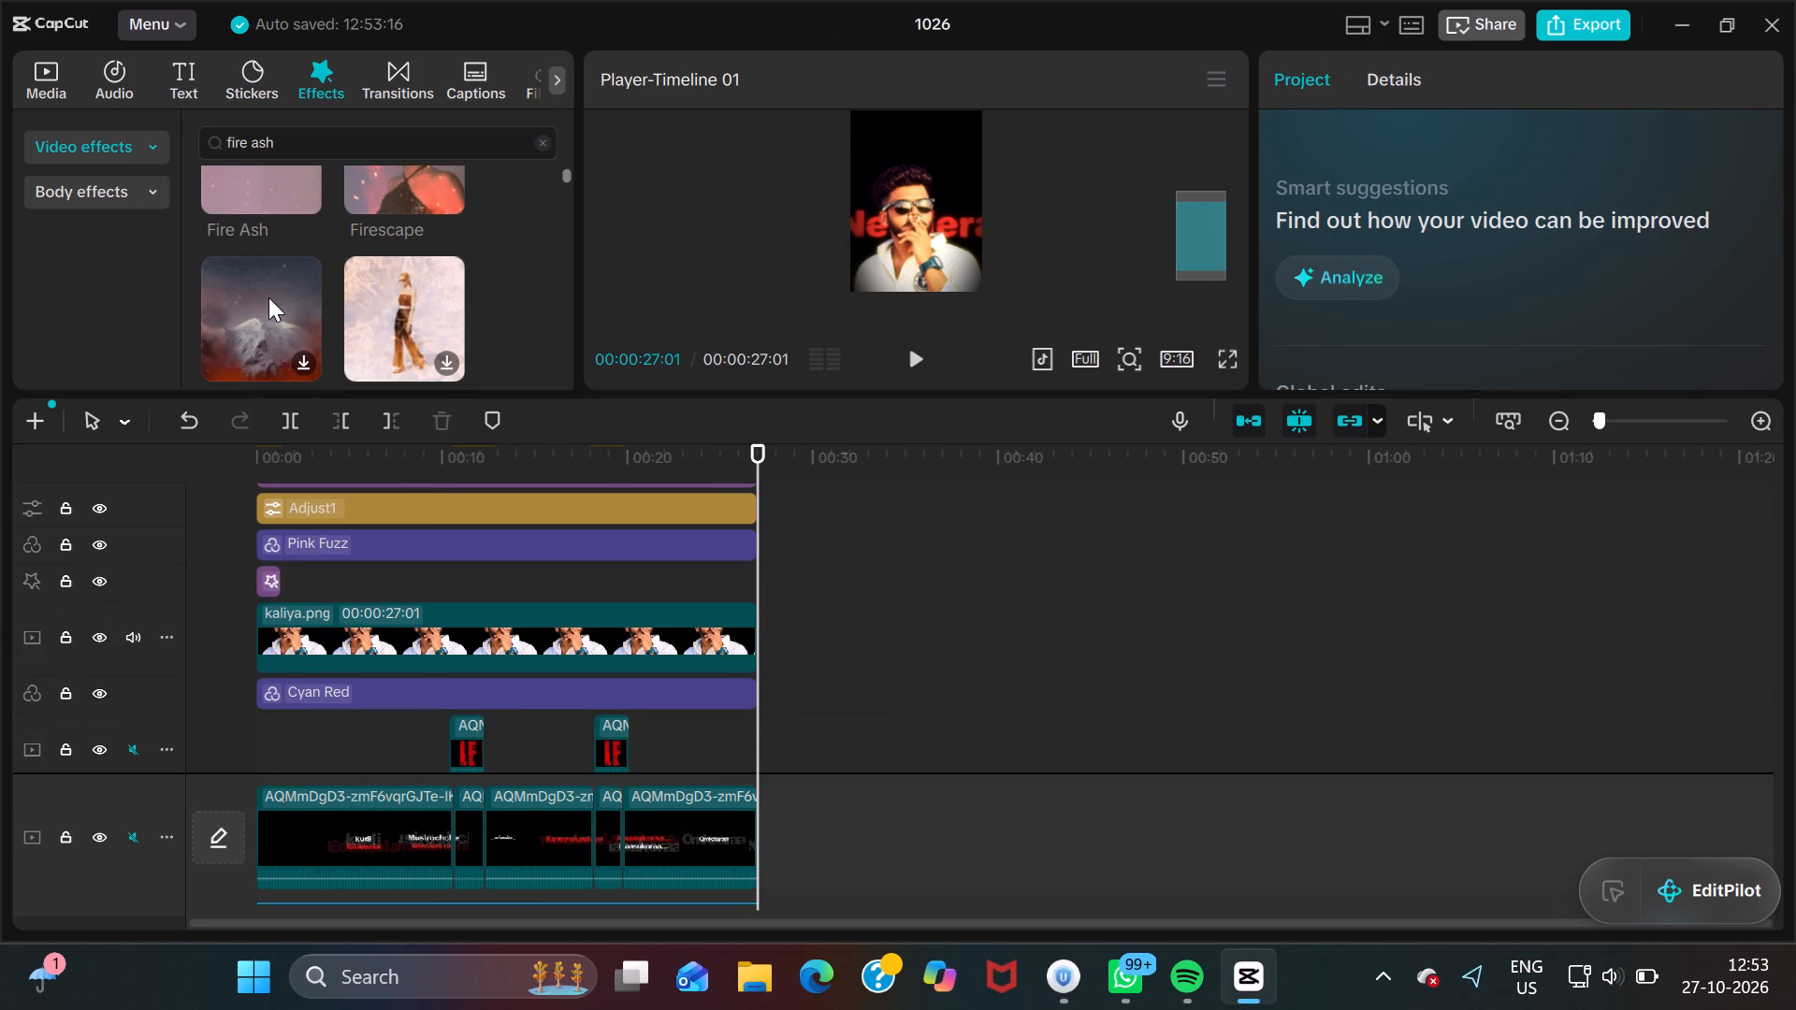
scroll(386, 308, "down", 1)
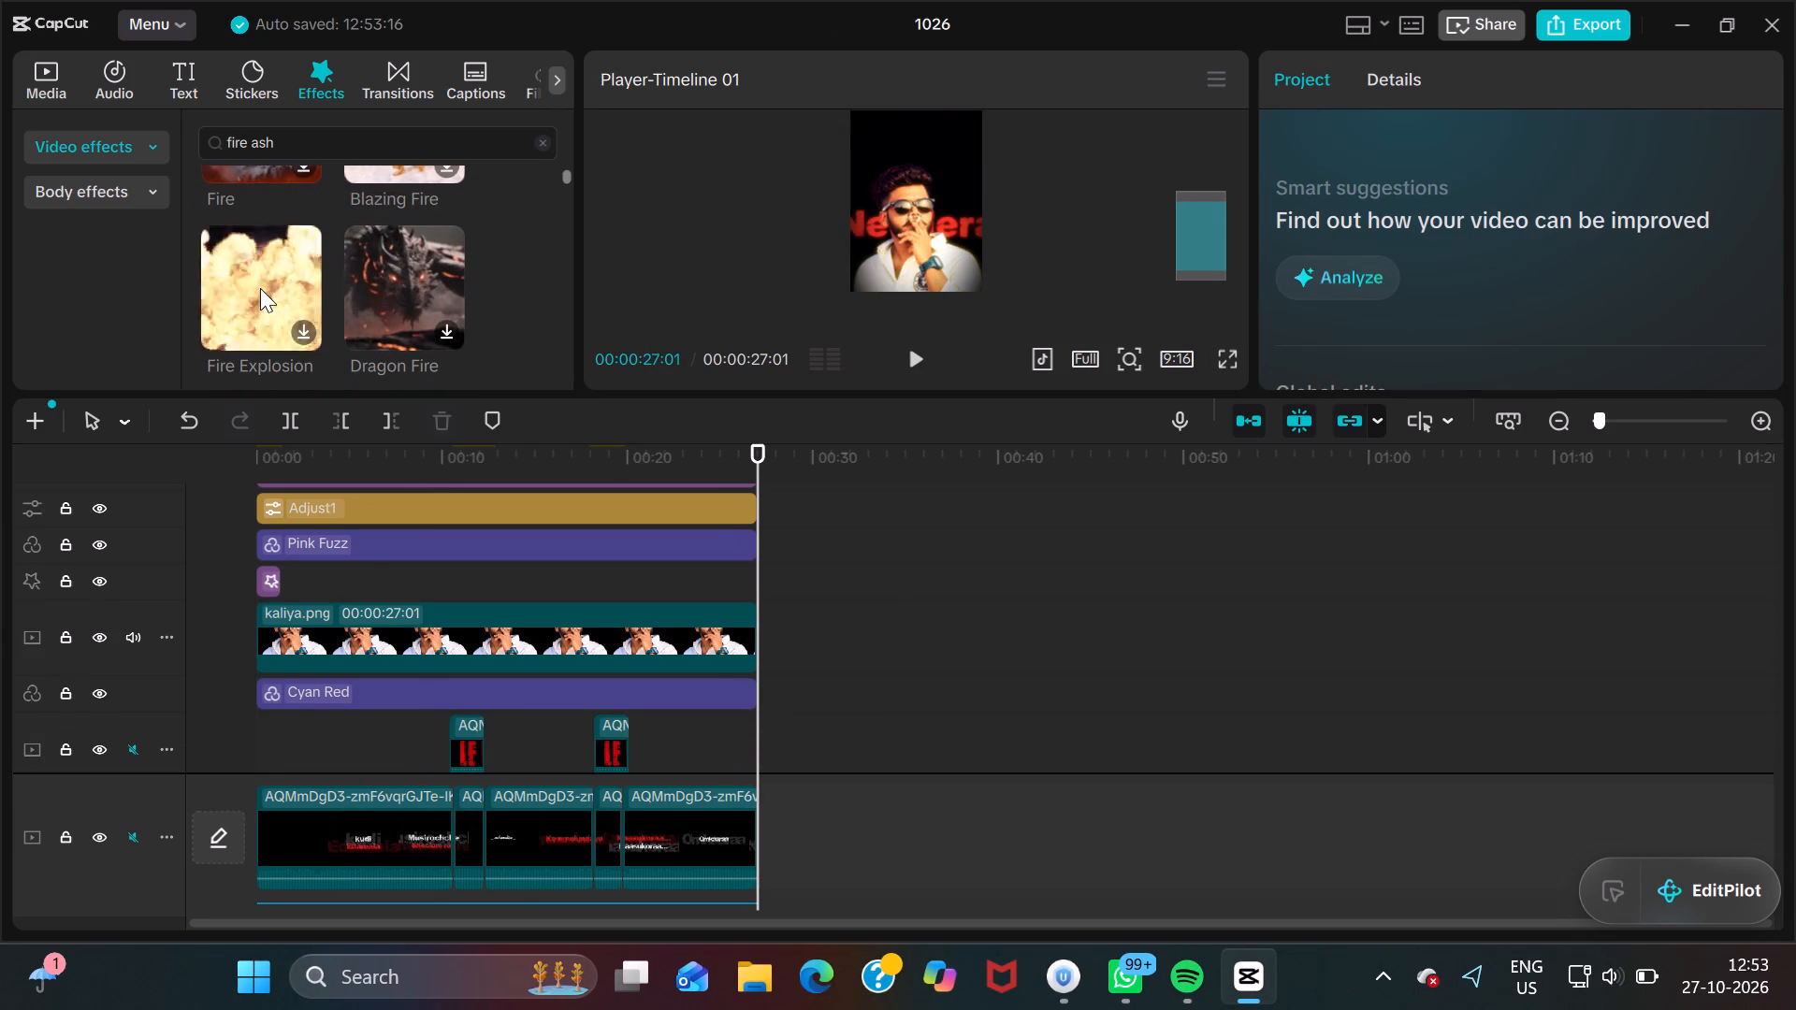
scroll(266, 295, "down", 1)
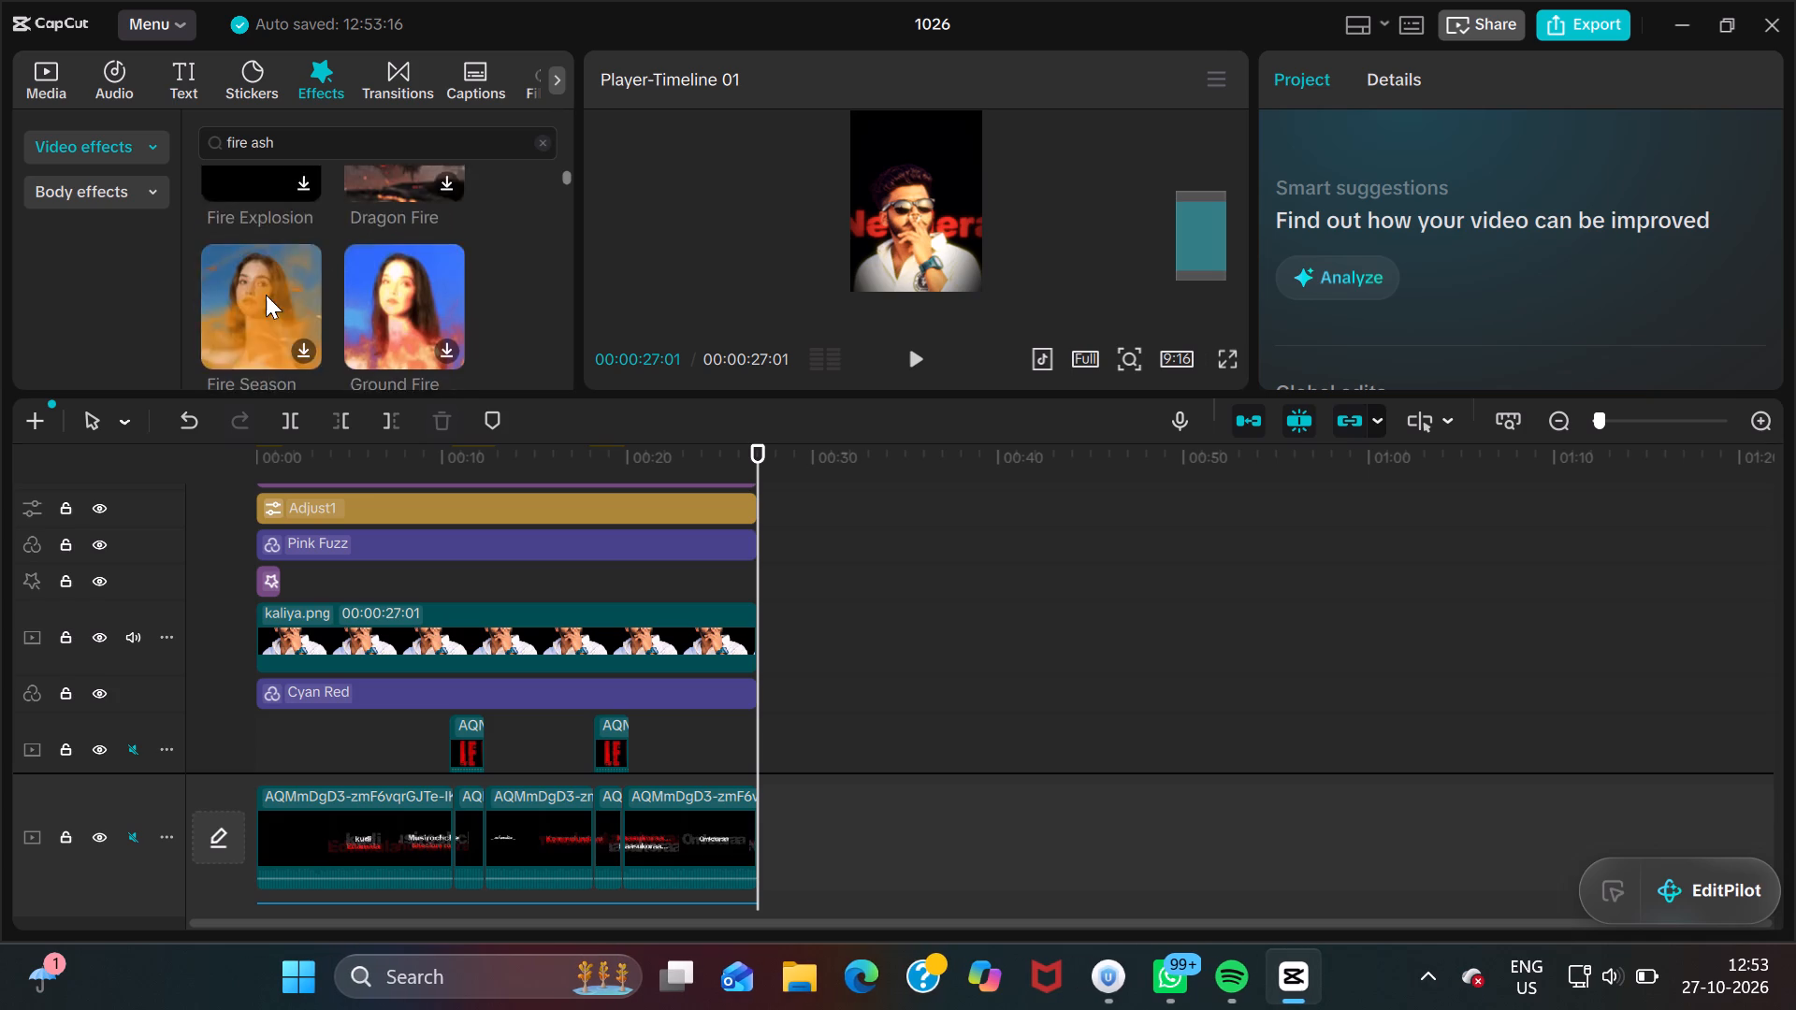
scroll(266, 295, "down", 2)
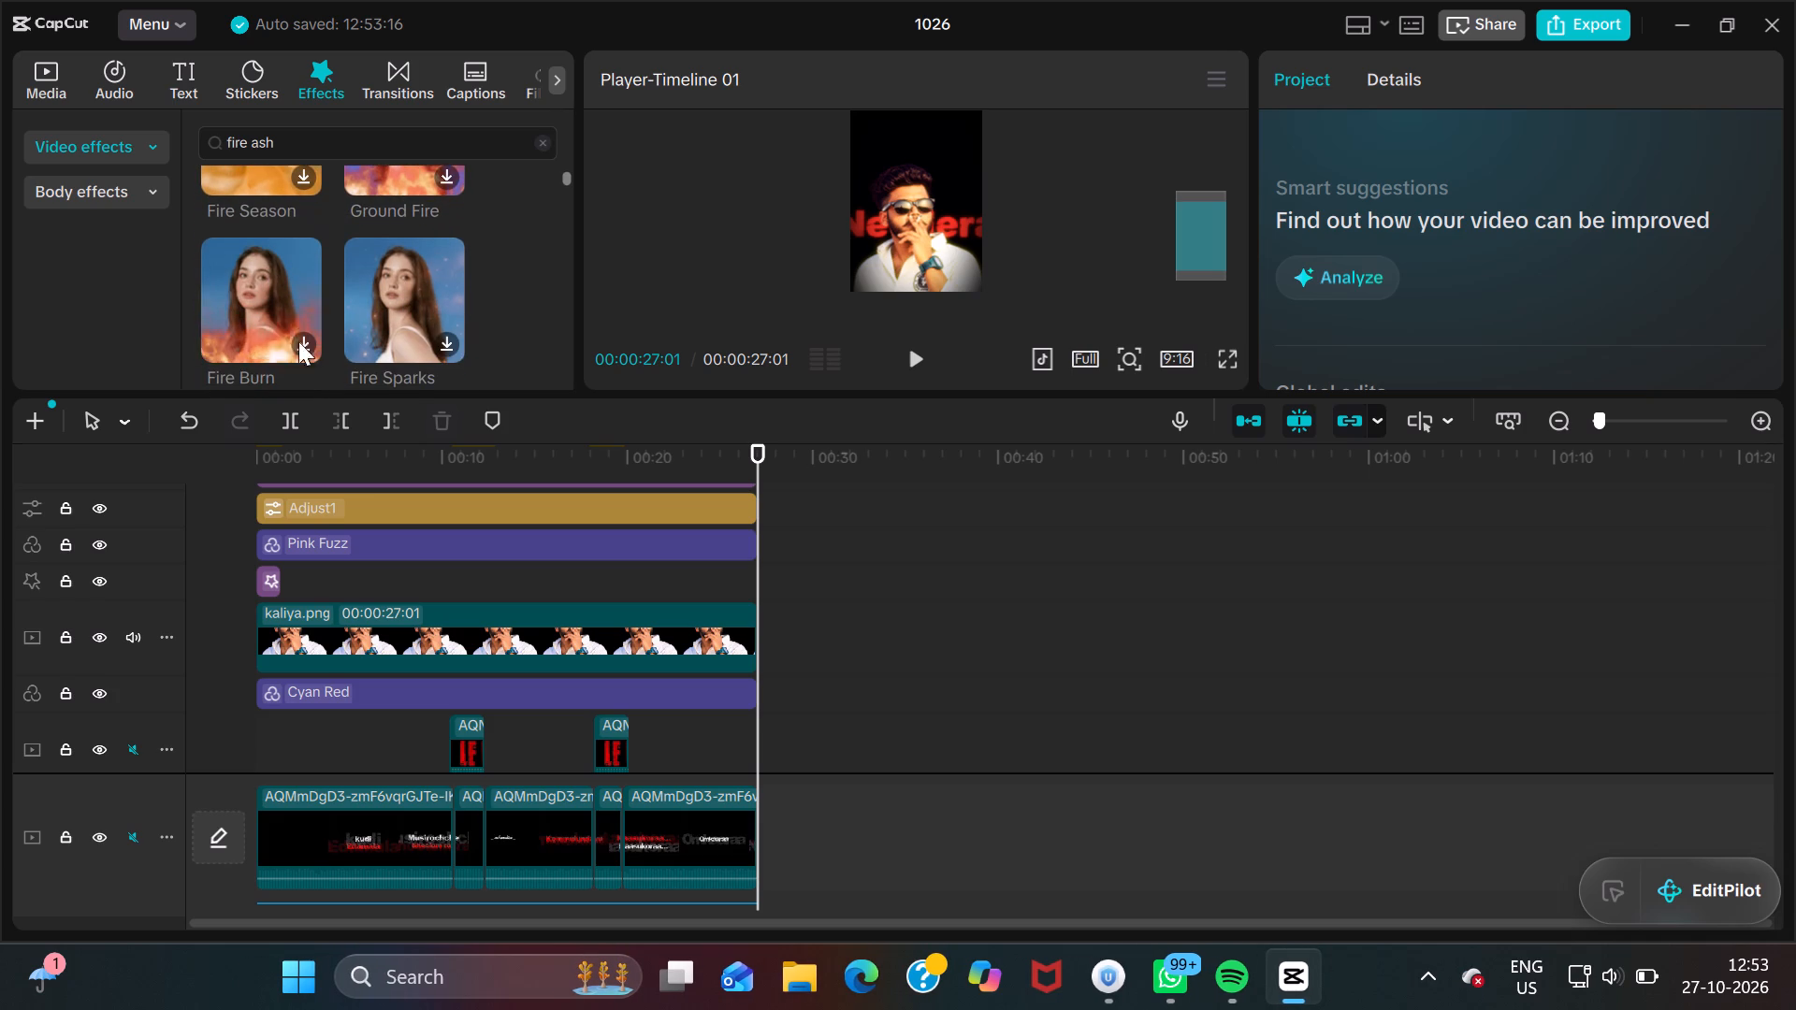
left_click_drag(398, 331, 412, 404)
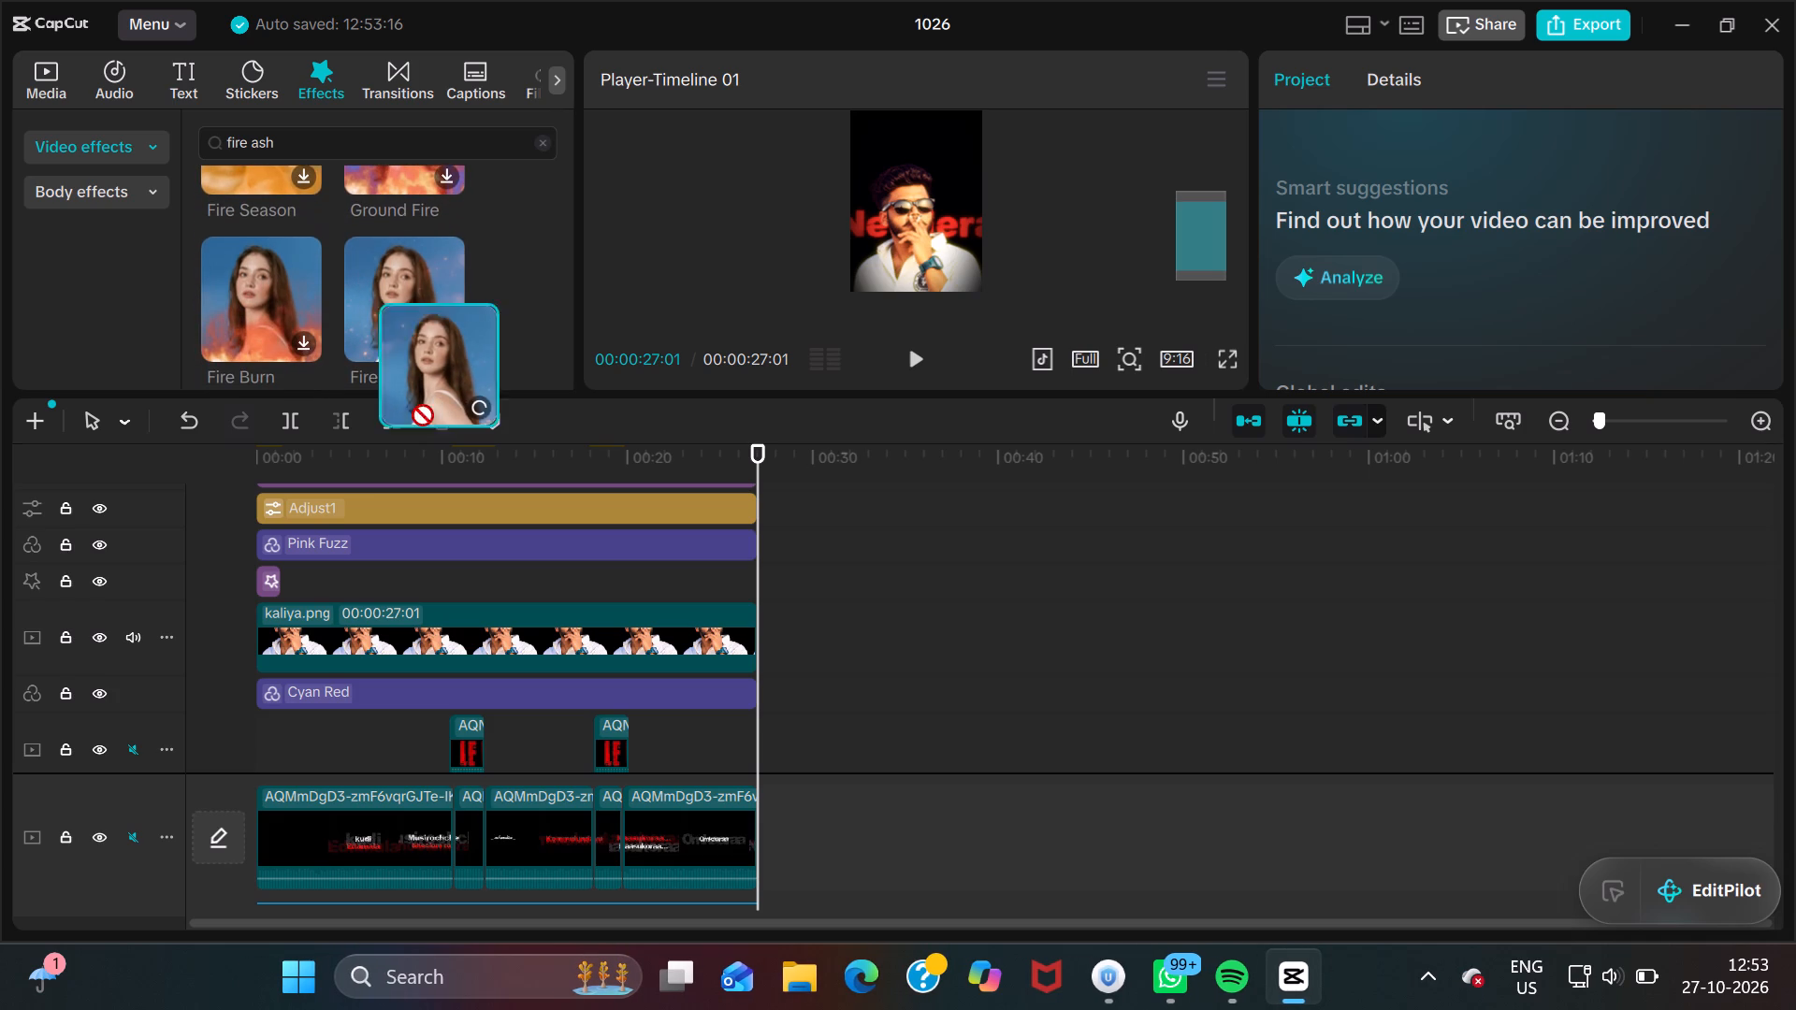
left_click_drag(412, 404, 268, 553)
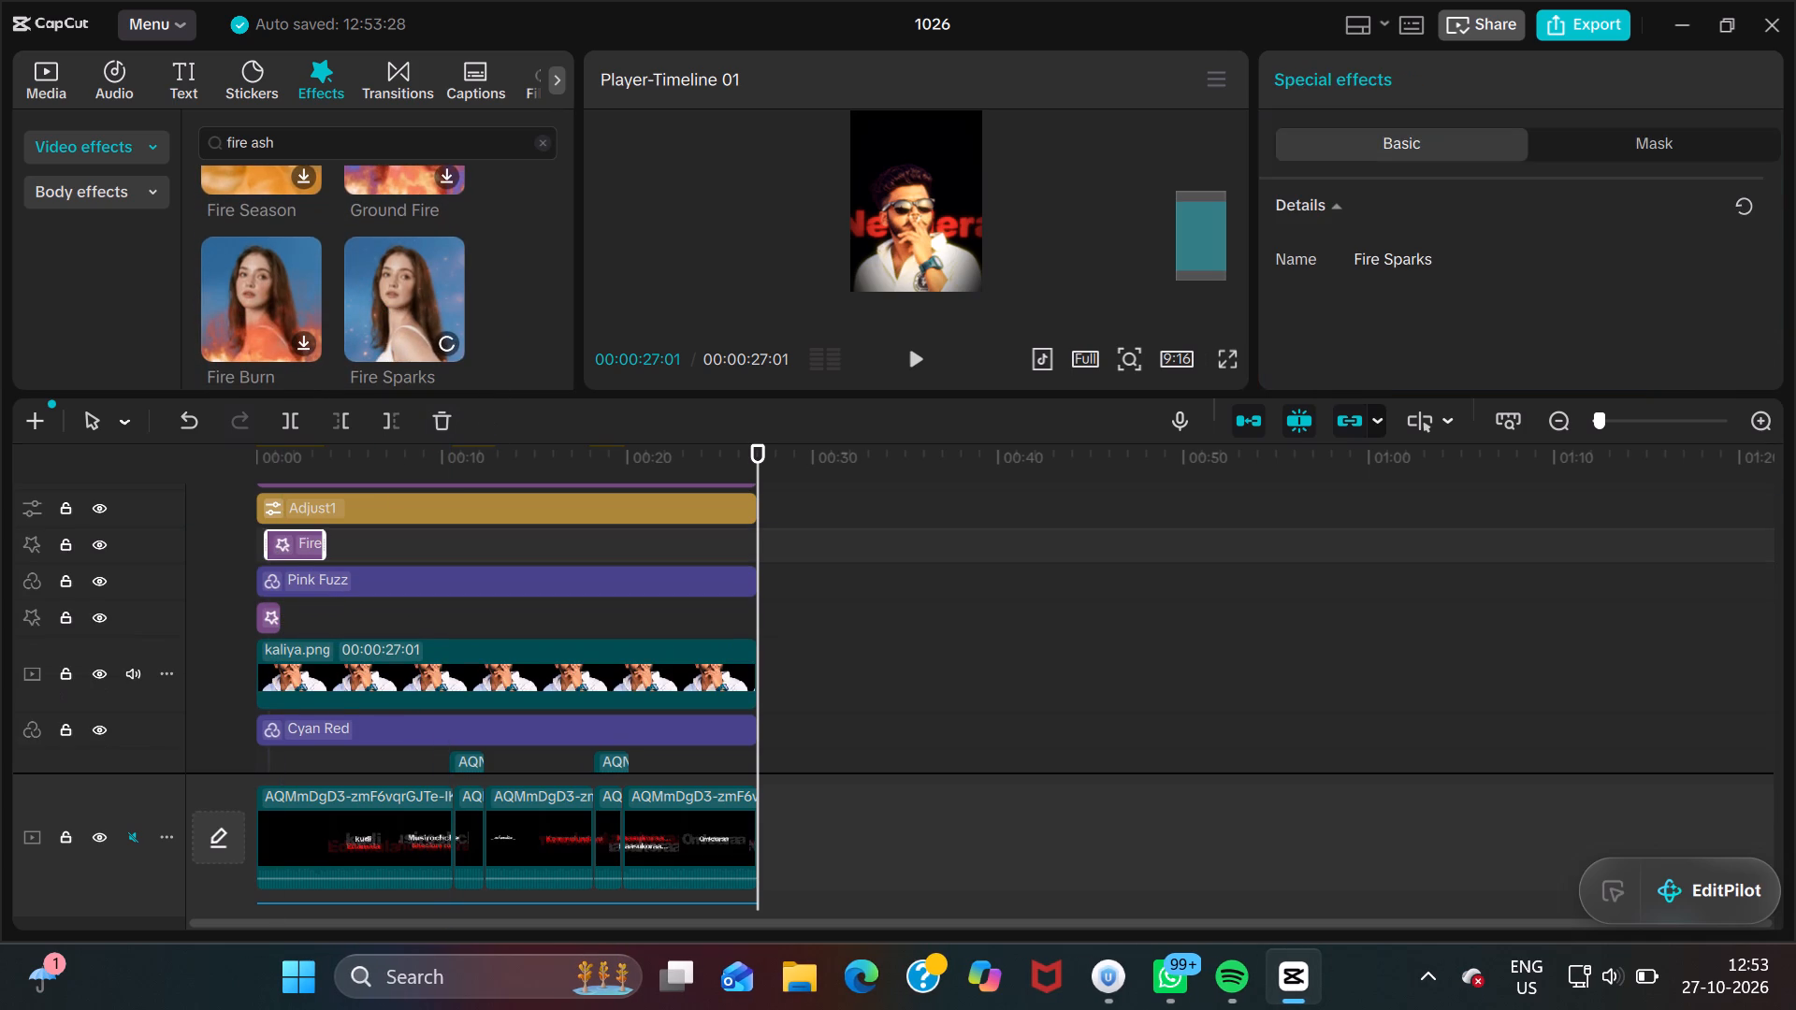
left_click_drag(265, 548, 256, 546)
left_click_drag(328, 540, 632, 551)
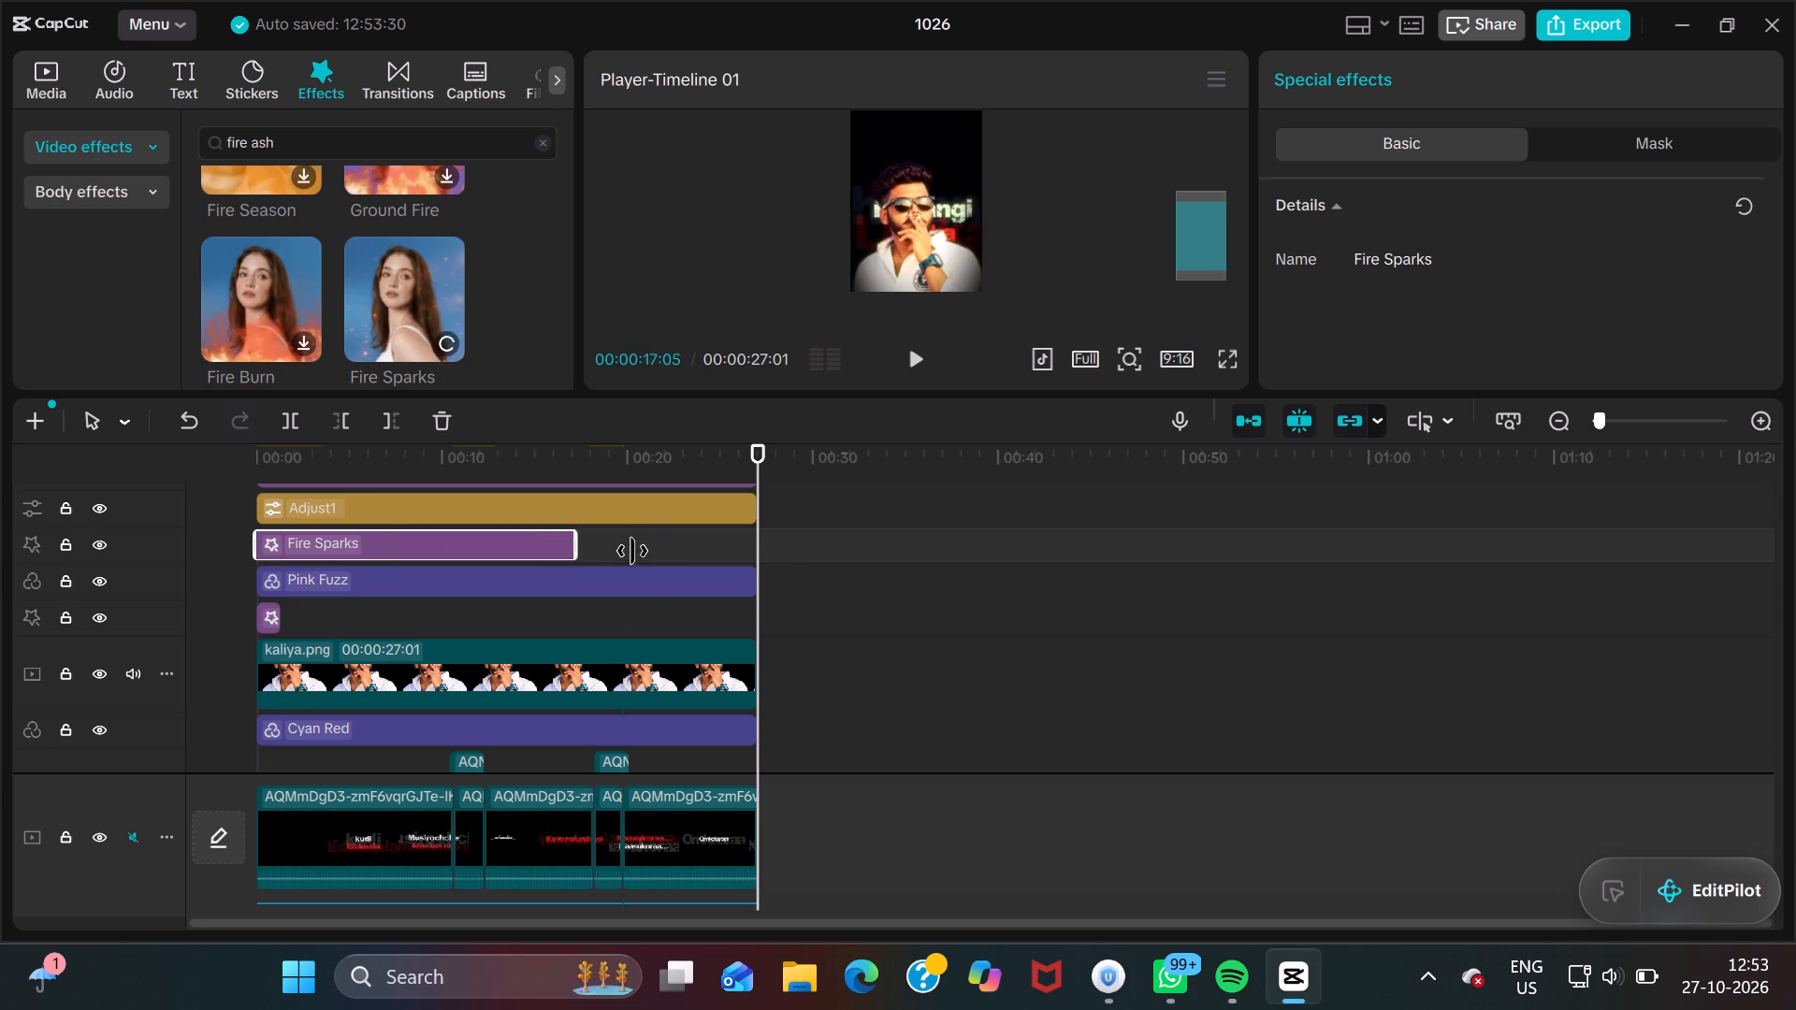
left_click_drag(632, 551, 755, 559)
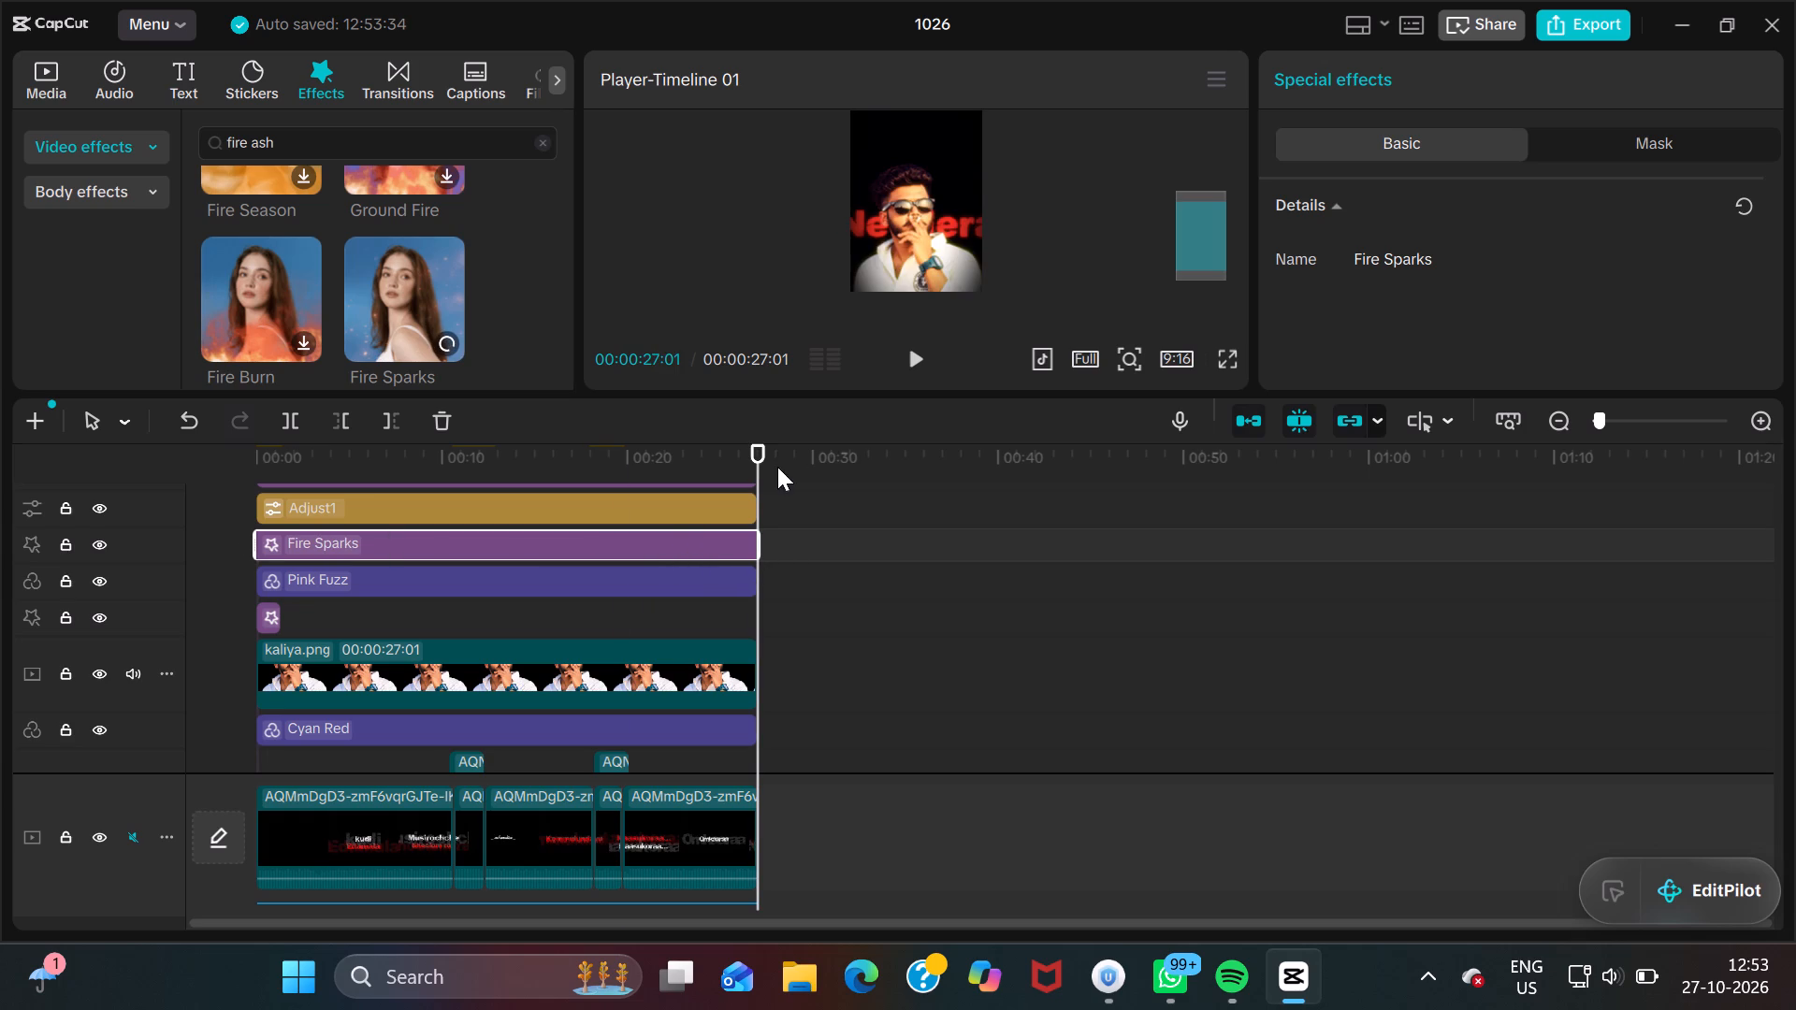
Preview the Fire Sparks effect full screen by playing the video from the beginning.
left_click_drag(761, 454, 605, 462)
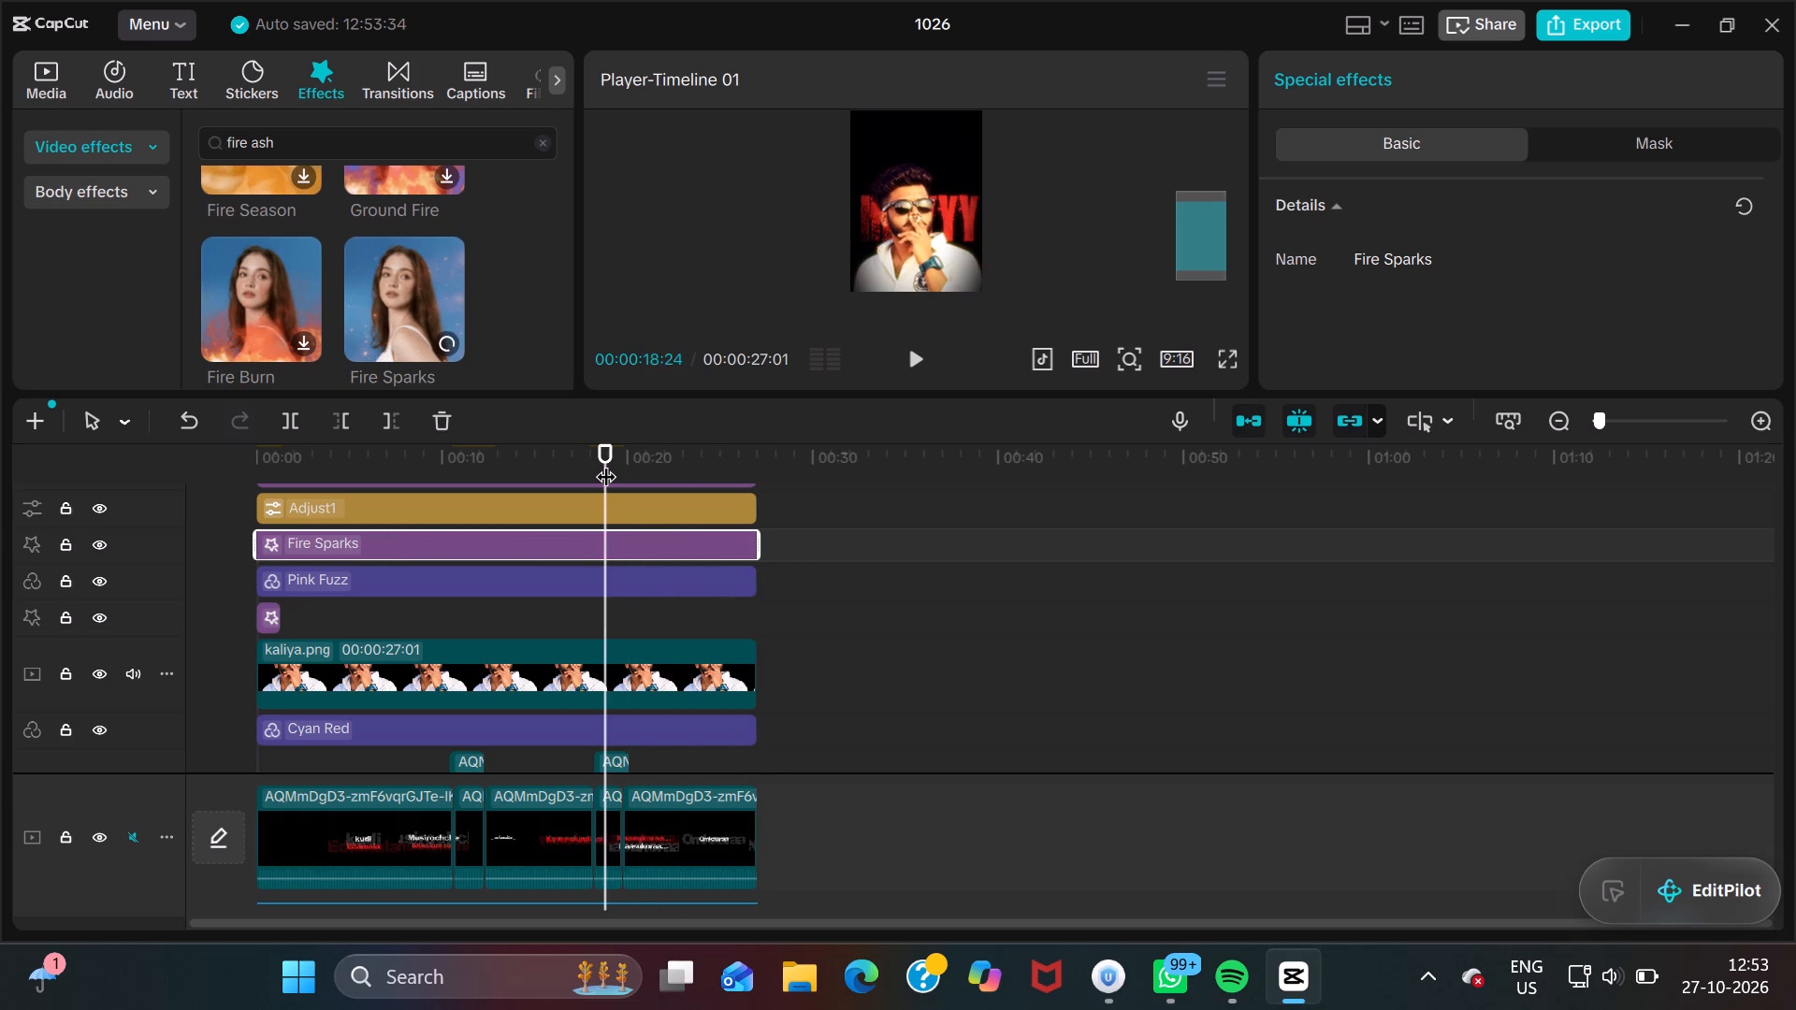
left_click(1228, 362)
left_click(774, 883)
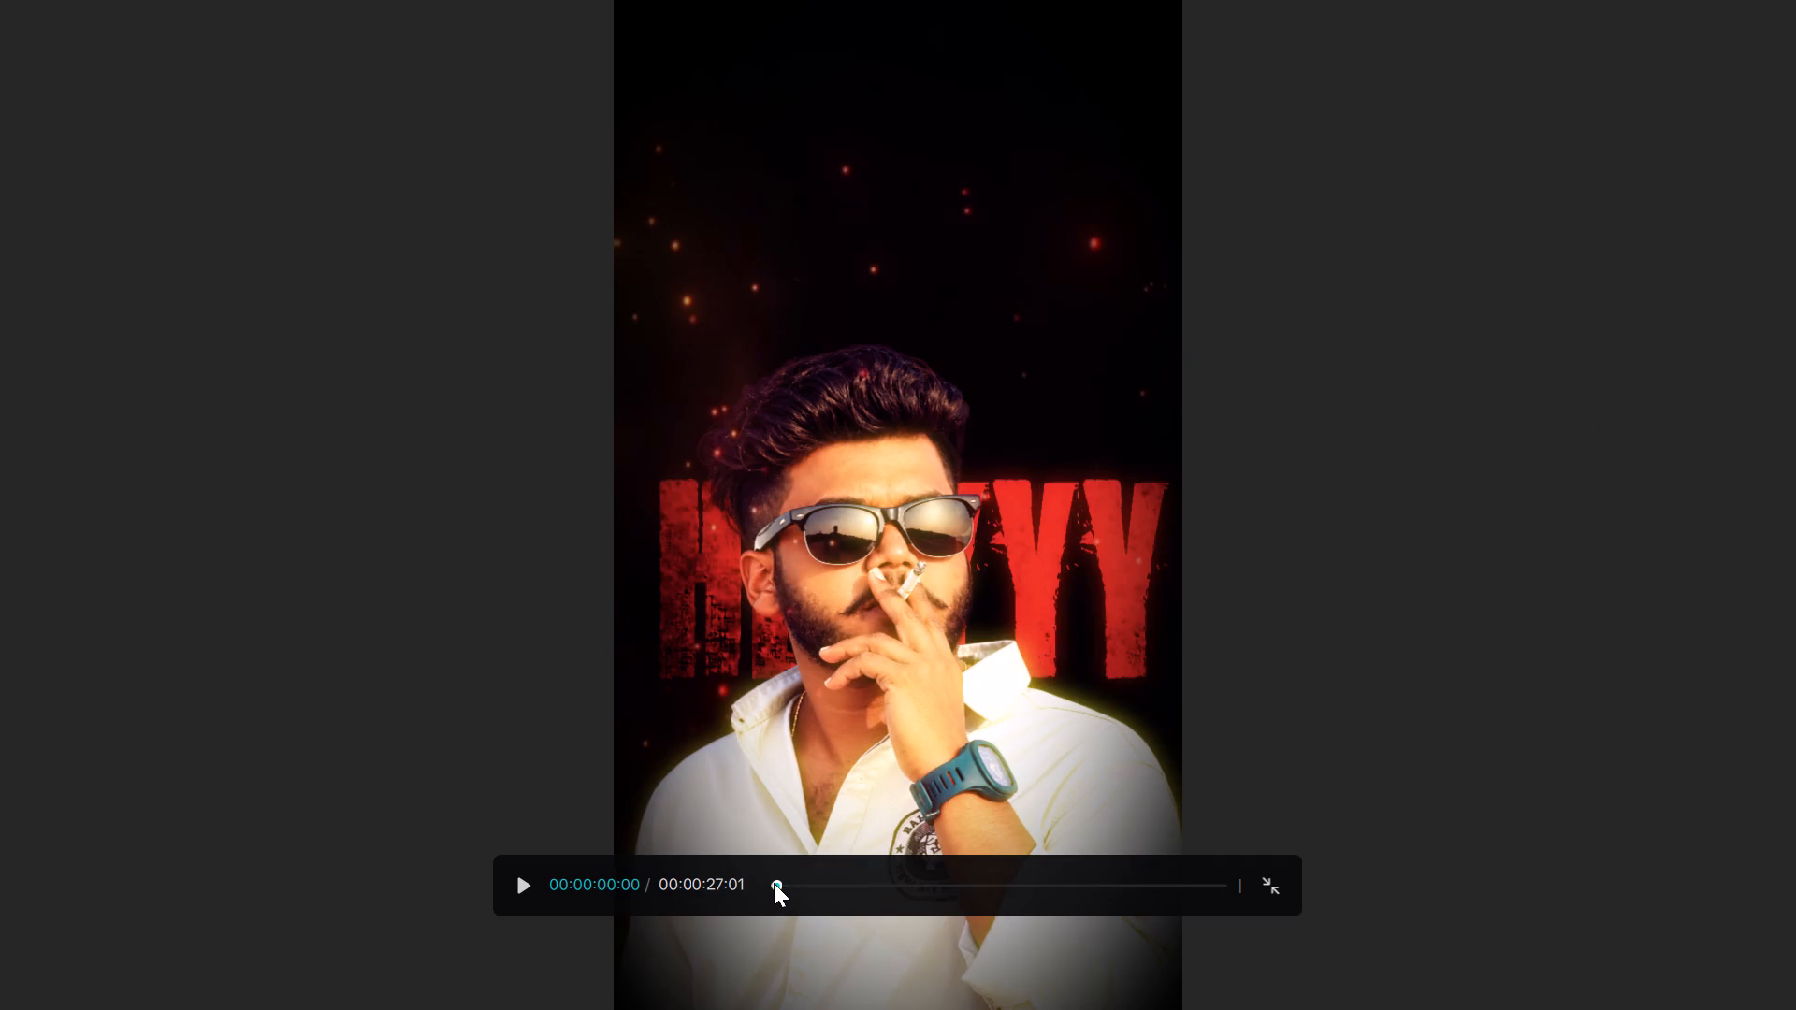
left_click(521, 883)
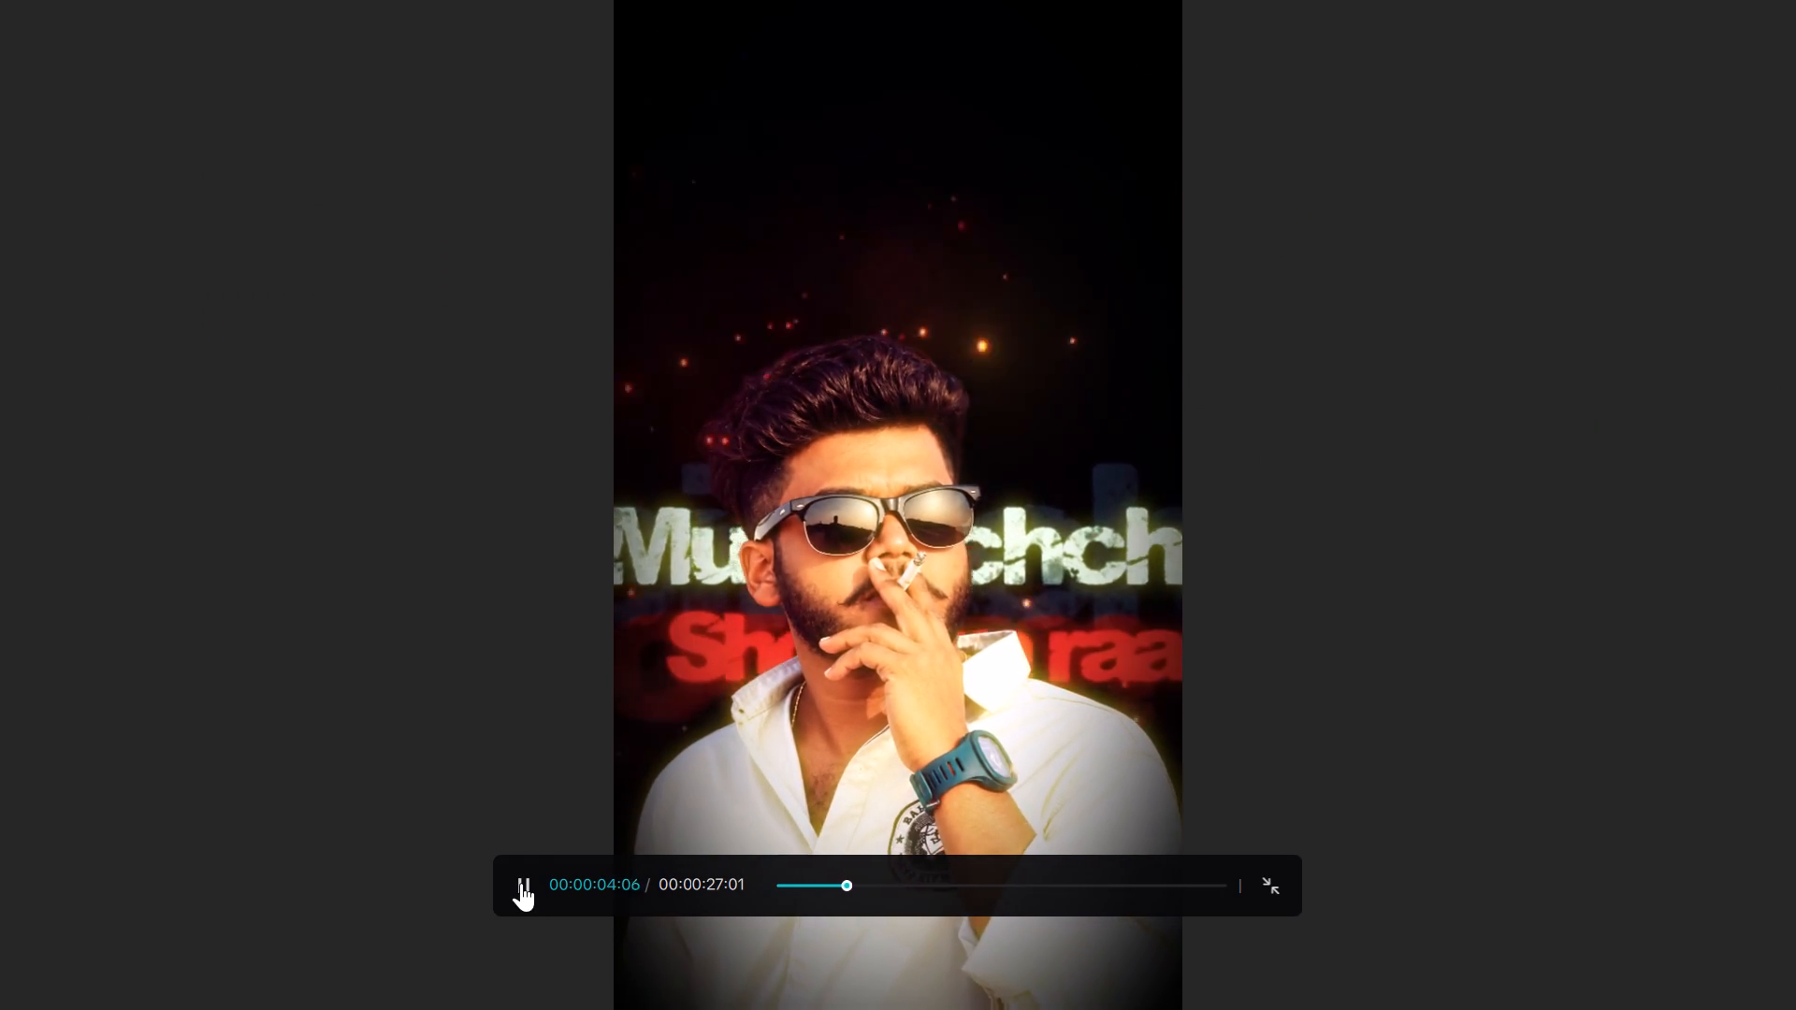
key("Escape")
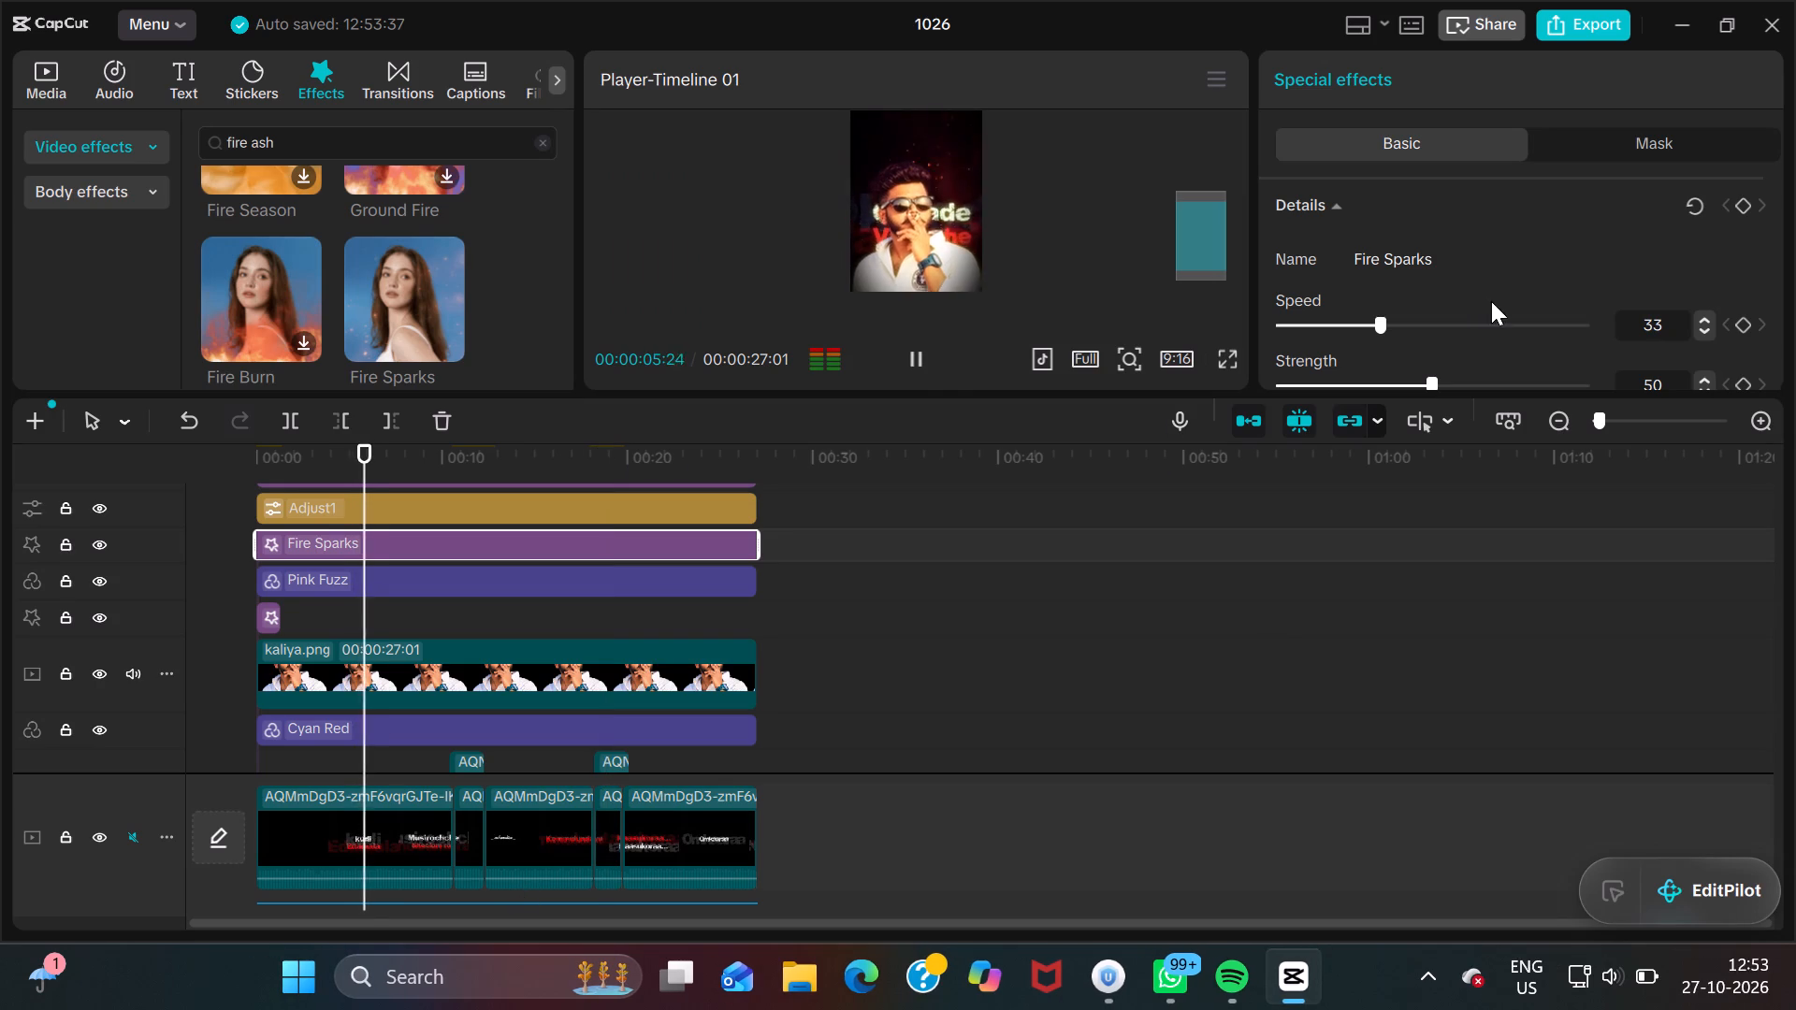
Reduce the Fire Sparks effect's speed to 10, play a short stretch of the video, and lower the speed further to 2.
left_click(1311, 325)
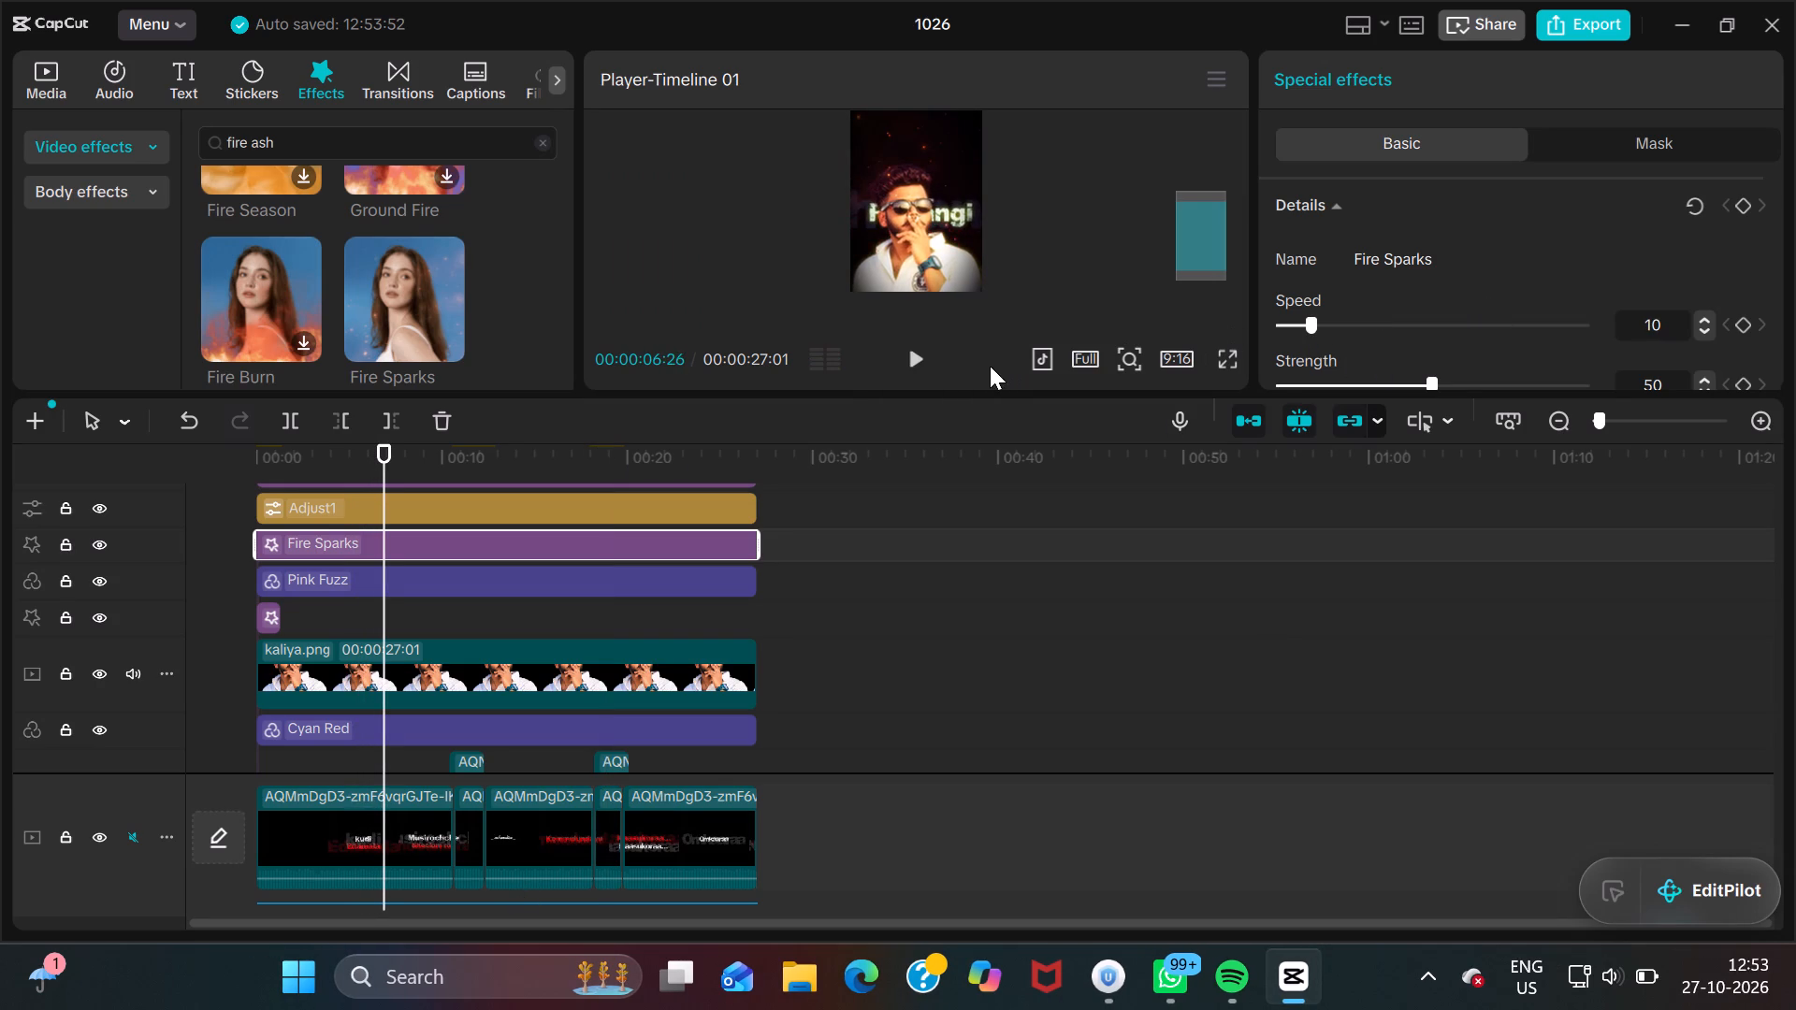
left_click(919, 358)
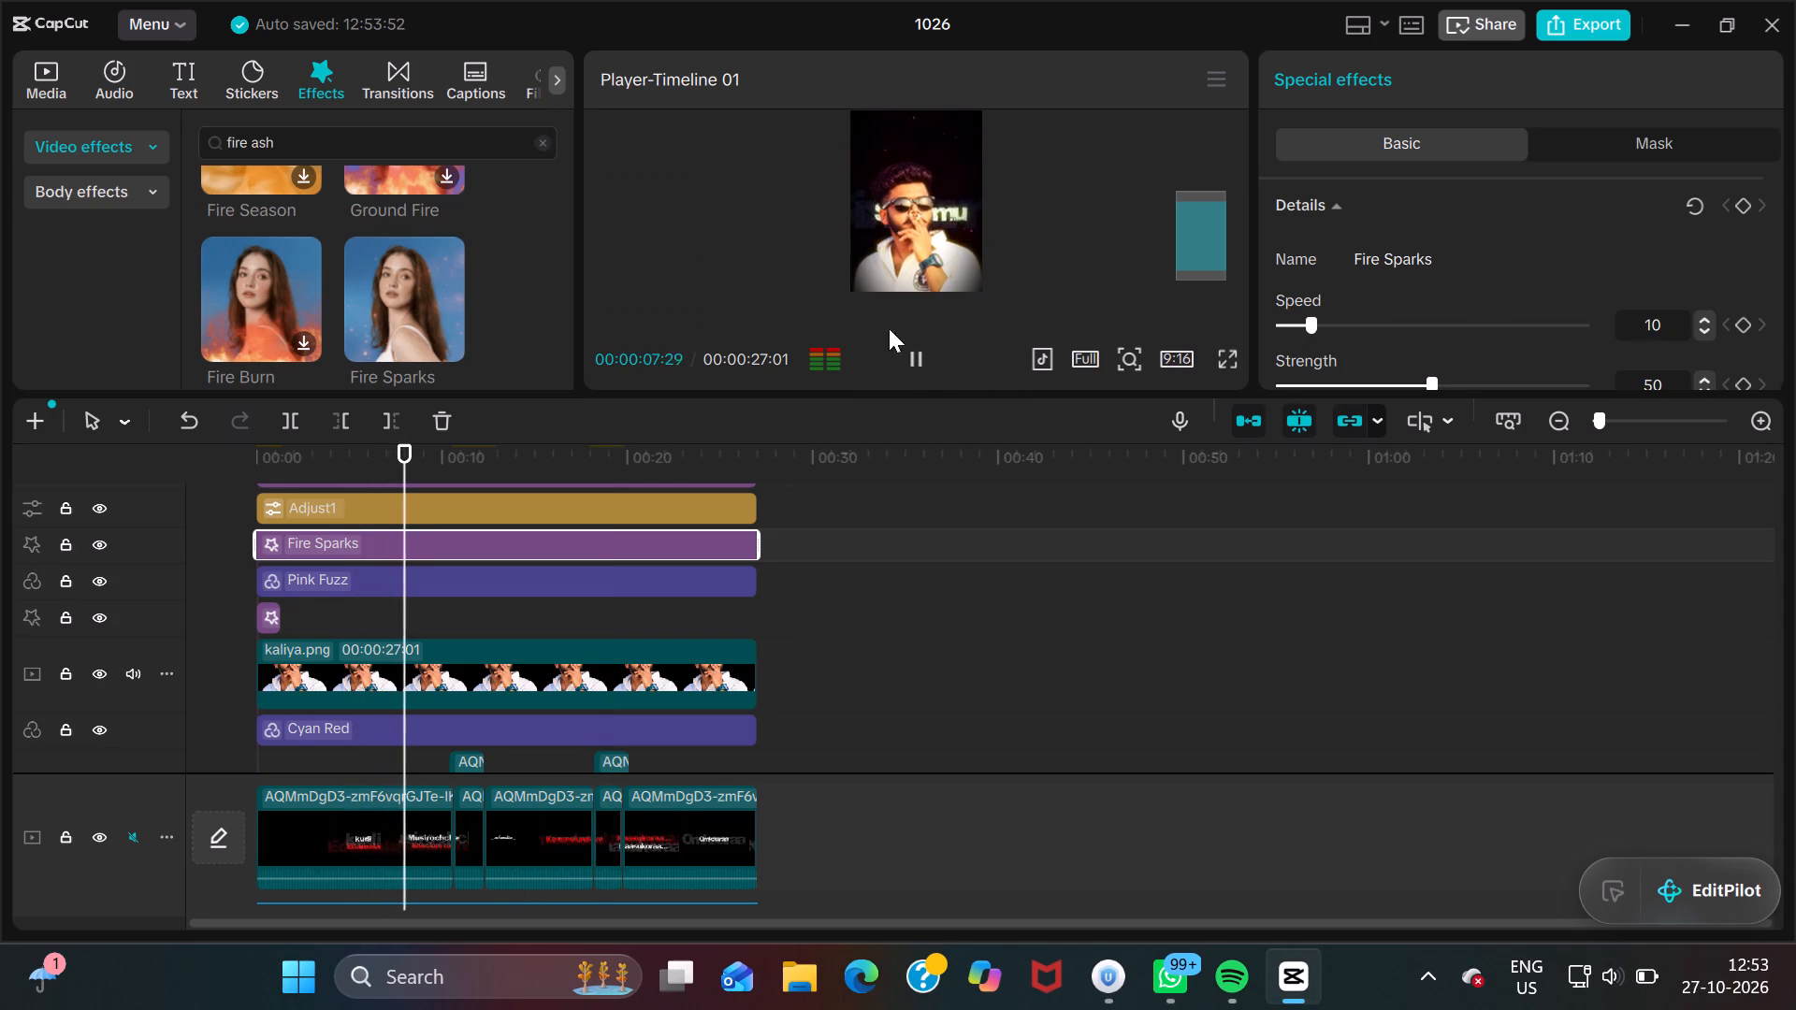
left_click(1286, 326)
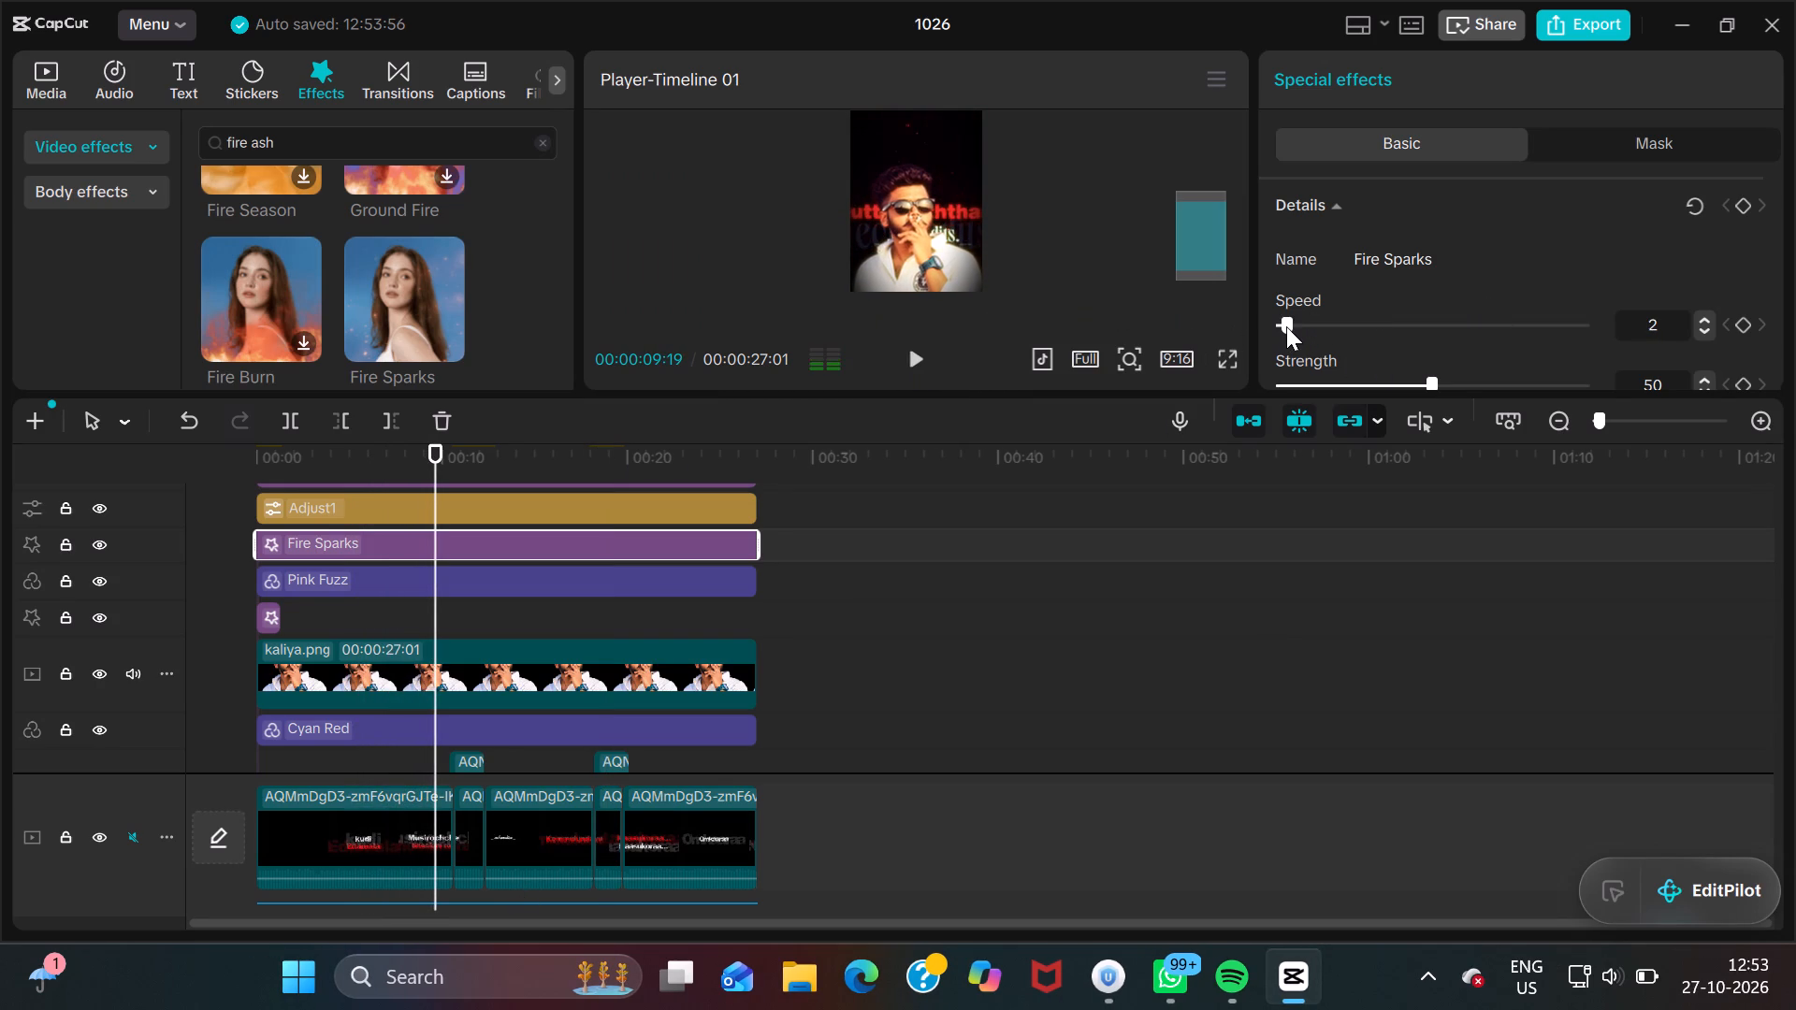
Preview the slowed Fire Sparks effect by playing the rest of the video, partly in full screen.
left_click(909, 353)
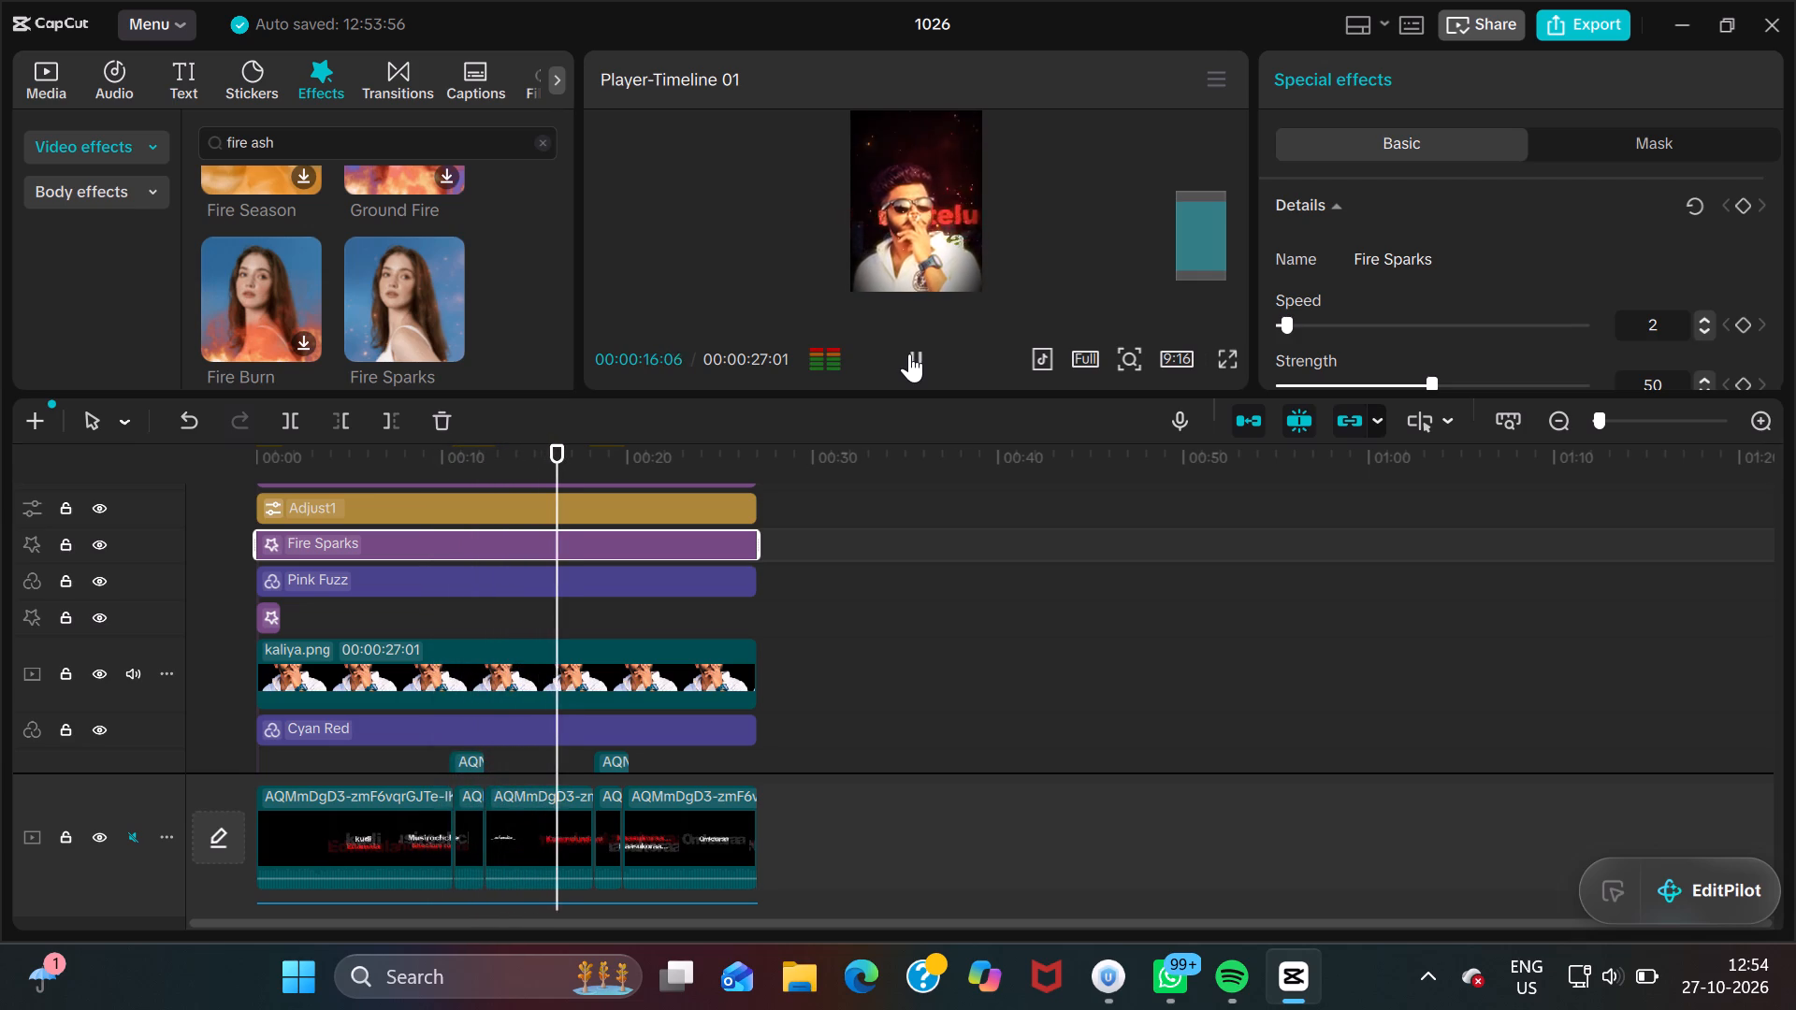
left_click(1214, 367)
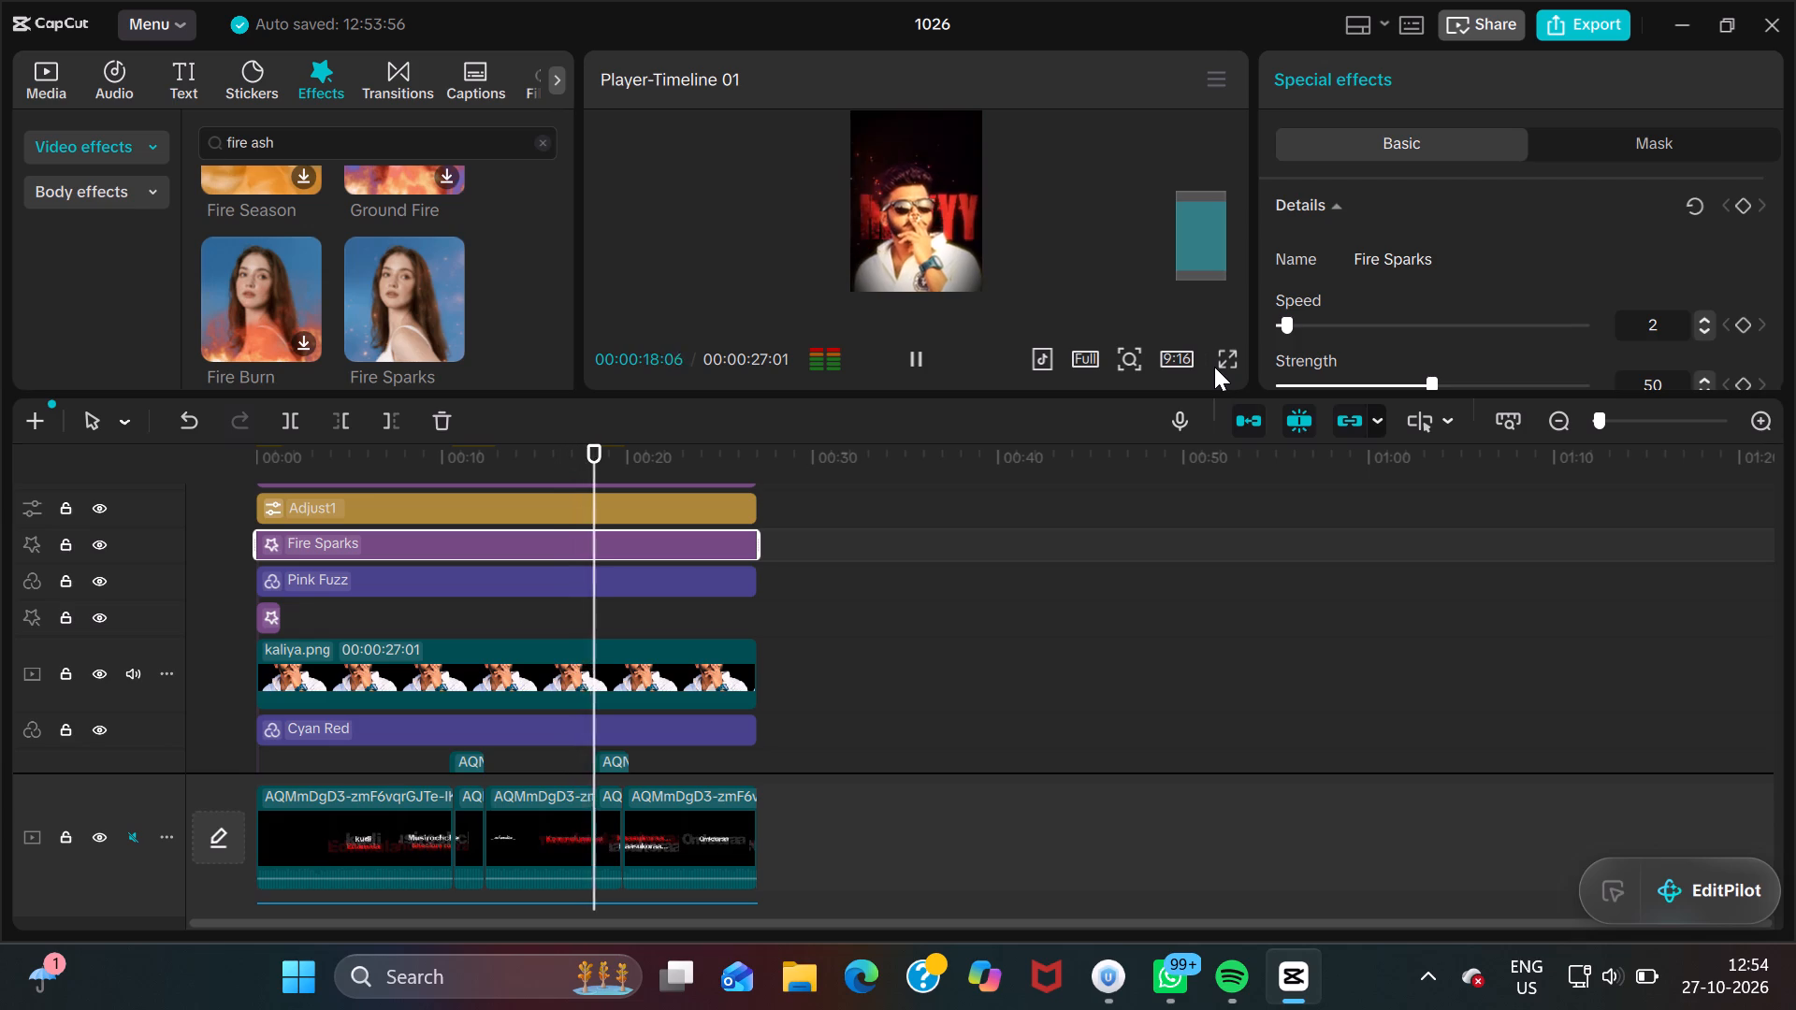
left_click(1226, 365)
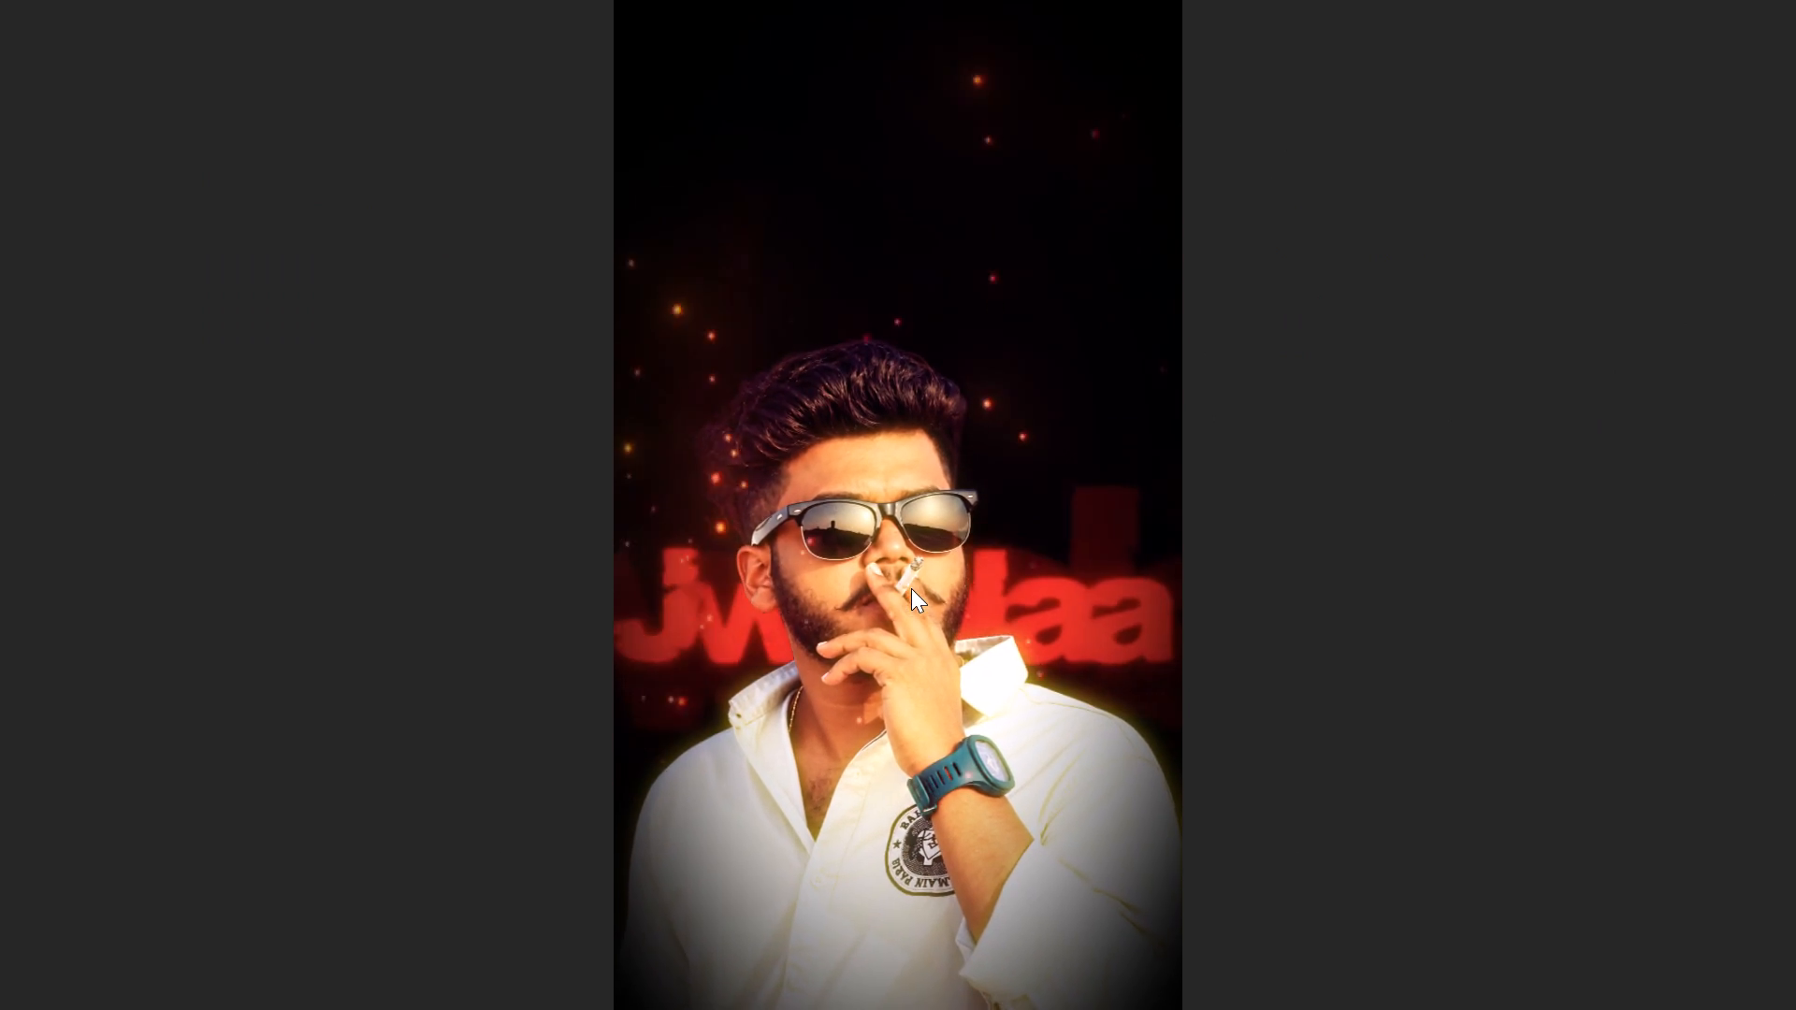
key("Escape")
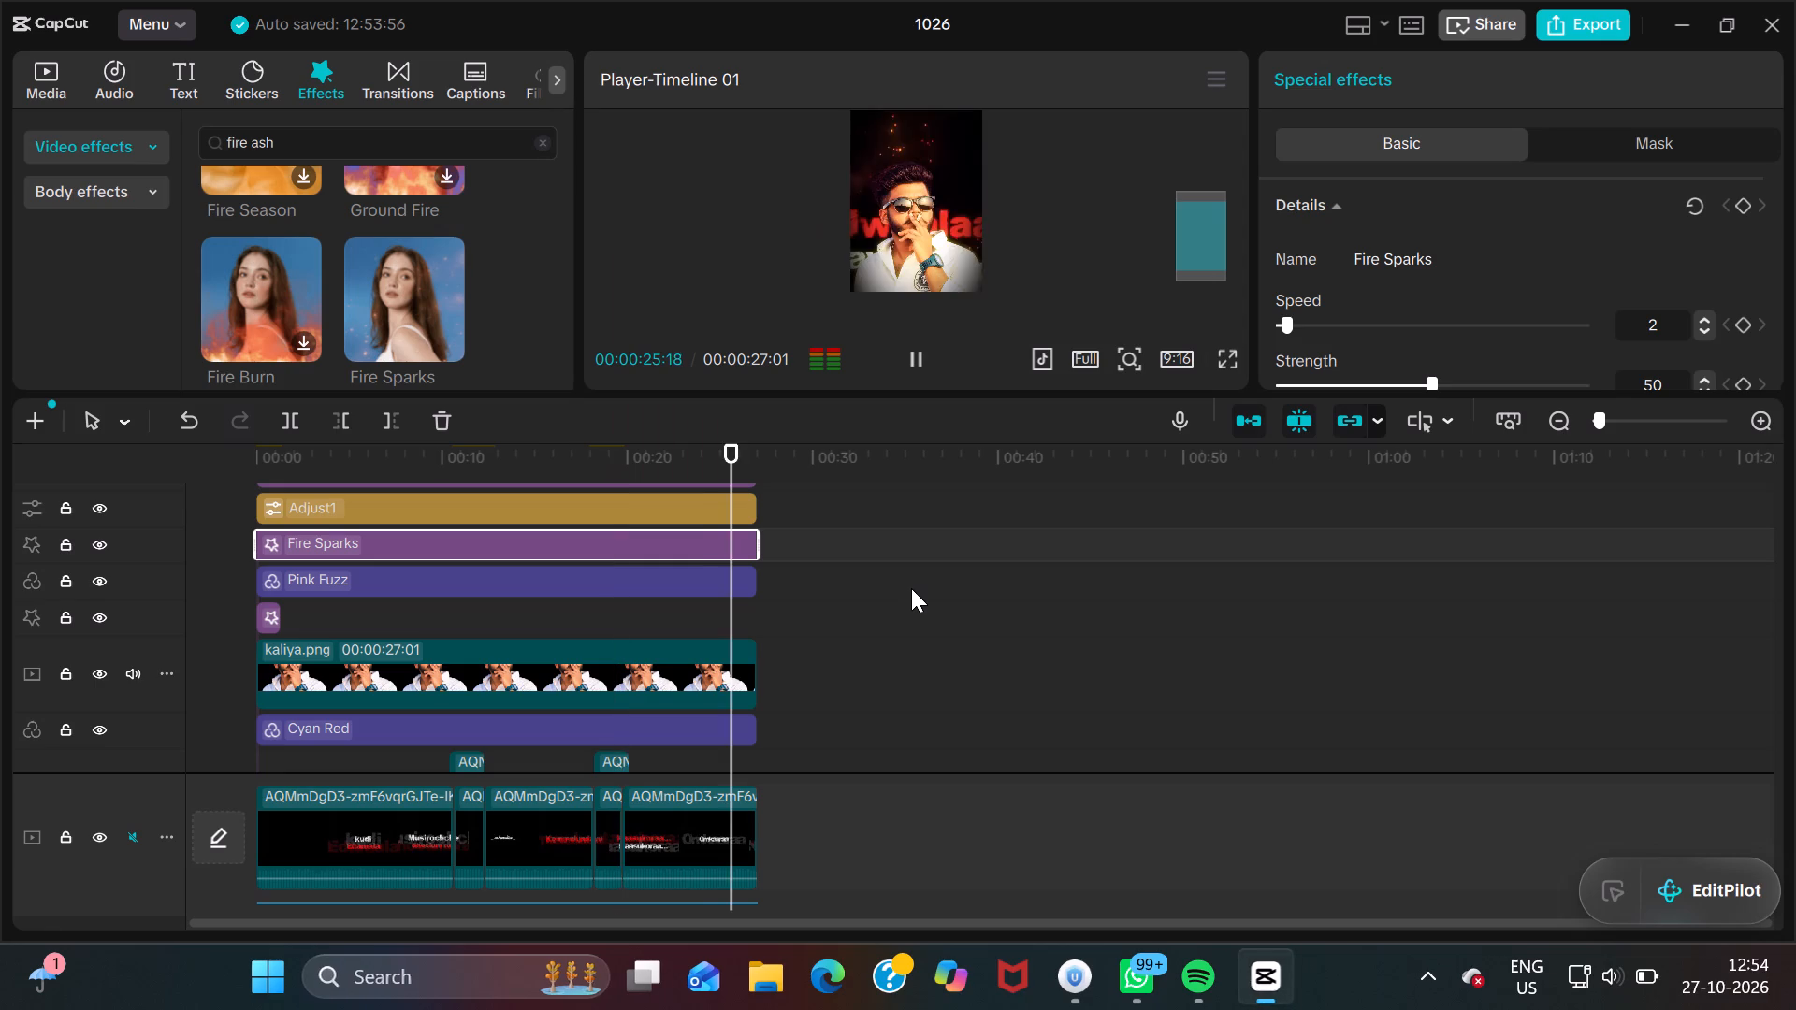
Browse the fire ash search results for an alternative fire effect.
scroll(383, 306, "down", 1)
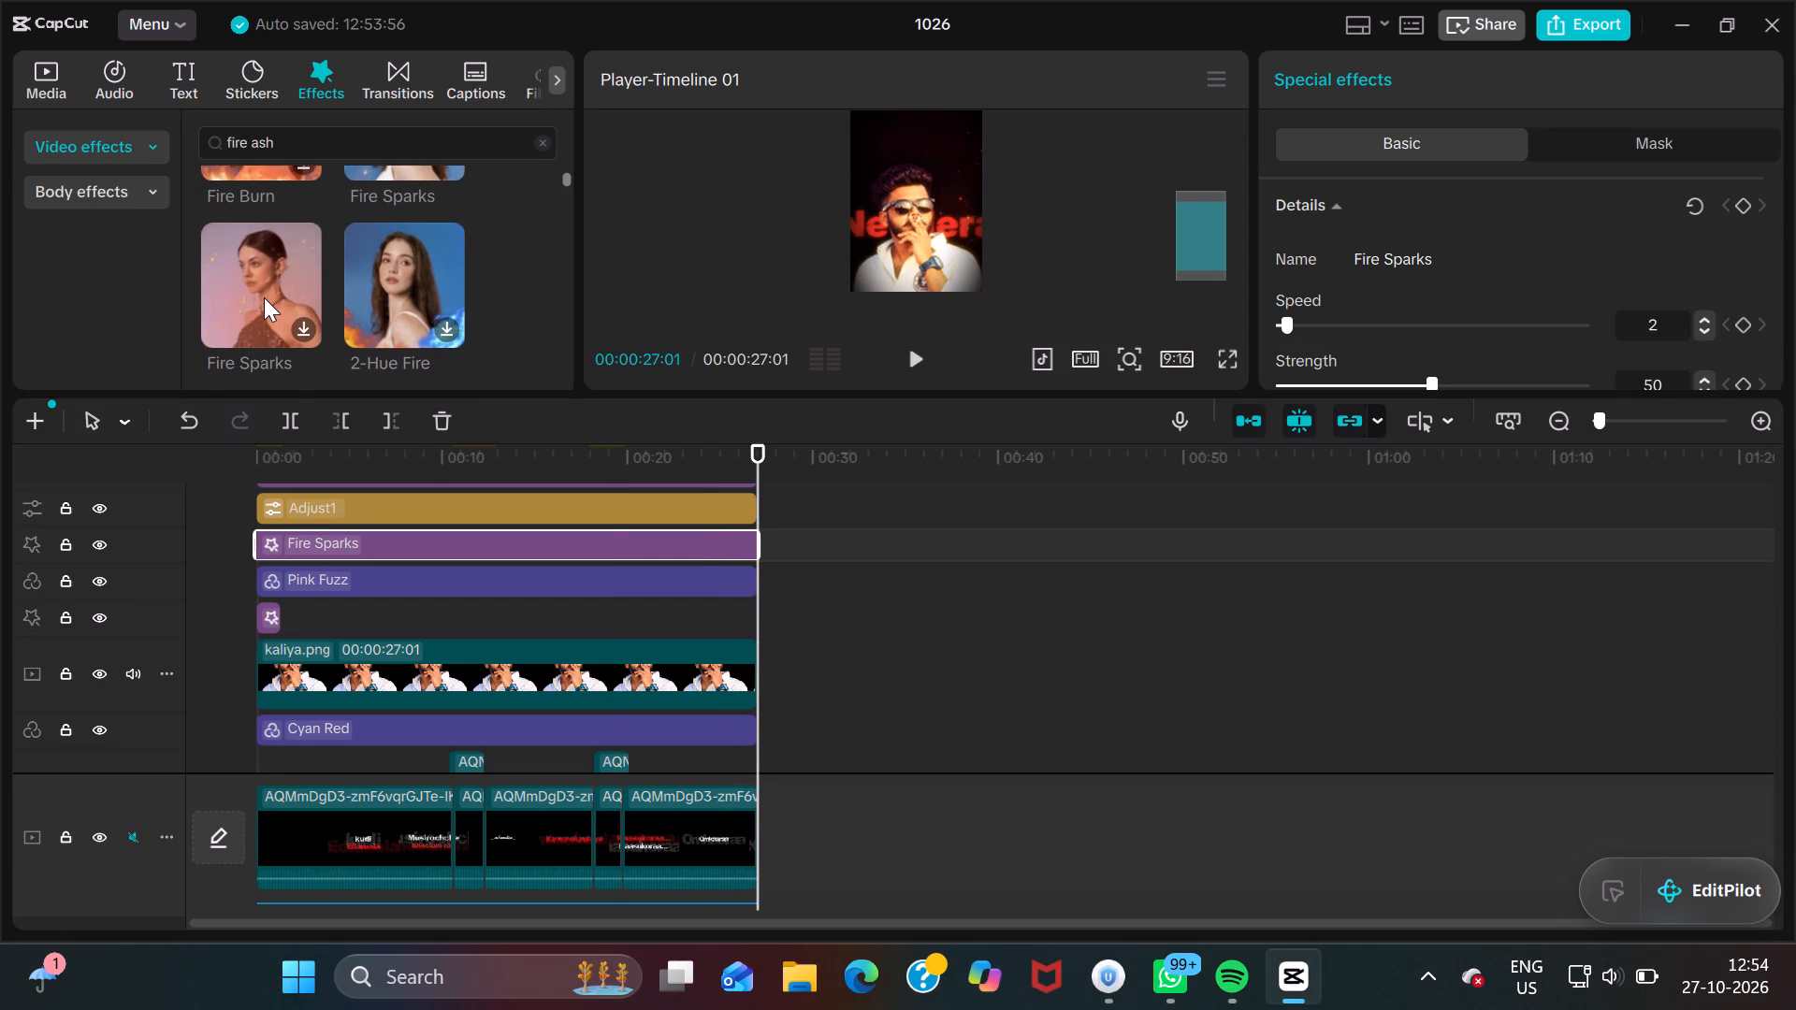
scroll(264, 297, "down", 1)
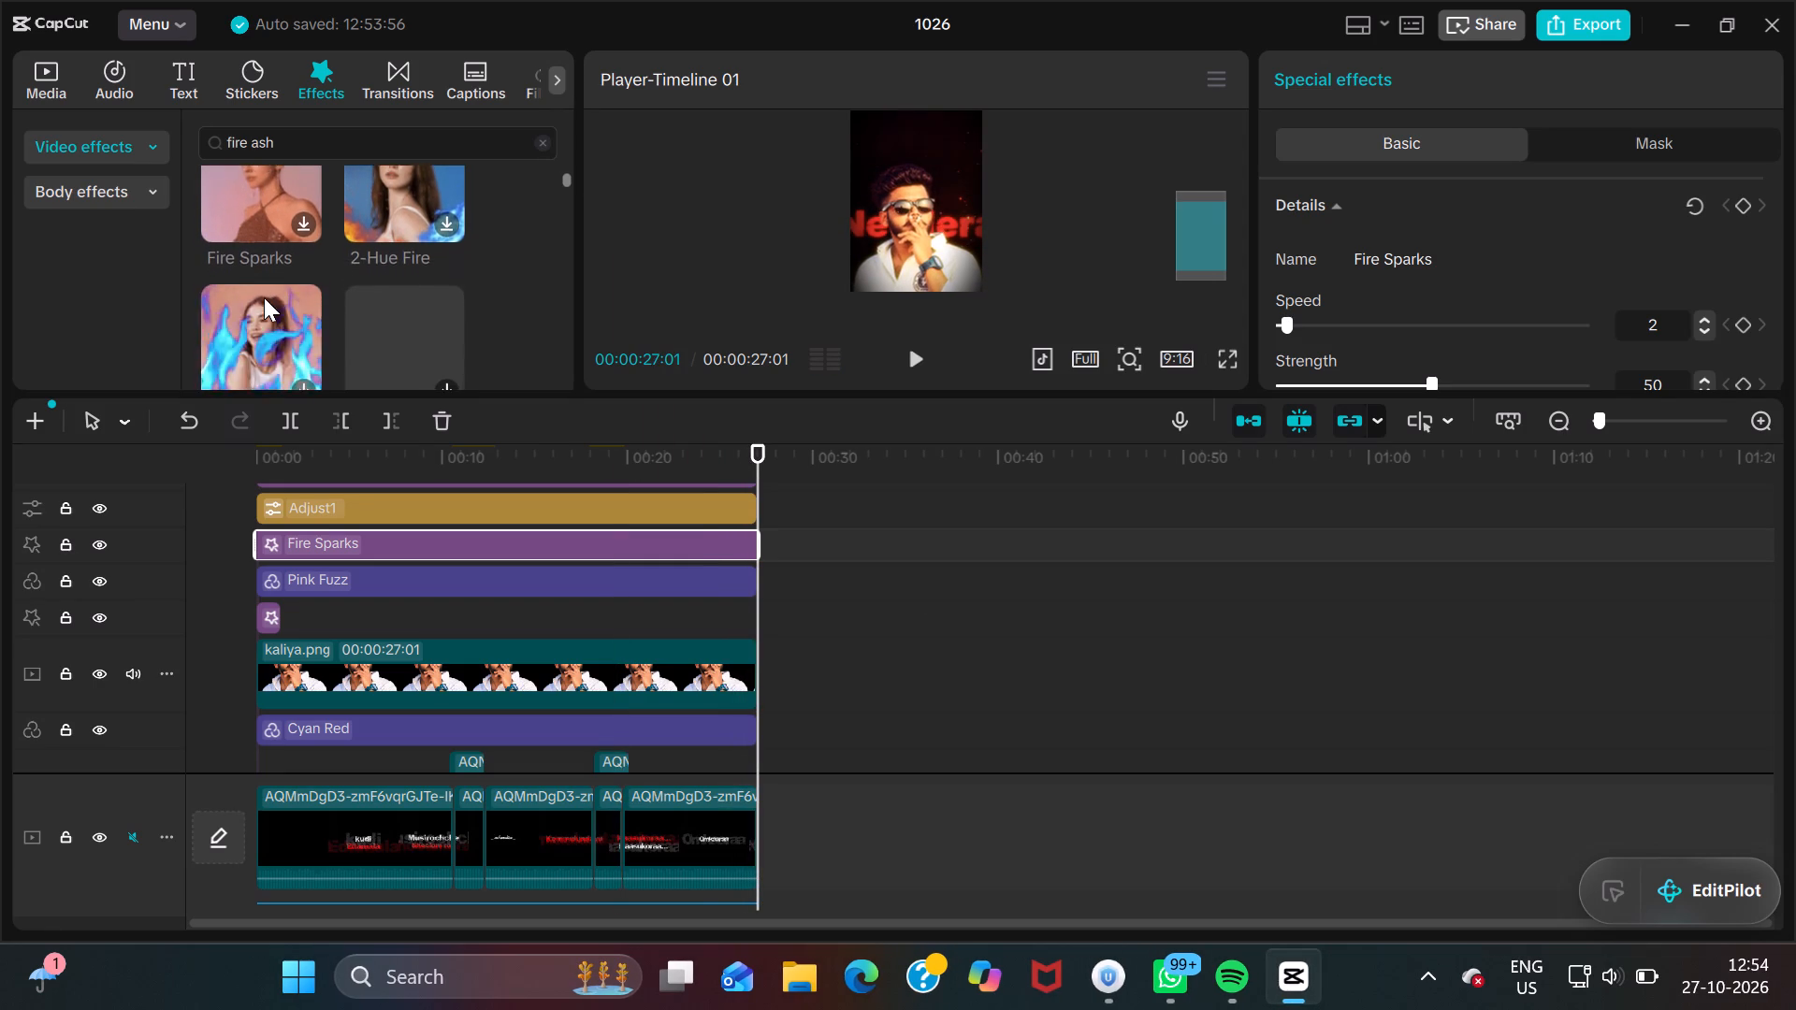
scroll(381, 304, "down", 1)
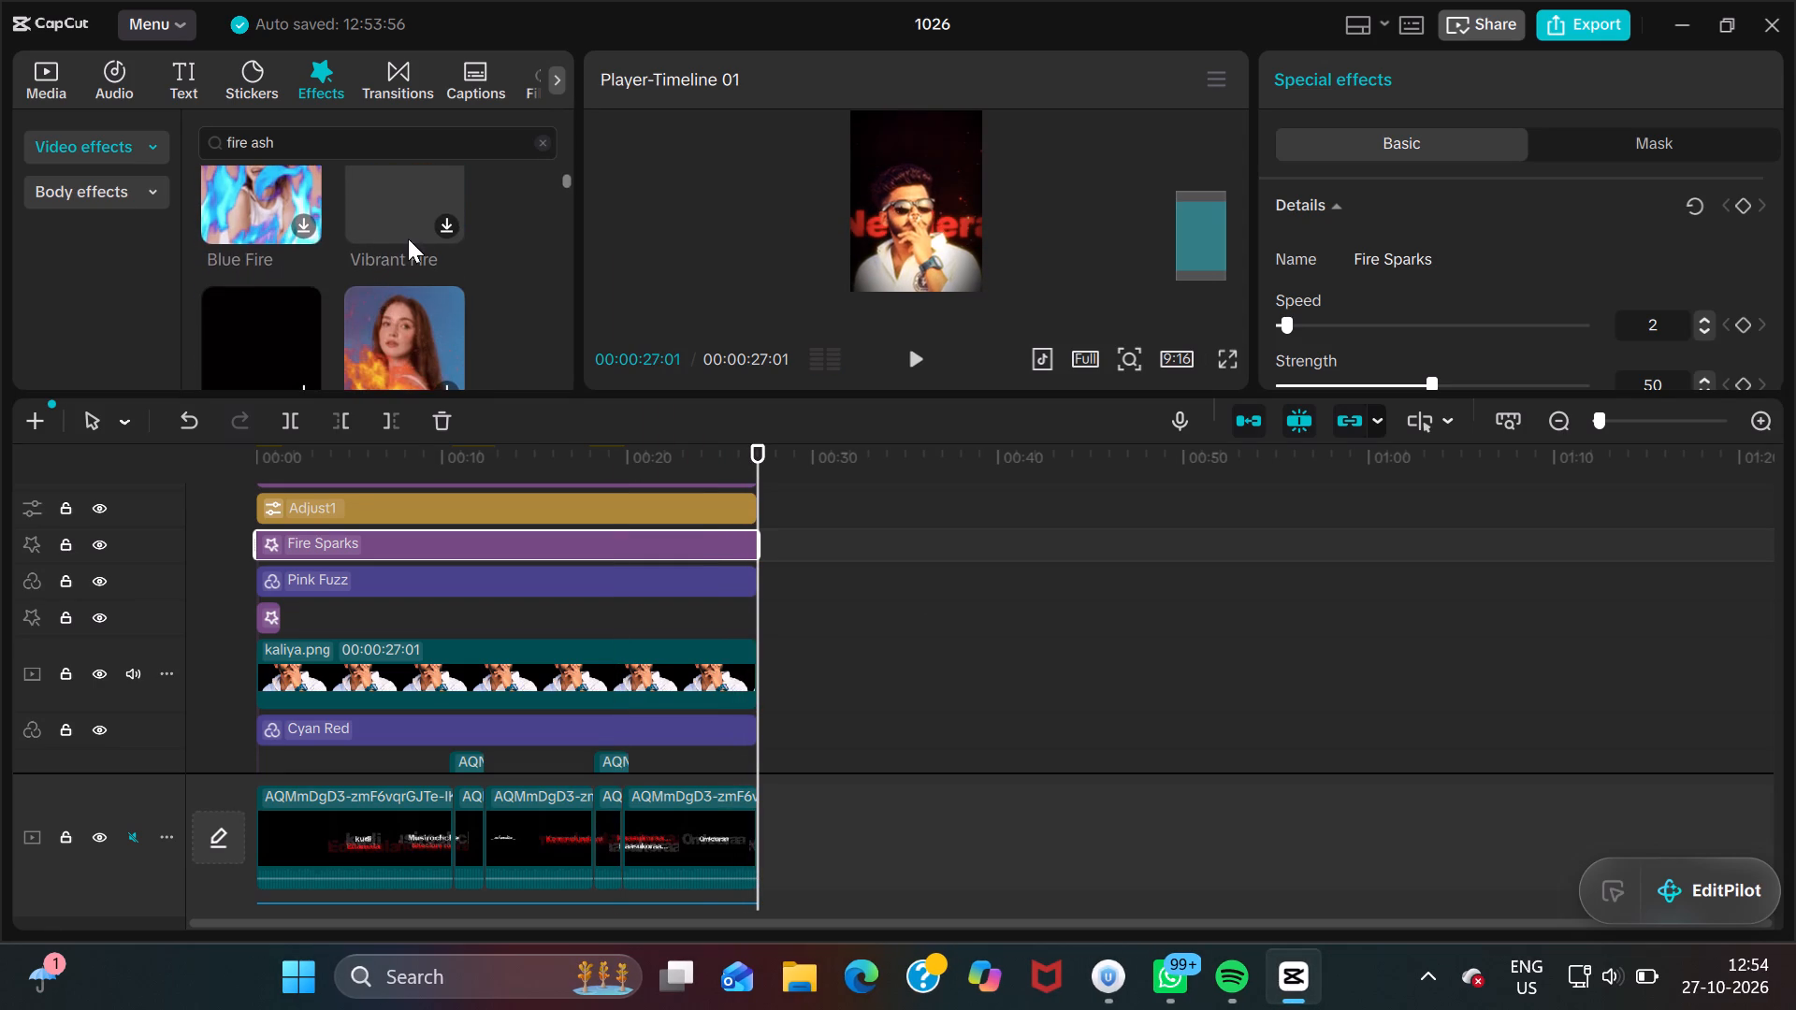
scroll(283, 310, "down", 1)
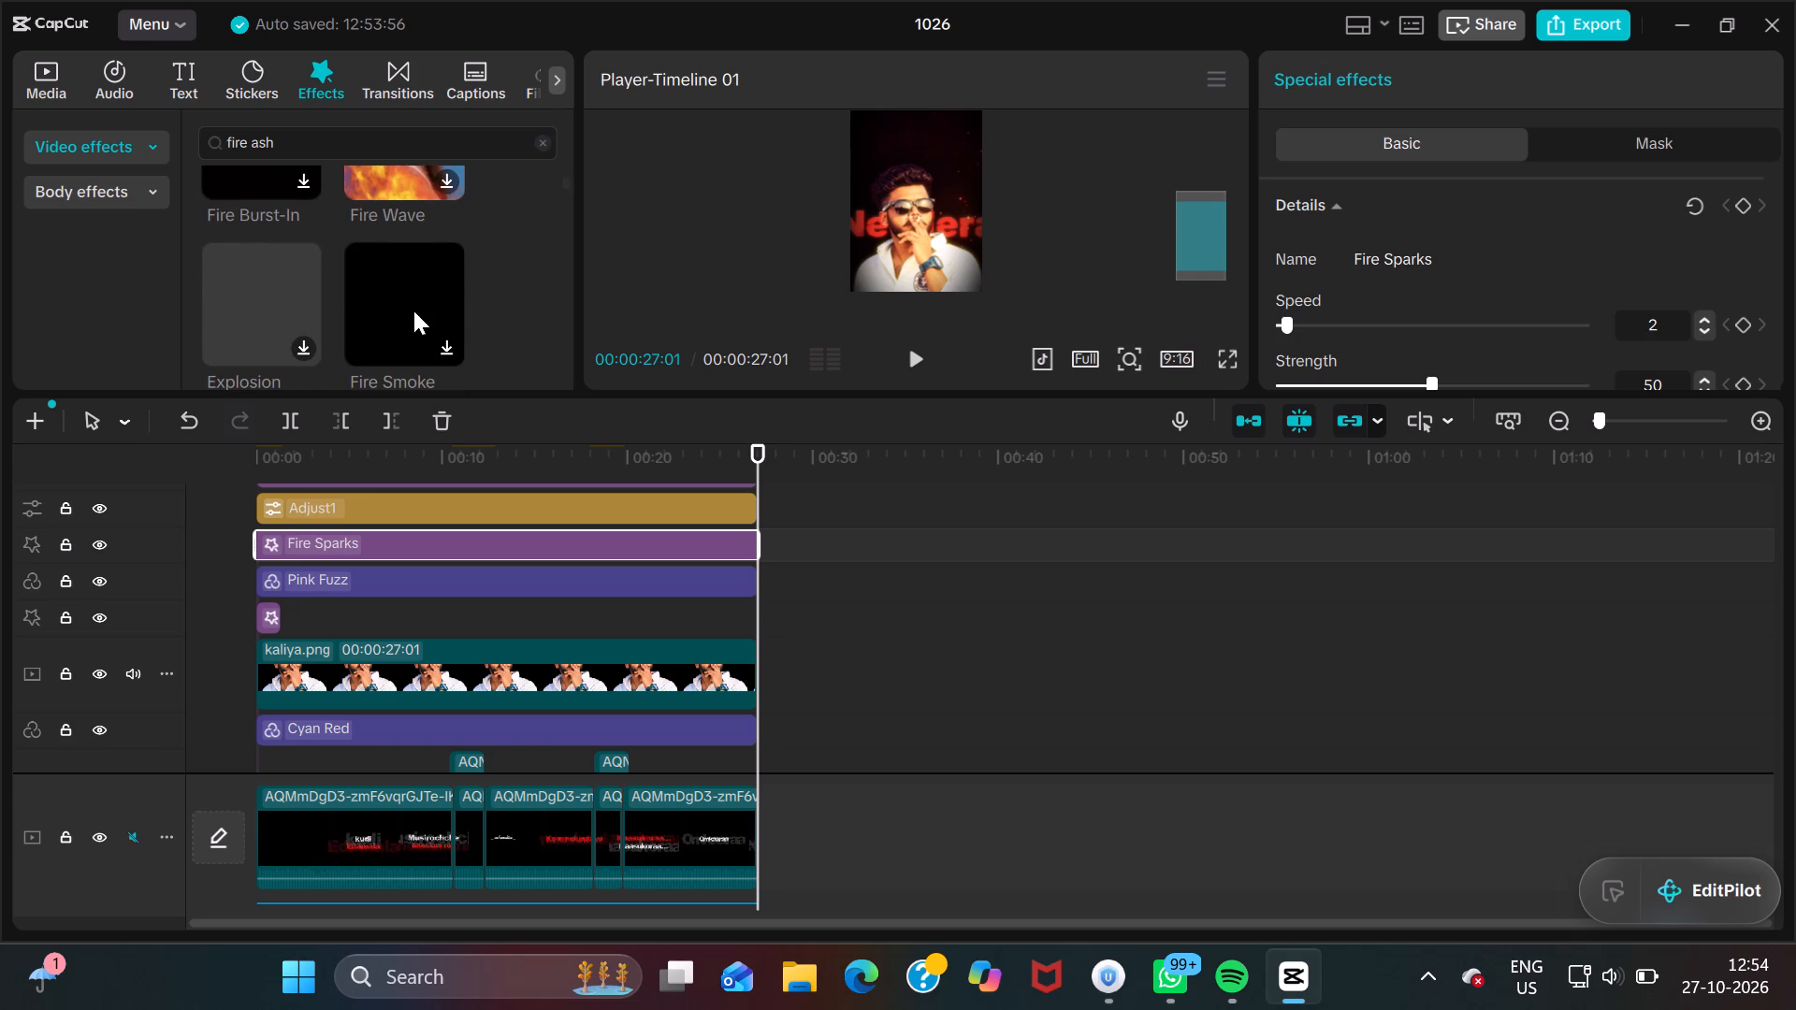
scroll(419, 310, "down", 1)
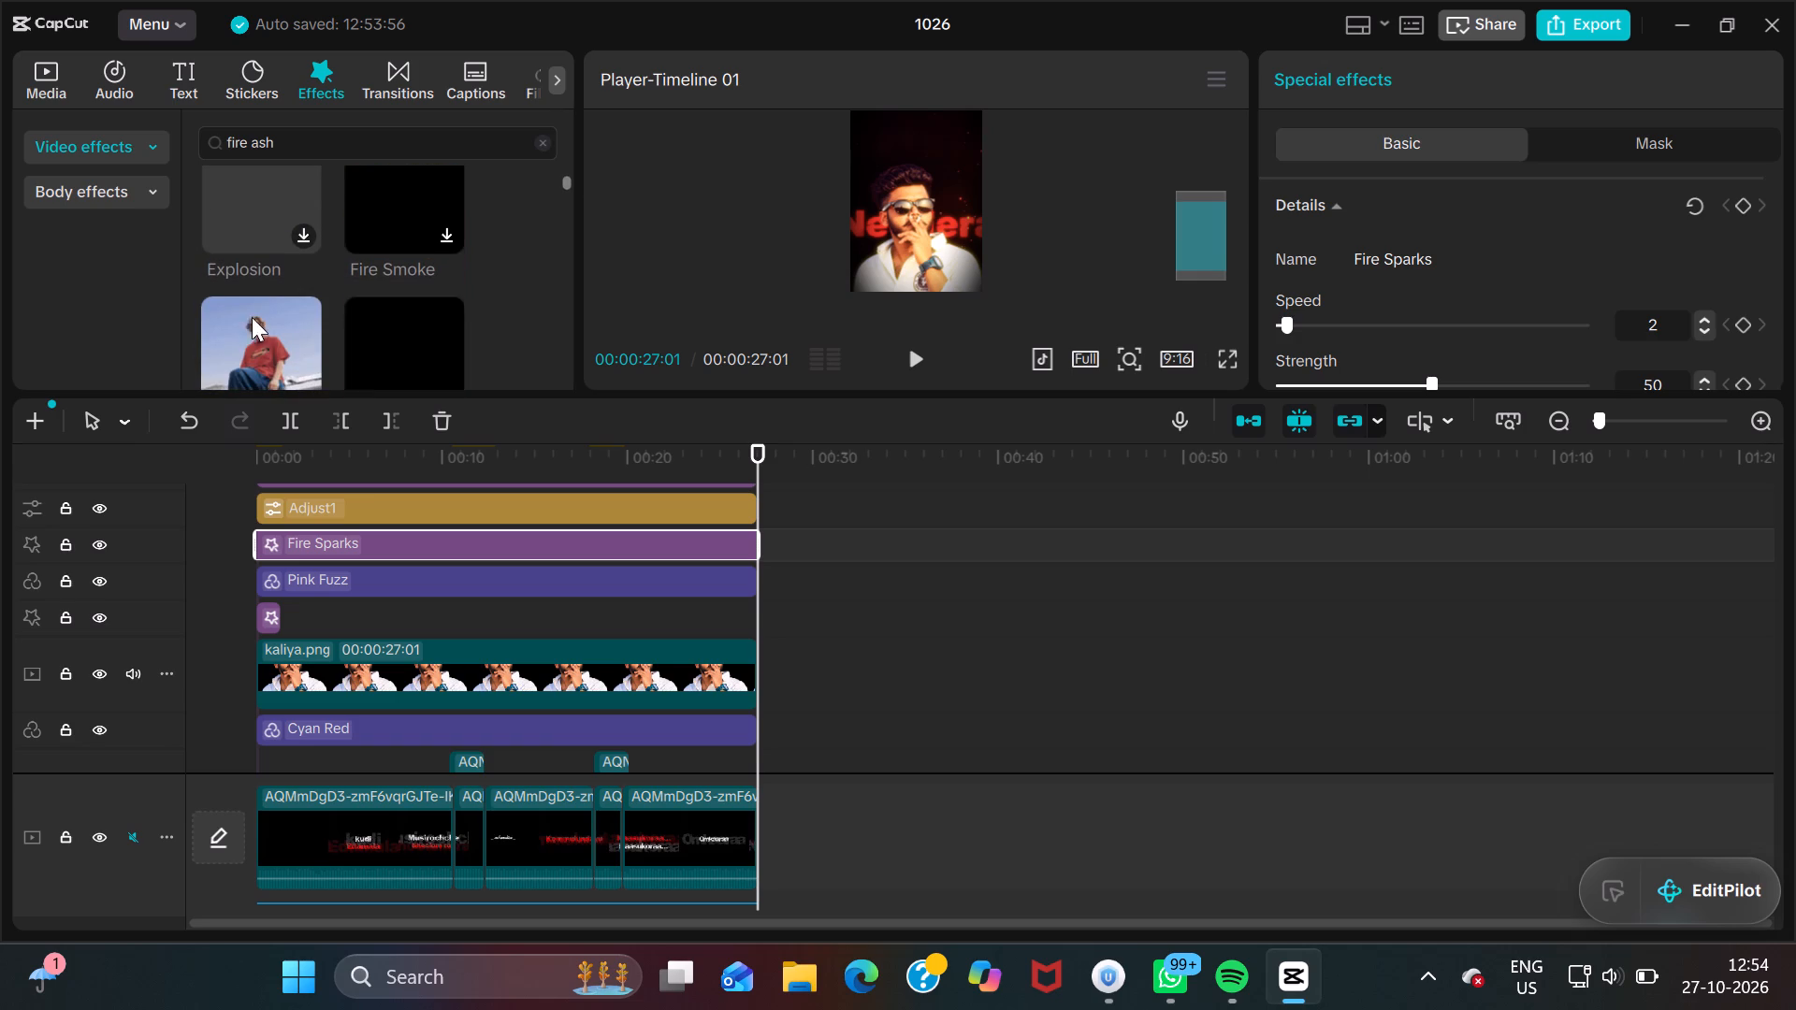
scroll(249, 317, "down", 1)
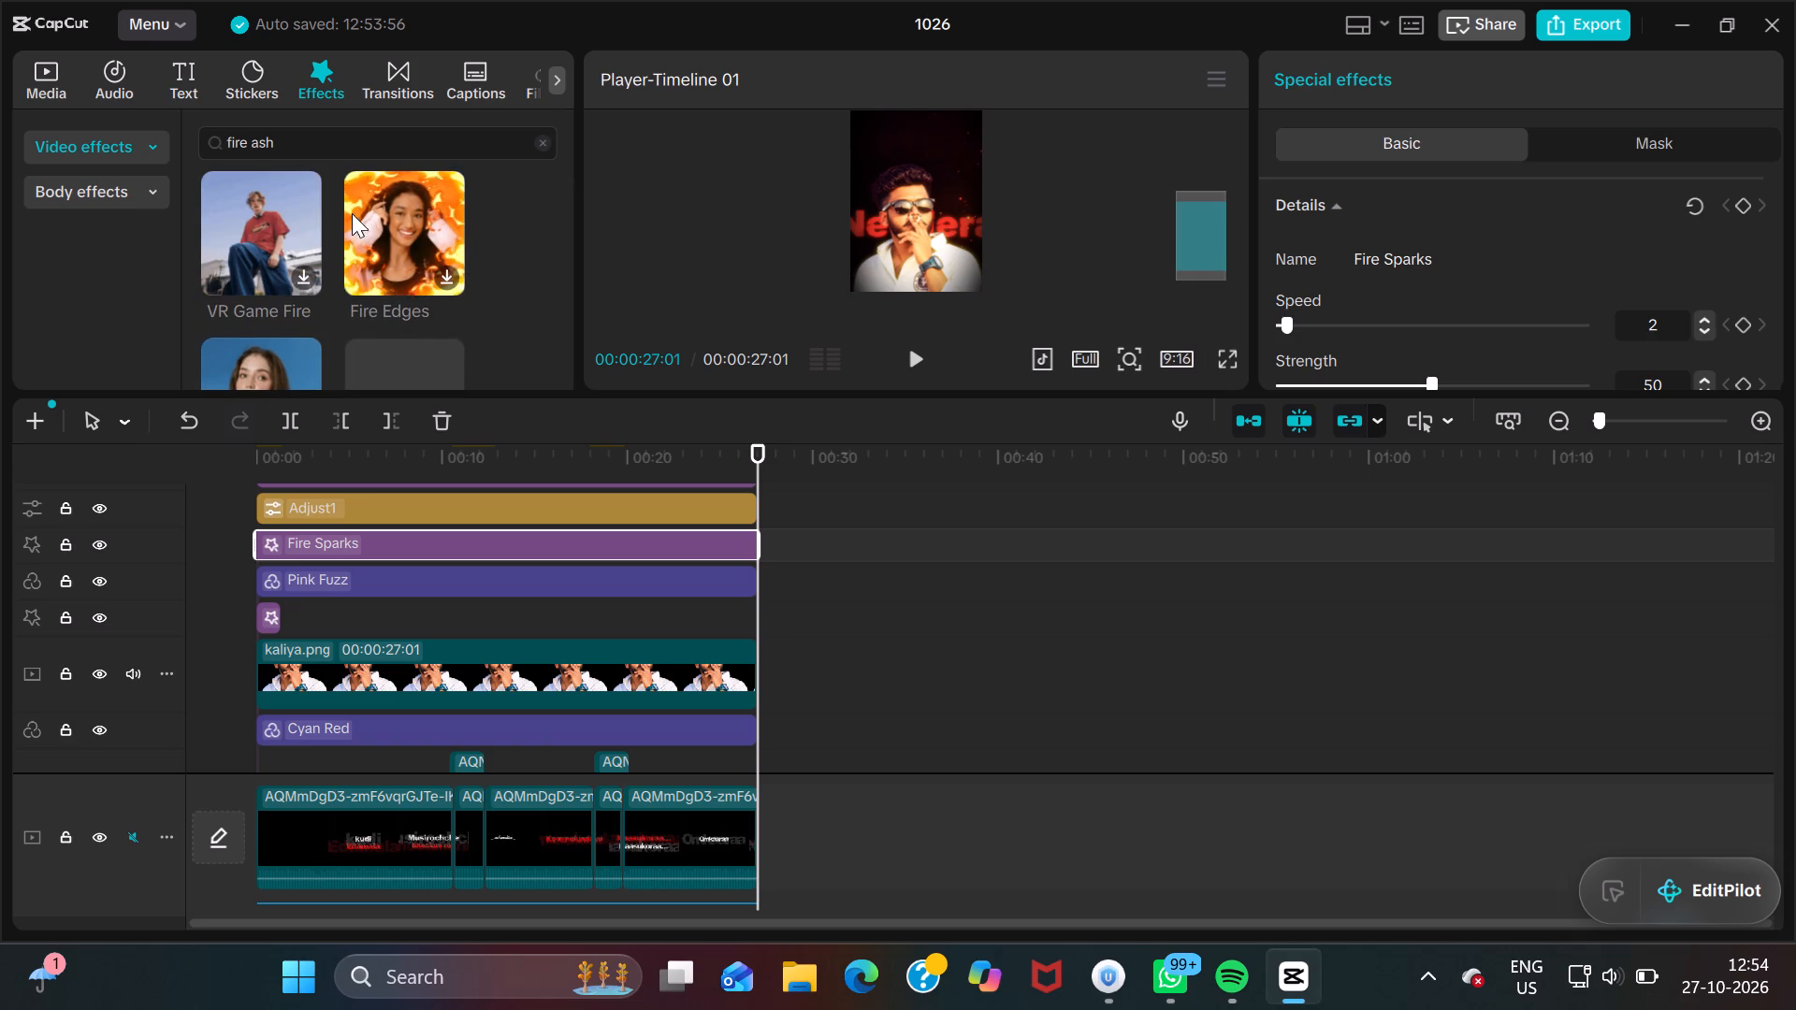
scroll(379, 214, "down", 1)
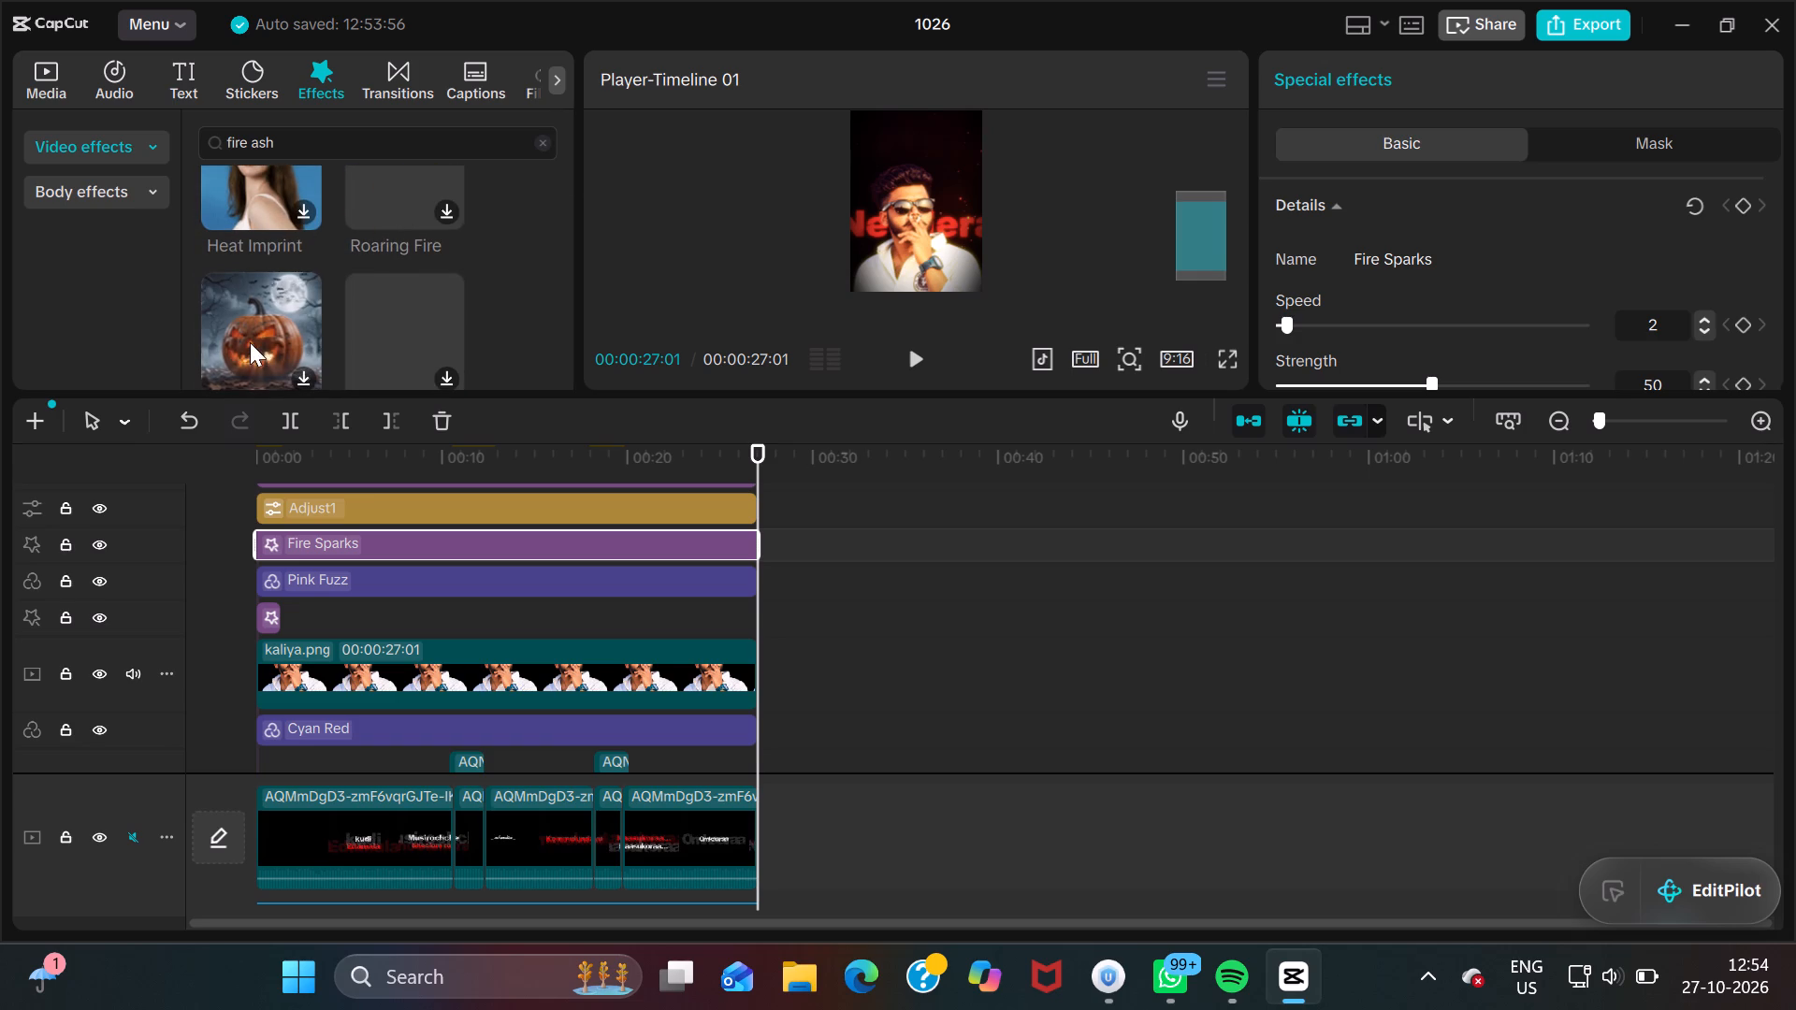
Add the Fire Ash effect on the track below Pink Fuzz, directly after the short opening effect.
scroll(250, 342, "up", 1)
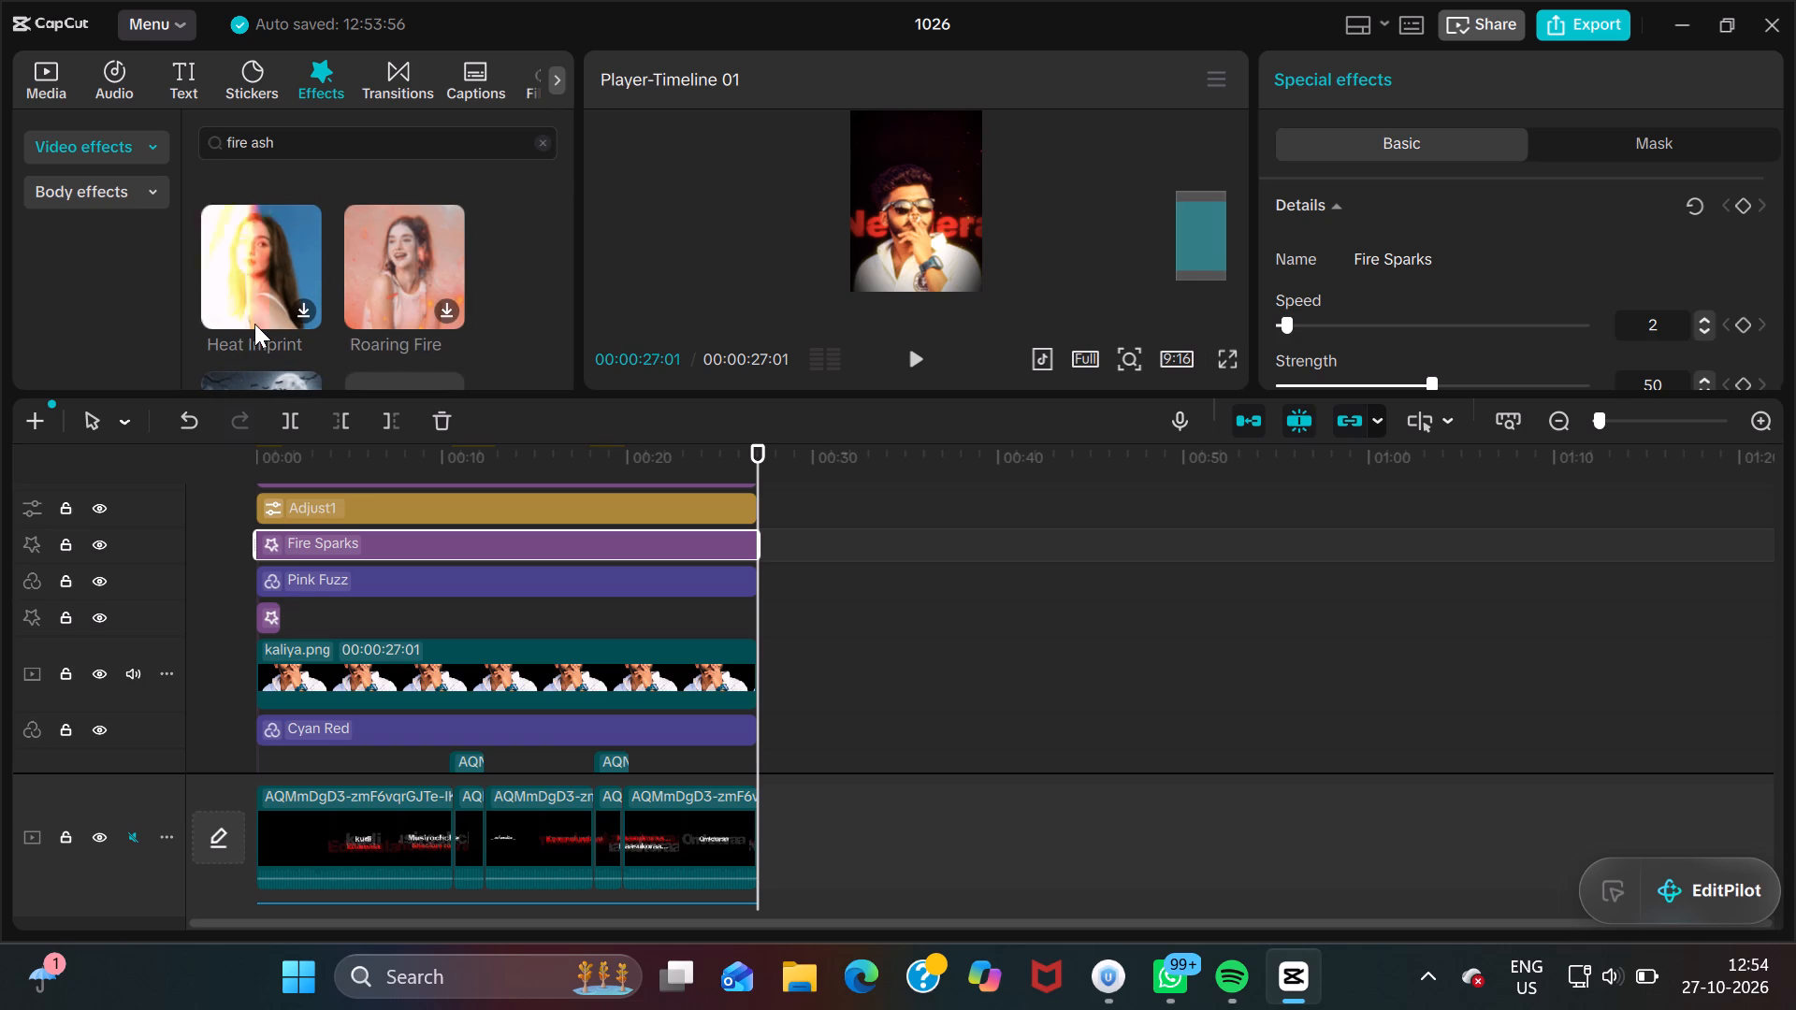
scroll(254, 324, "up", 8)
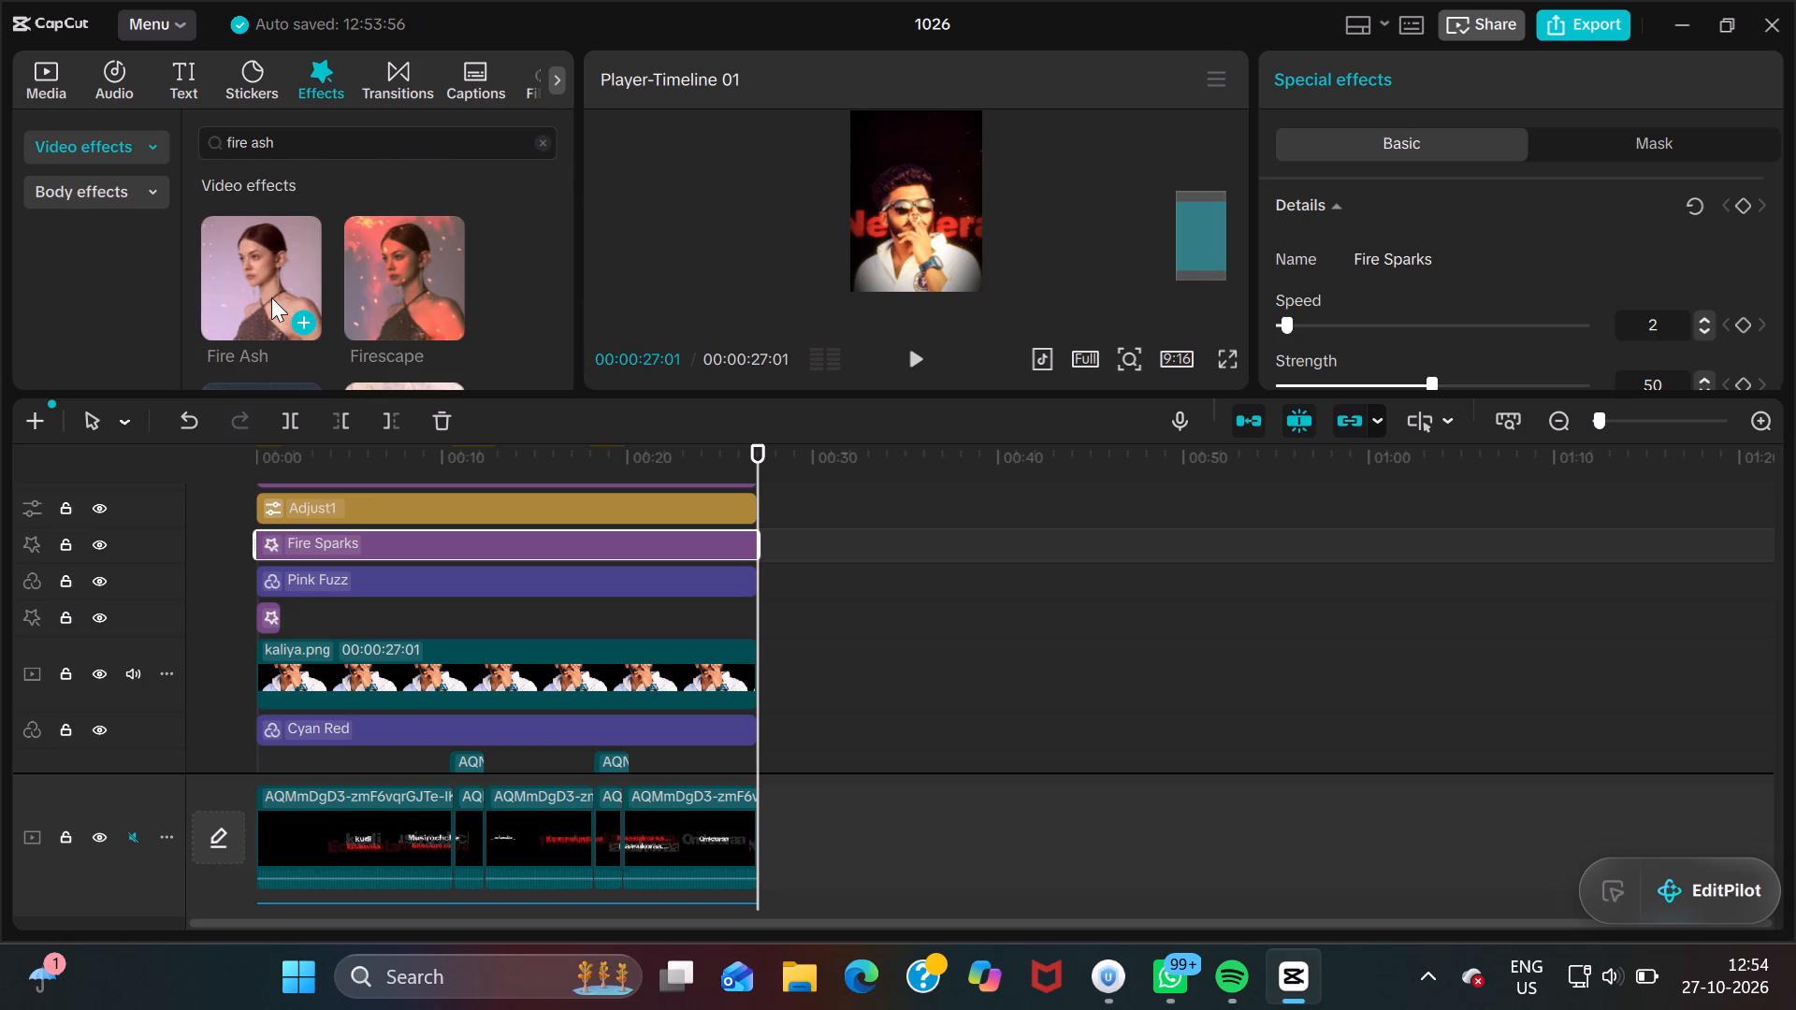
left_click_drag(271, 297, 276, 606)
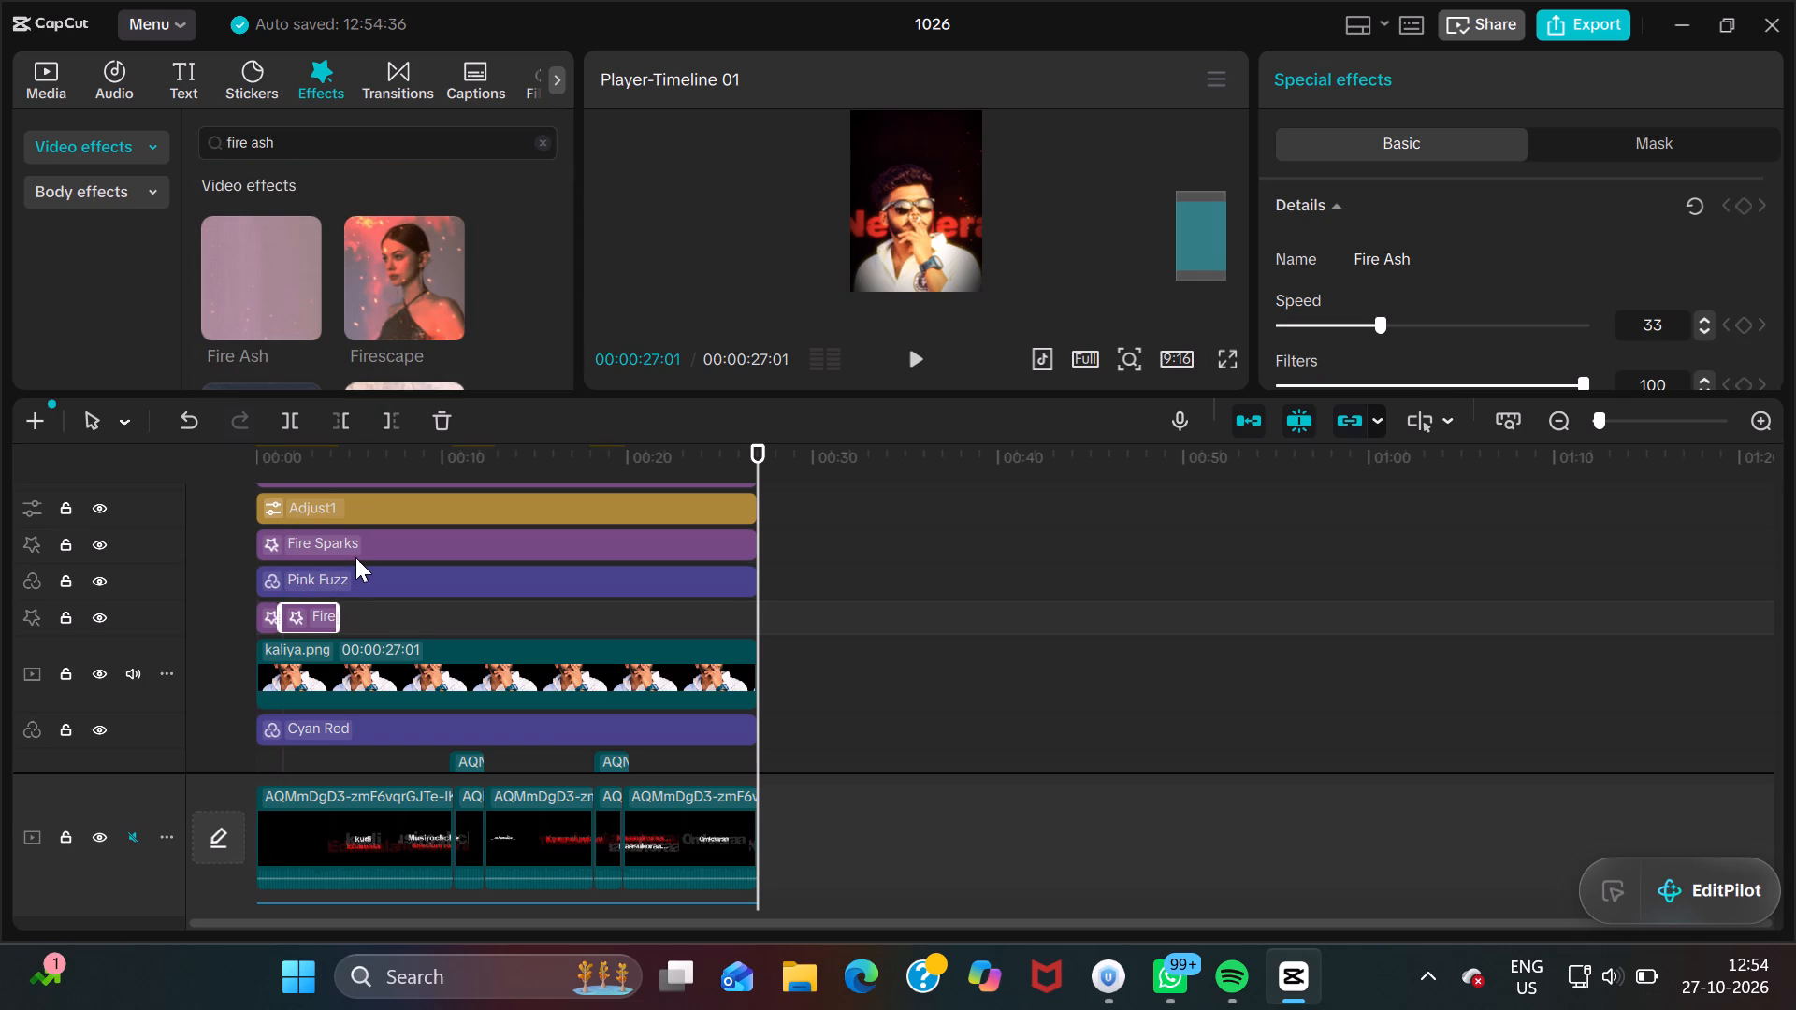
Delete the Fire Sparks effect from the timeline.
left_click(391, 541)
key("BackSpace")
Extend the Fire Ash effect's end to the end of the video at 00:00:27:01.
left_click(330, 567)
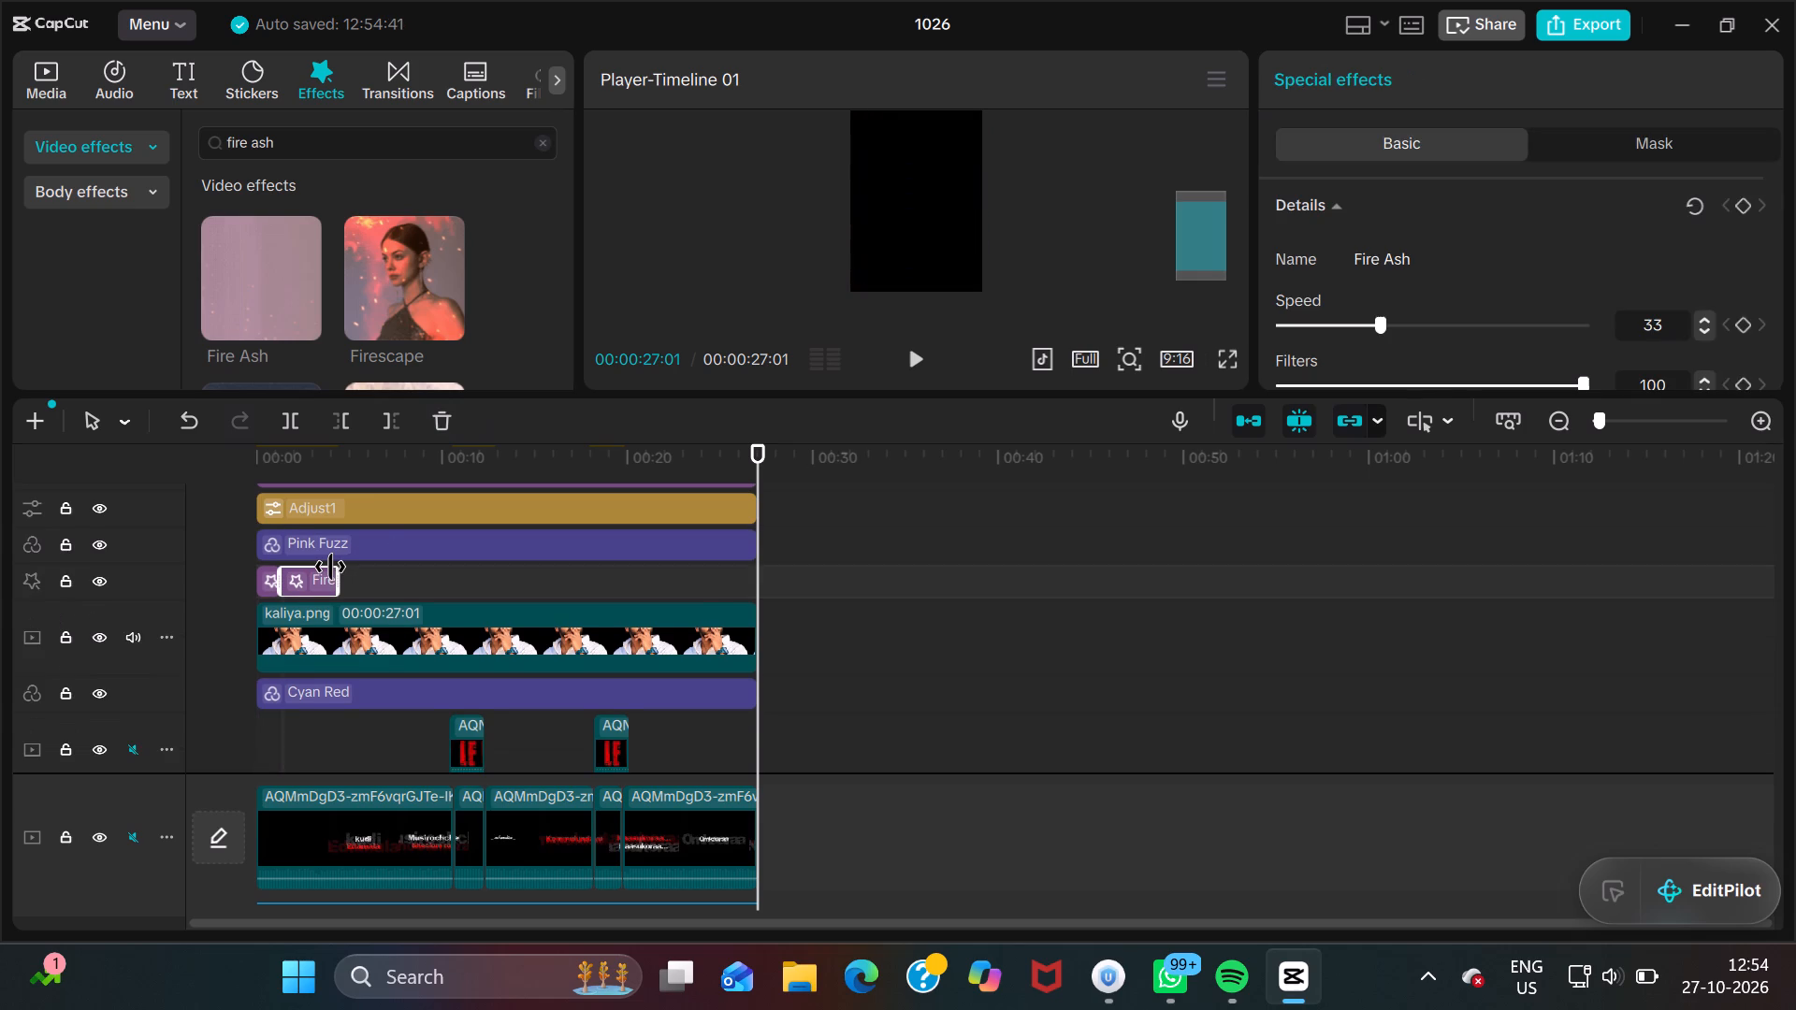
left_click_drag(340, 578, 643, 619)
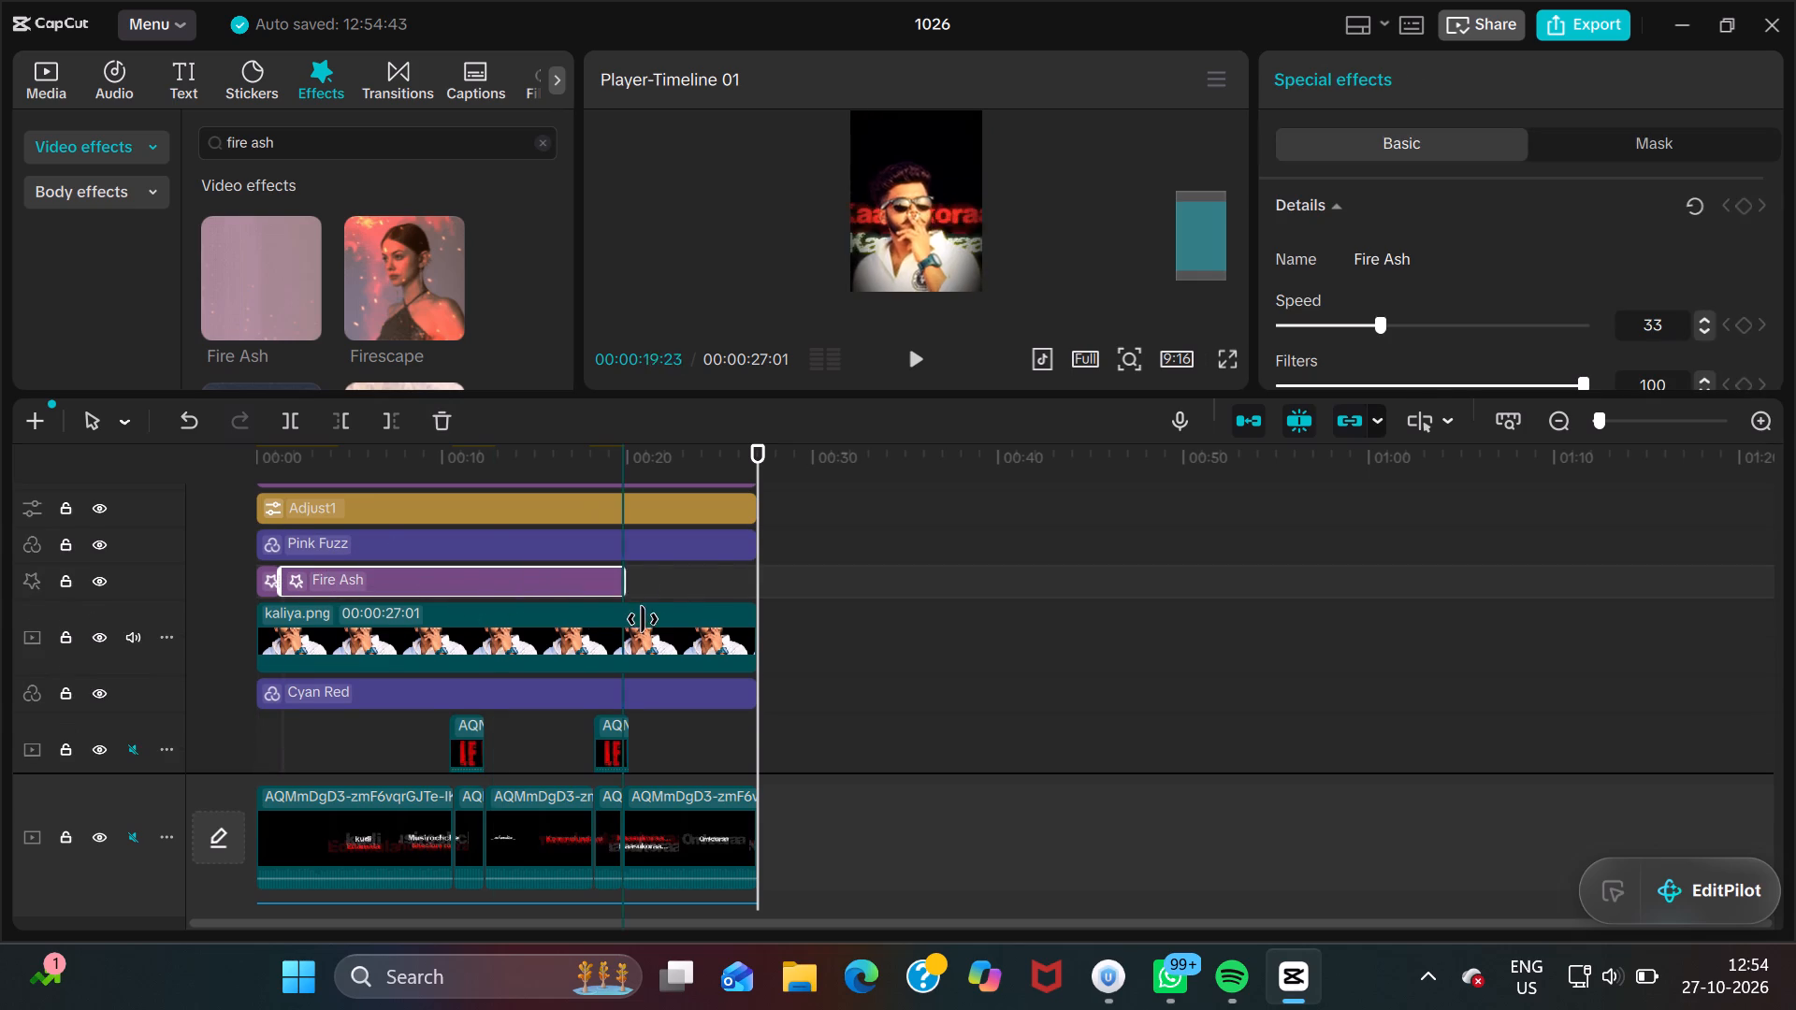
left_click_drag(643, 619, 751, 628)
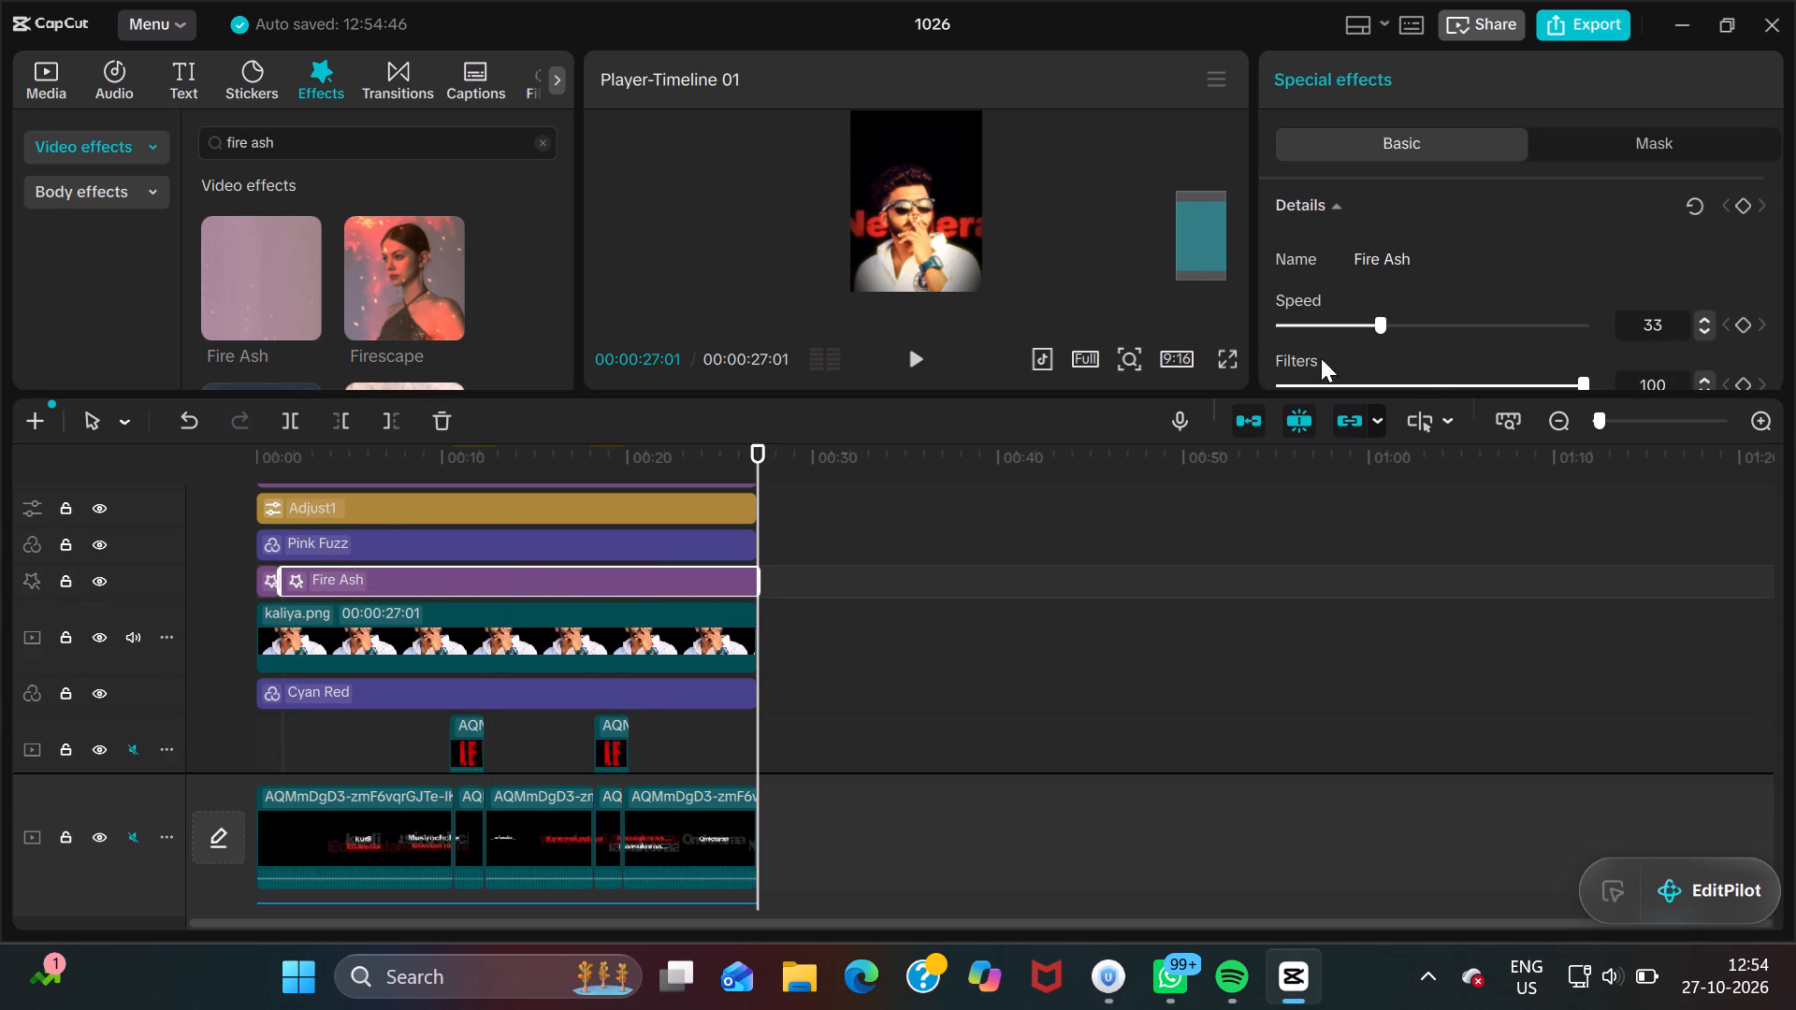
Preview the Fire Ash effect full screen by playing the video from the beginning.
left_click_drag(761, 460, 630, 458)
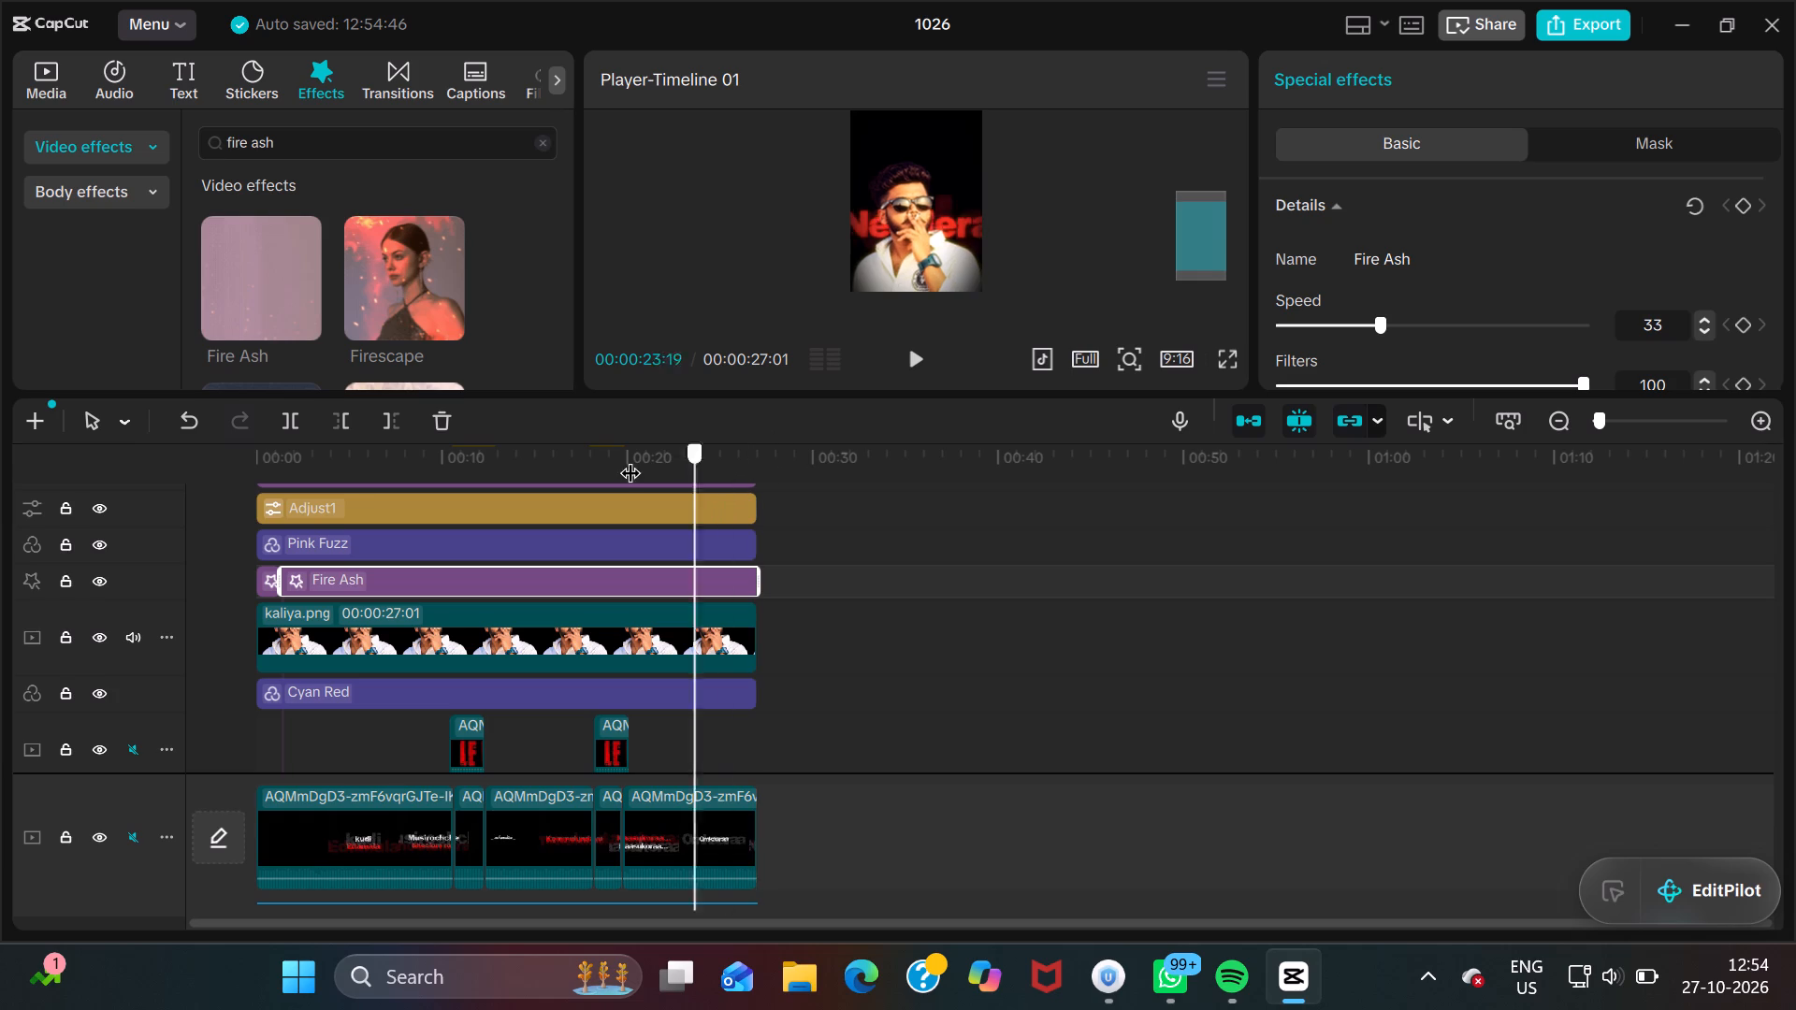
left_click_drag(630, 458, 246, 482)
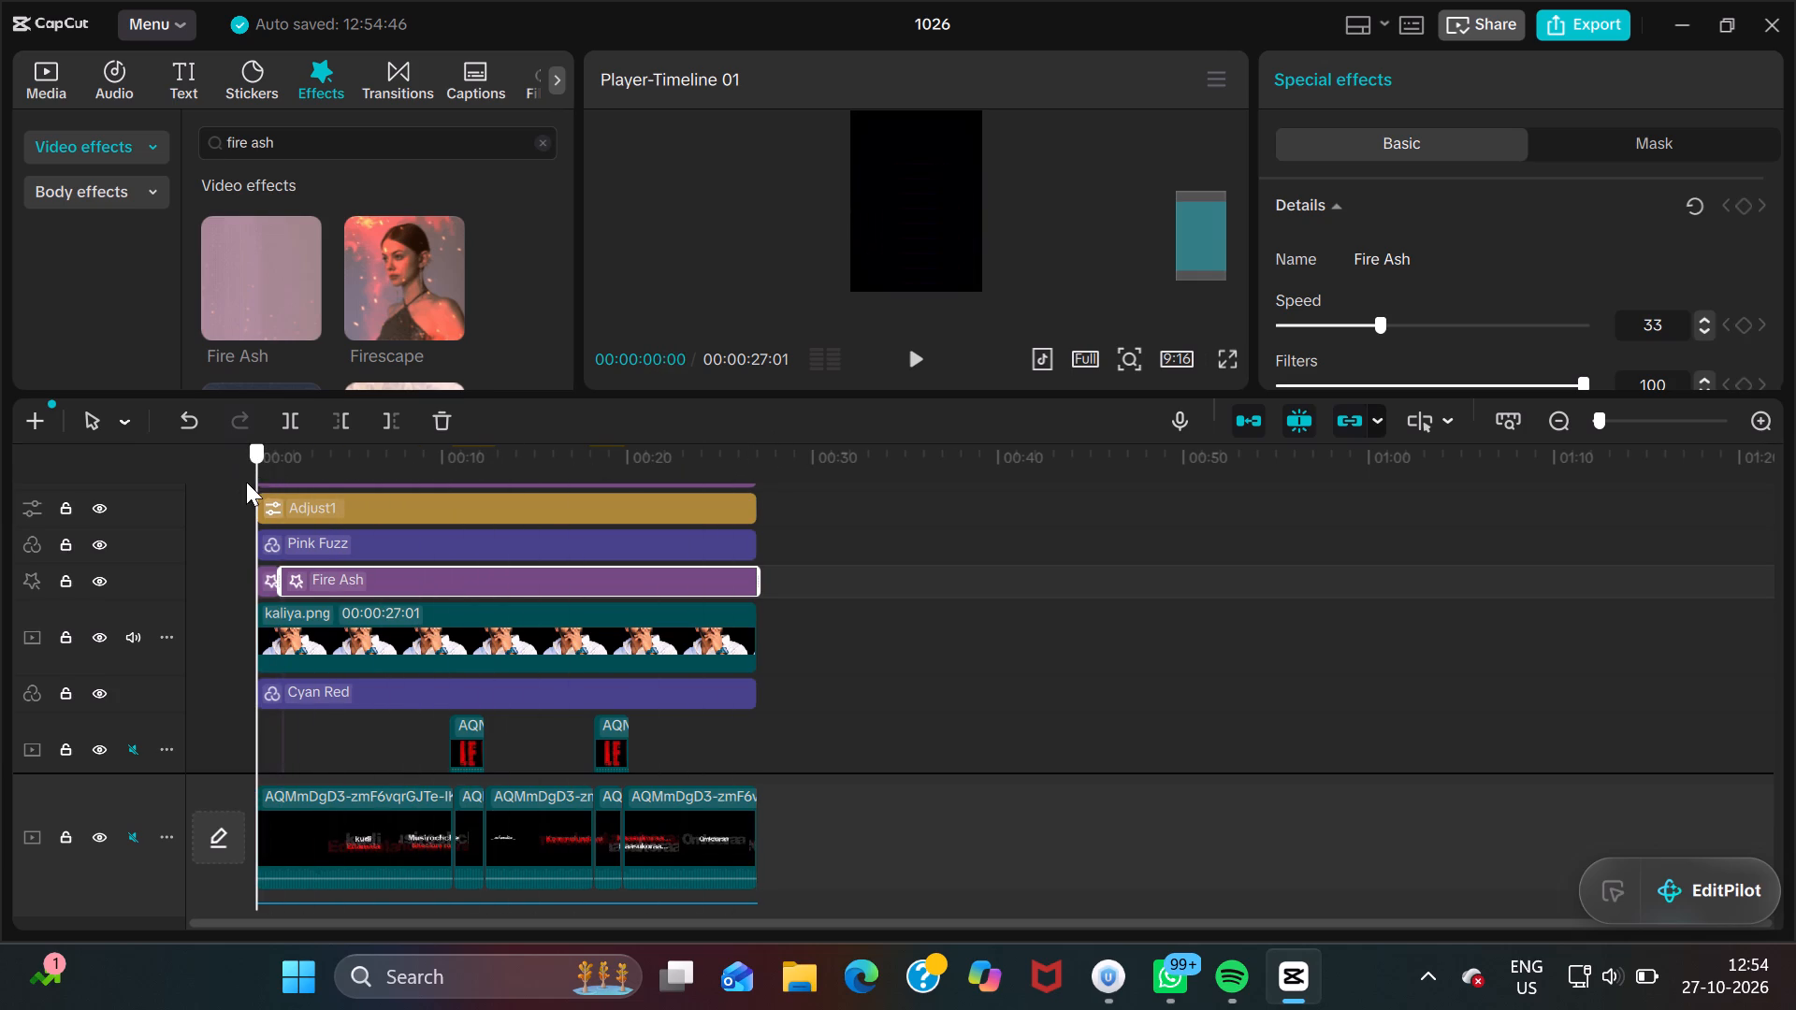
left_click_drag(246, 482, 174, 558)
left_click(1225, 364)
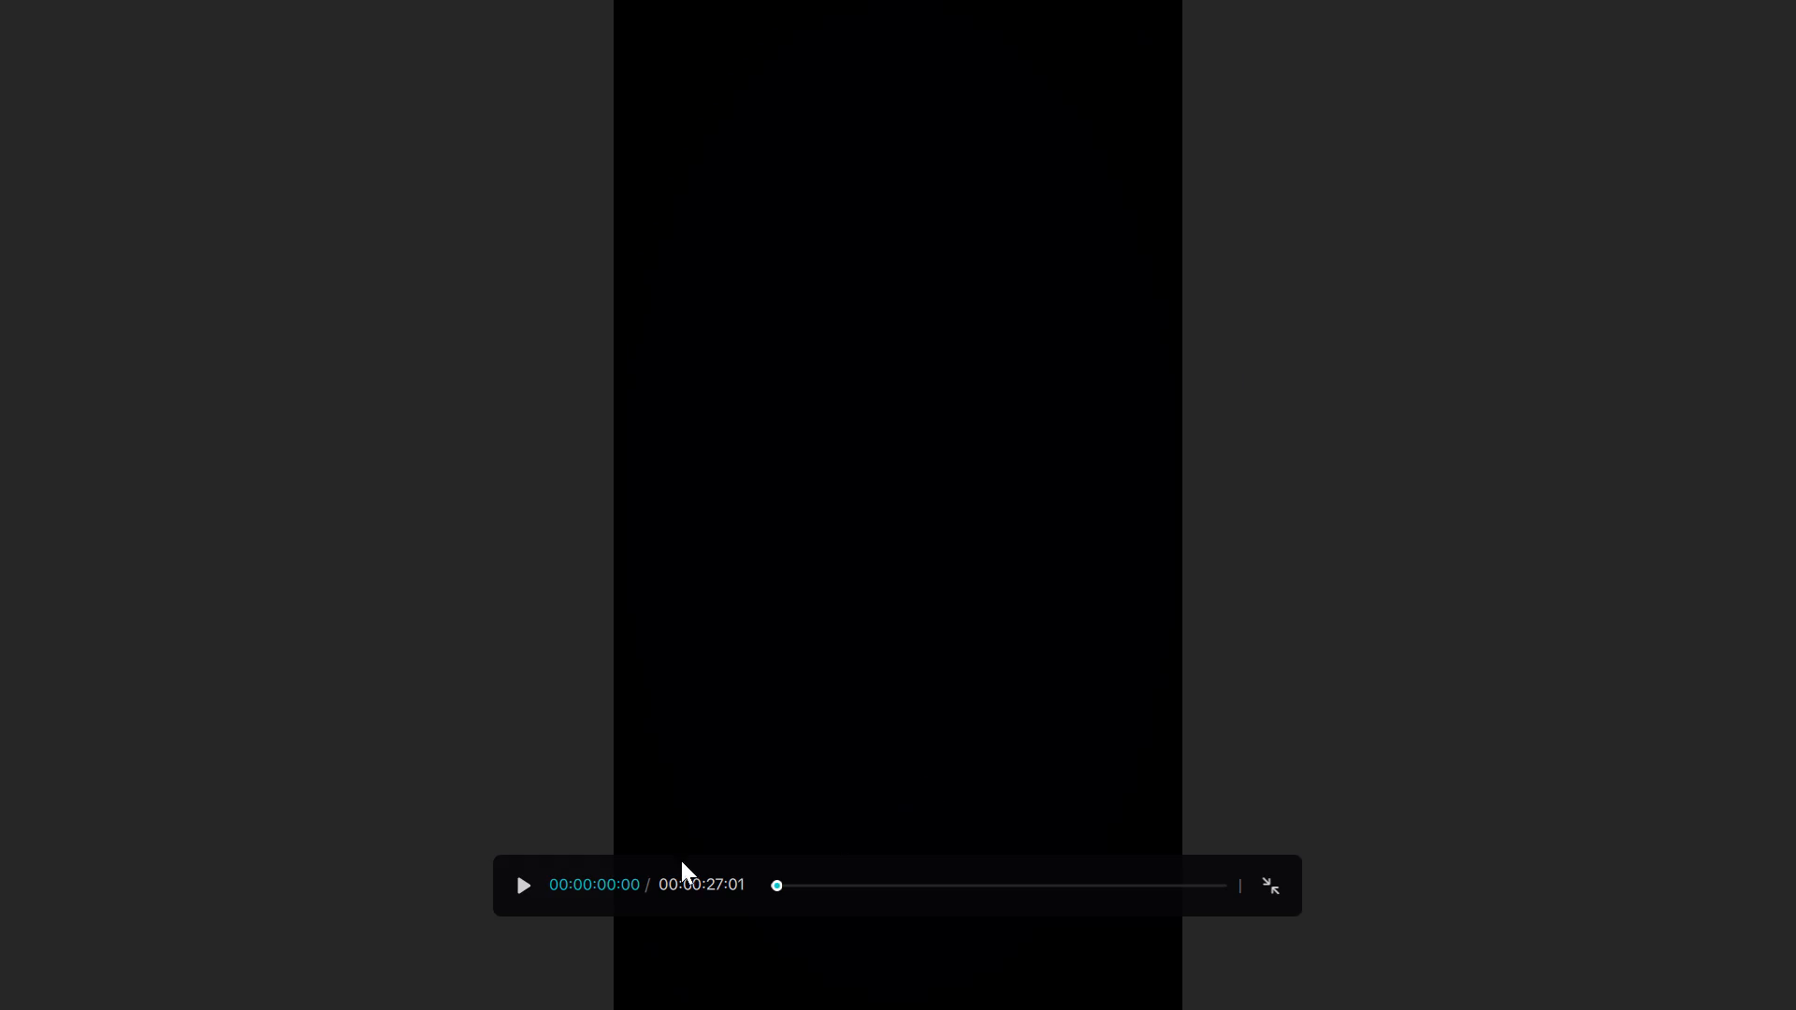
left_click(527, 885)
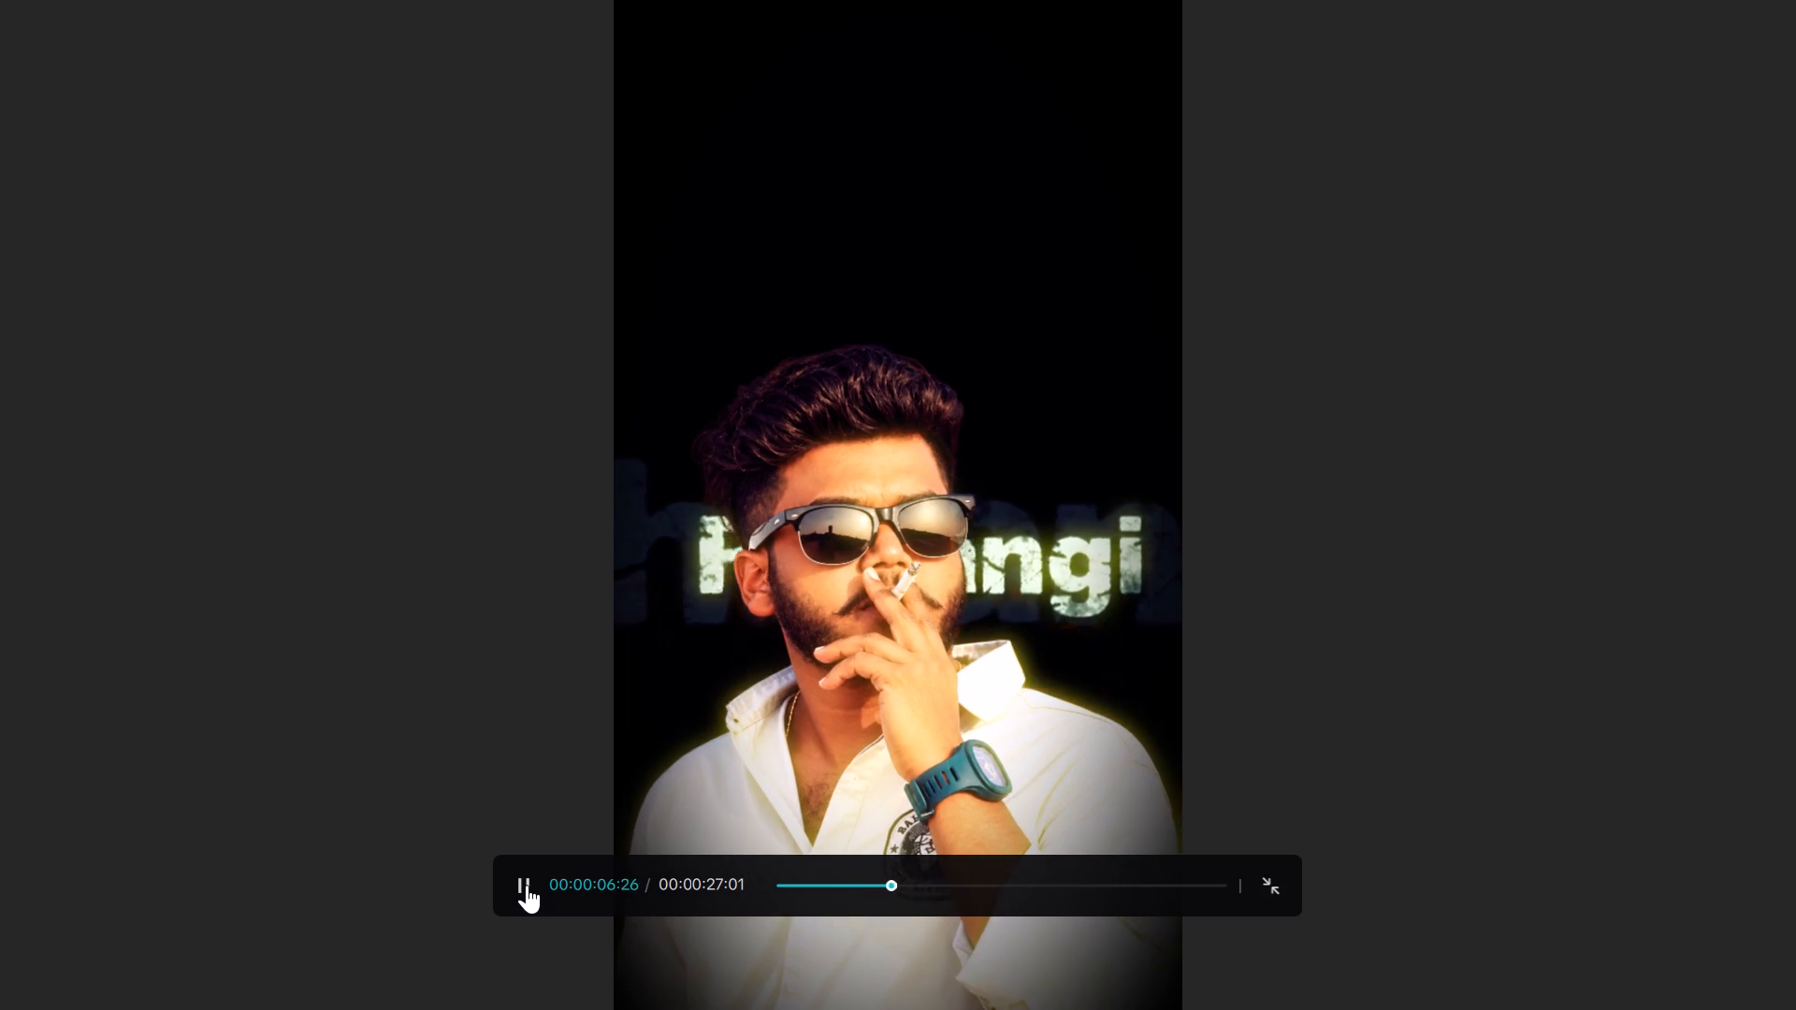
Exit the full-screen preview and return to the editing timeline.
key("Escape")
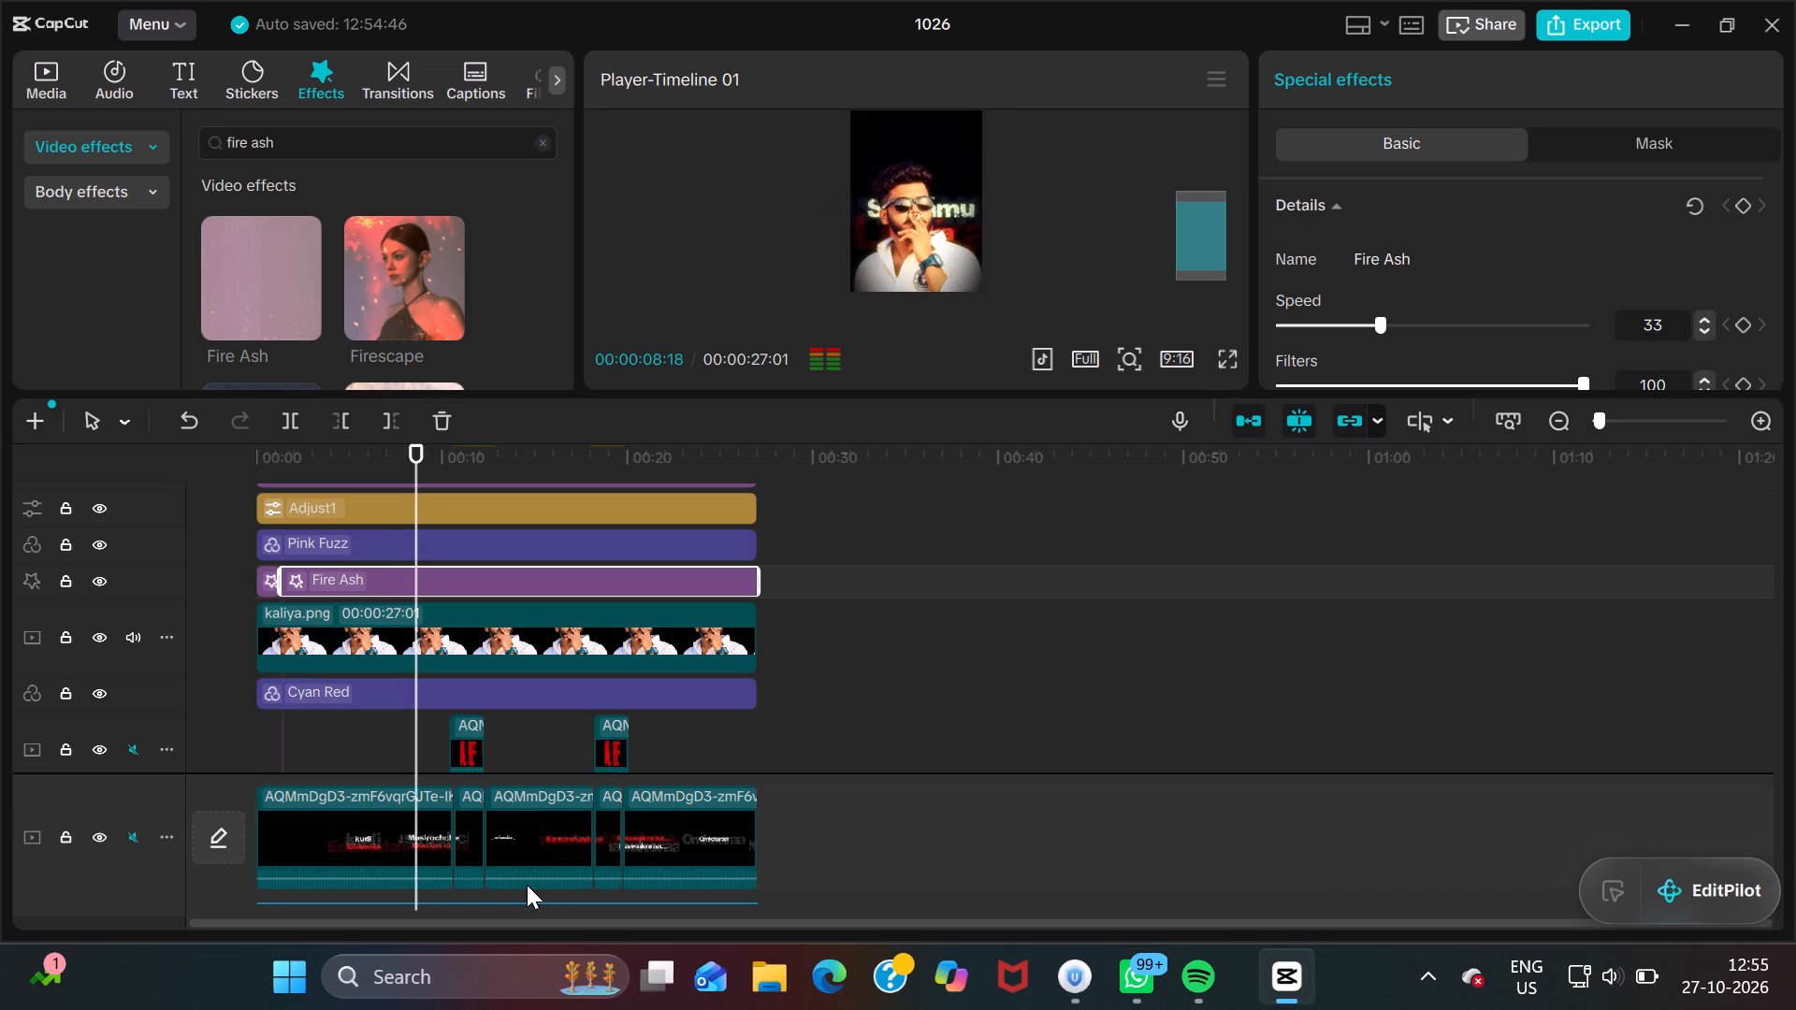
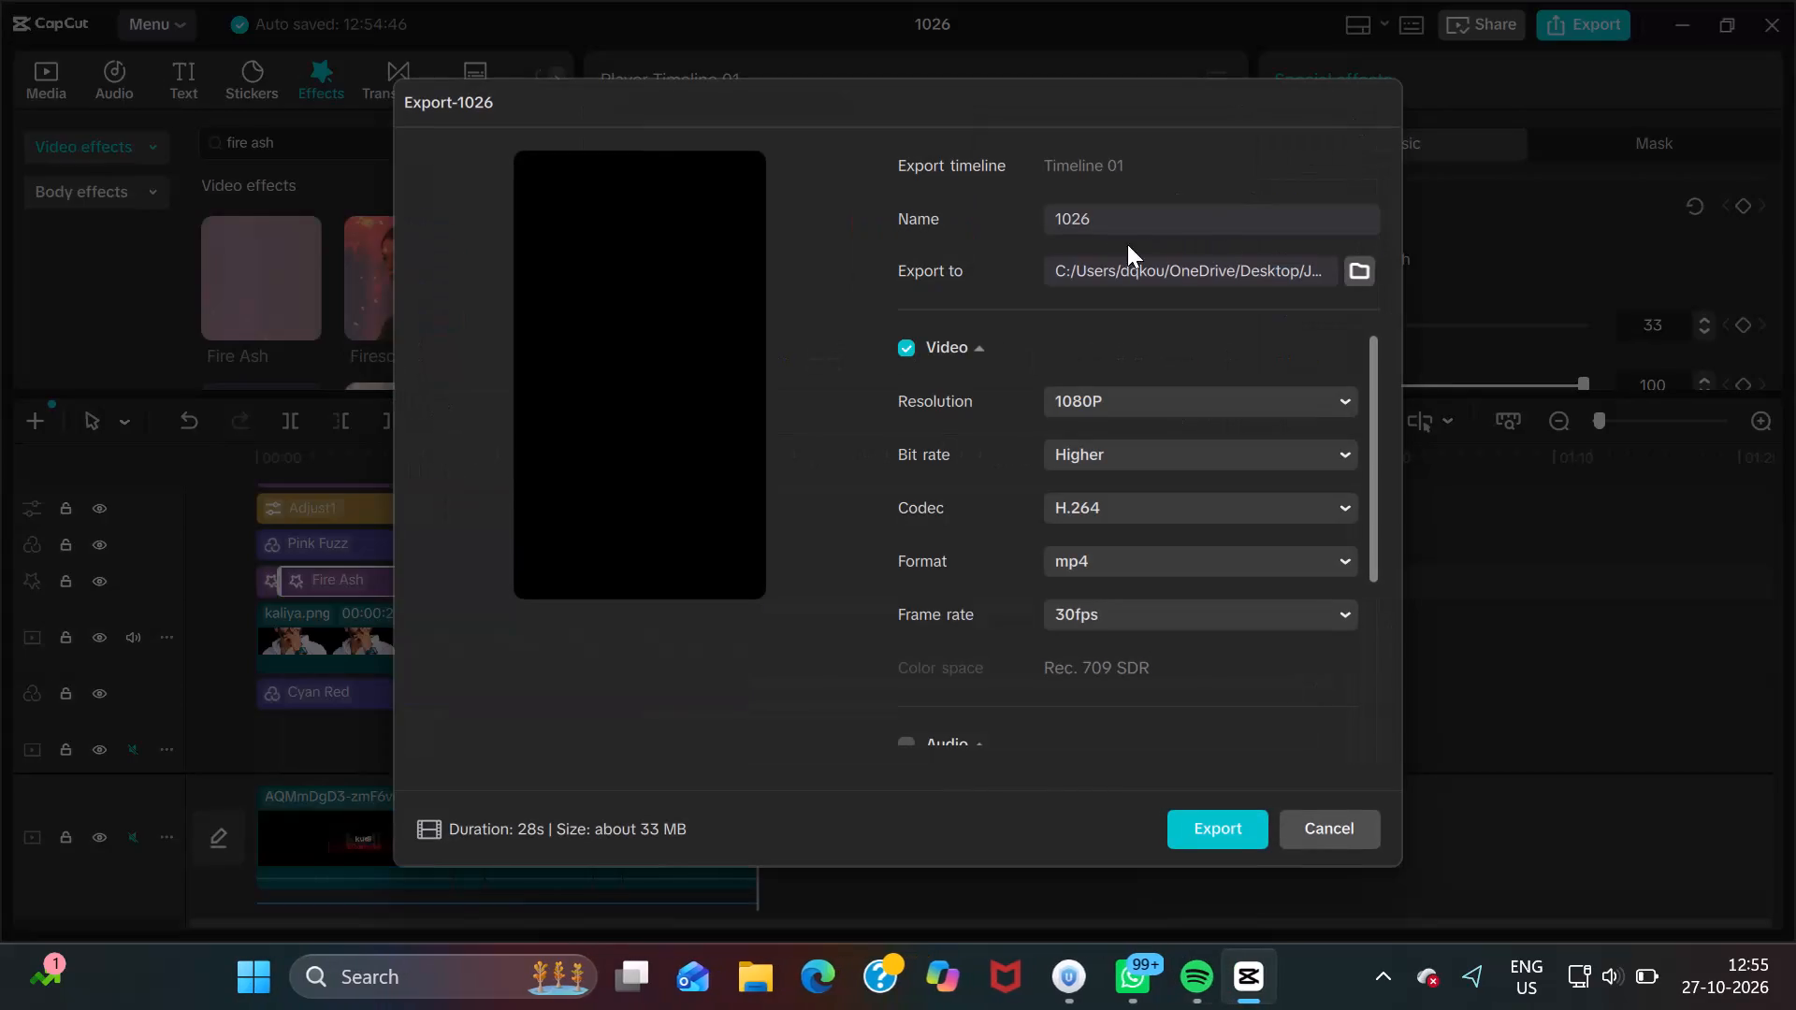
Rename the export file as kaliya.
left_click(1135, 221)
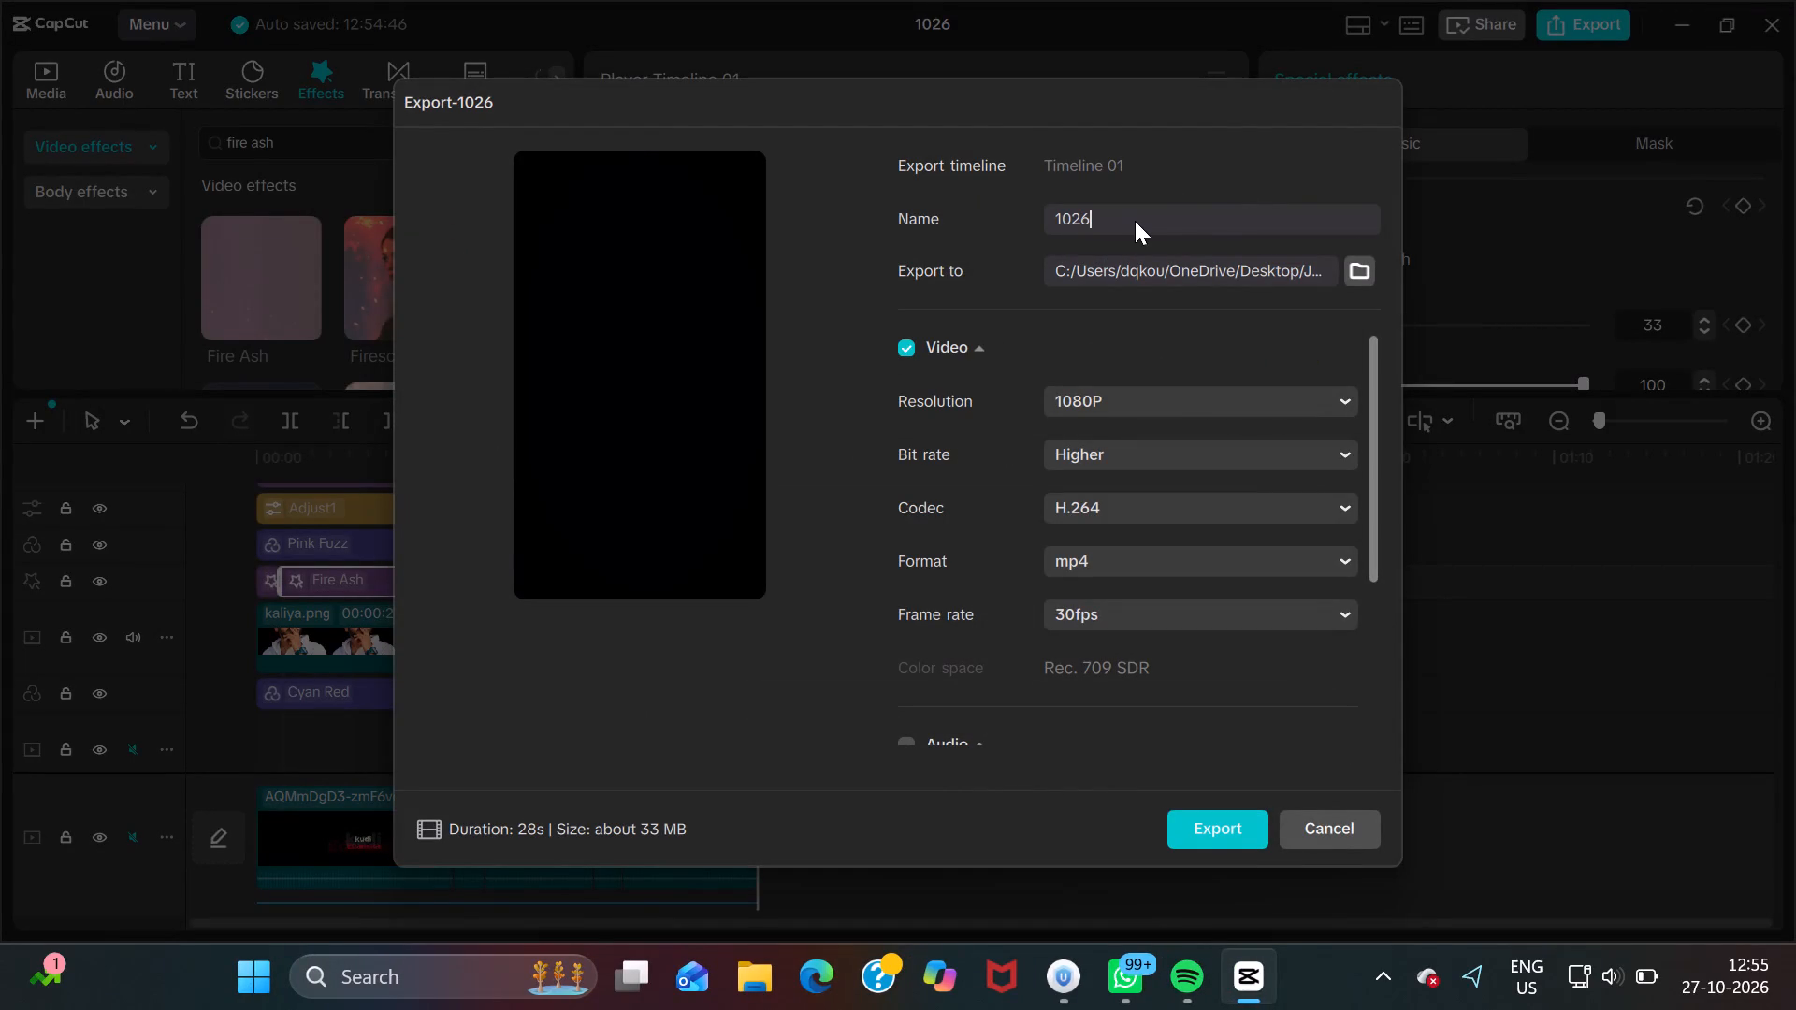
key("BackSpace")
key("BackSpace")
key("BackSpace")
key("BackSpace")
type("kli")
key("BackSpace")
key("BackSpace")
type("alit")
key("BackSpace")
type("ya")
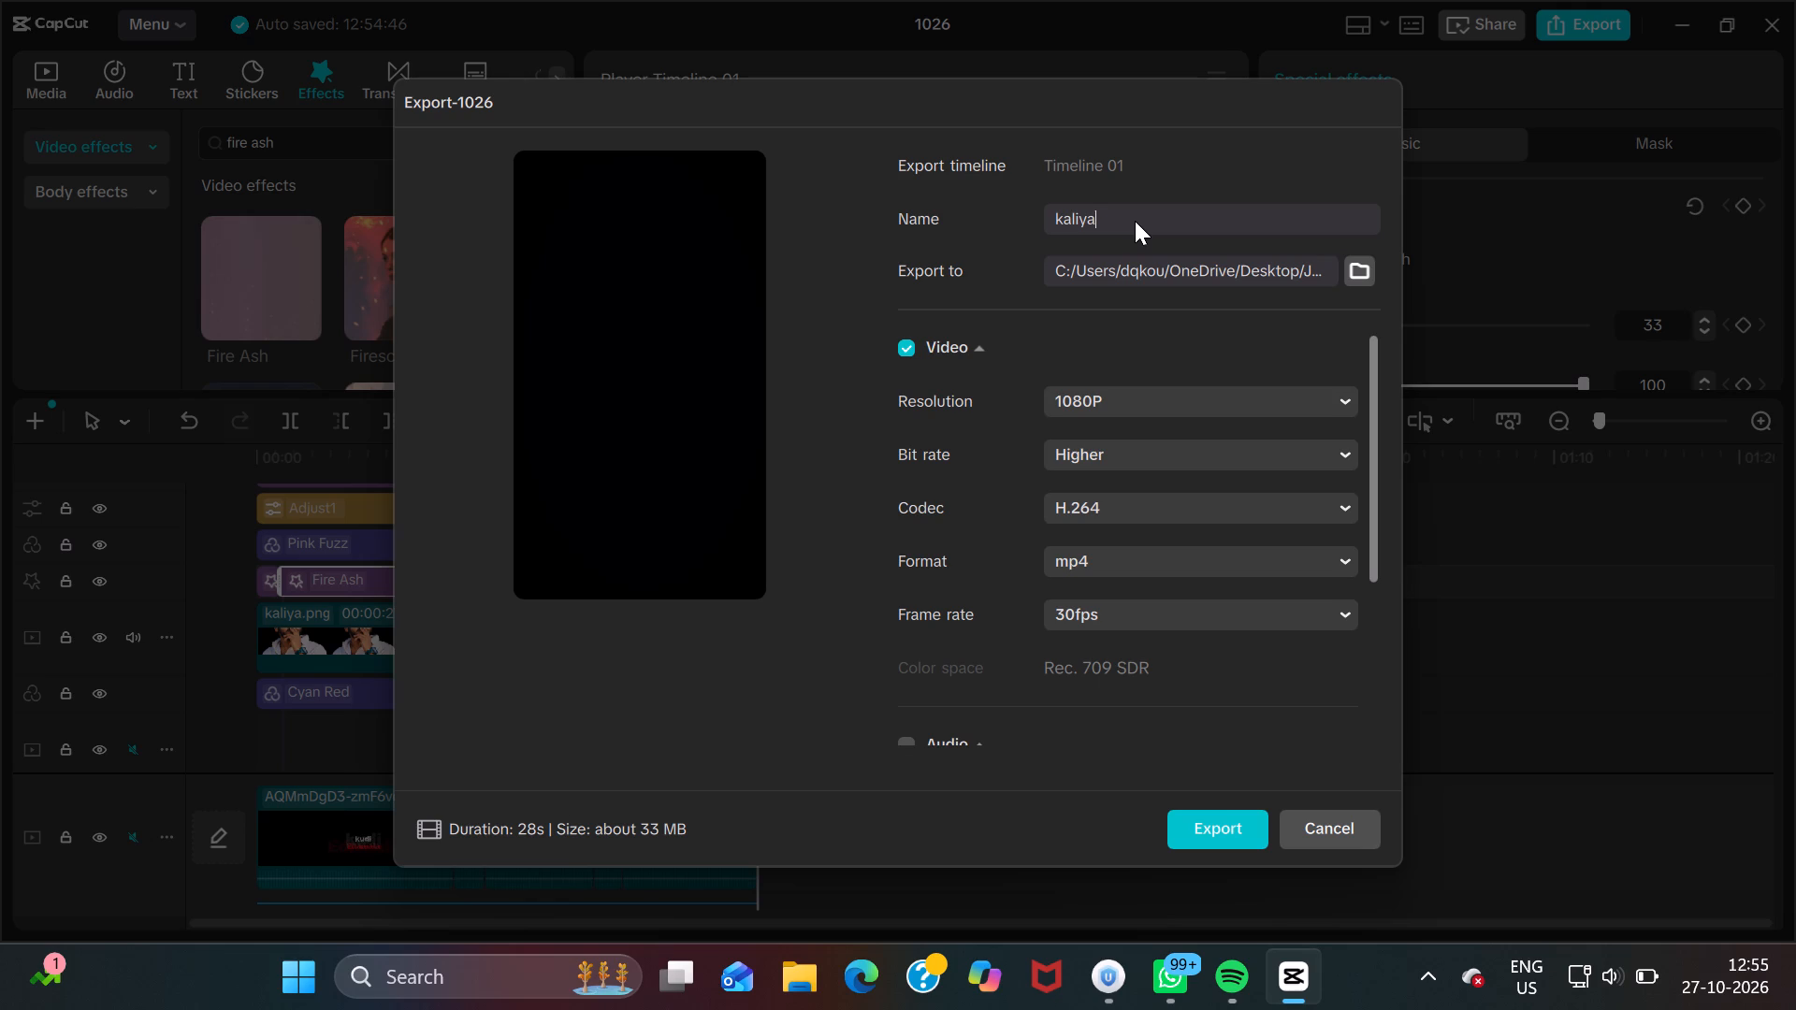
Set the export frame rate to 60fps and try to start the video export.
left_click(1079, 617)
left_click(1133, 572)
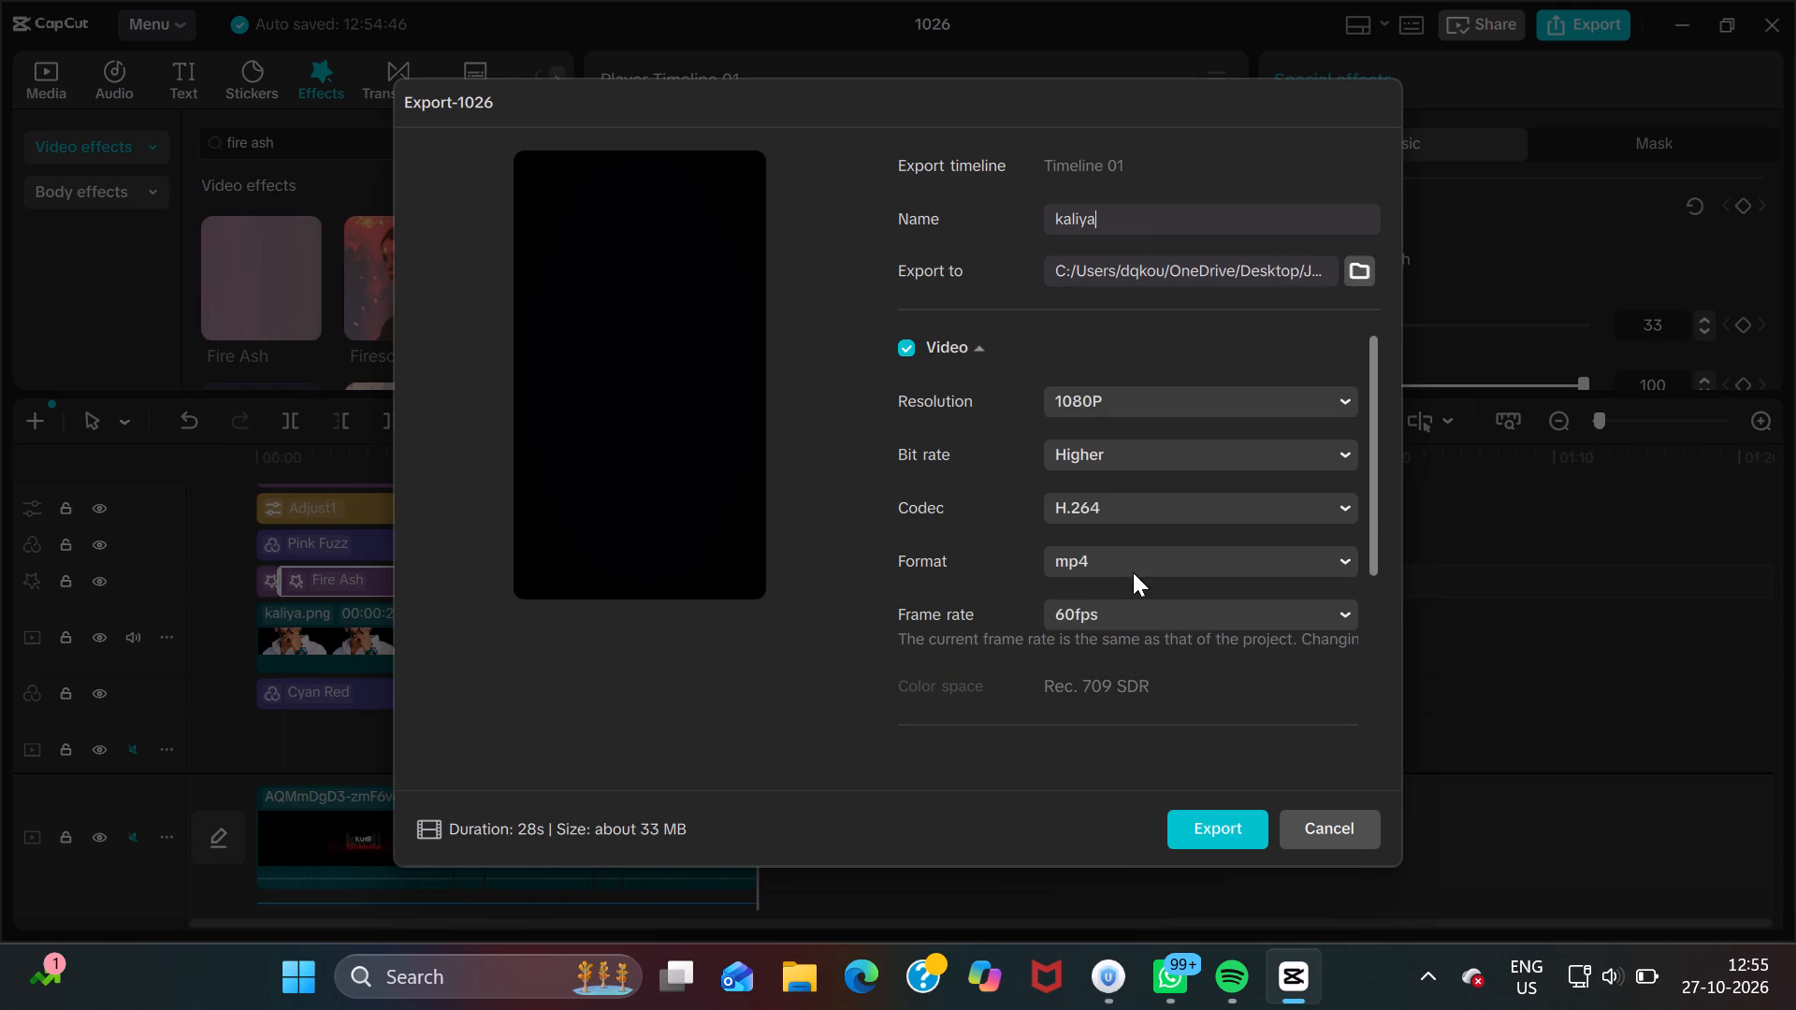
left_click(1206, 843)
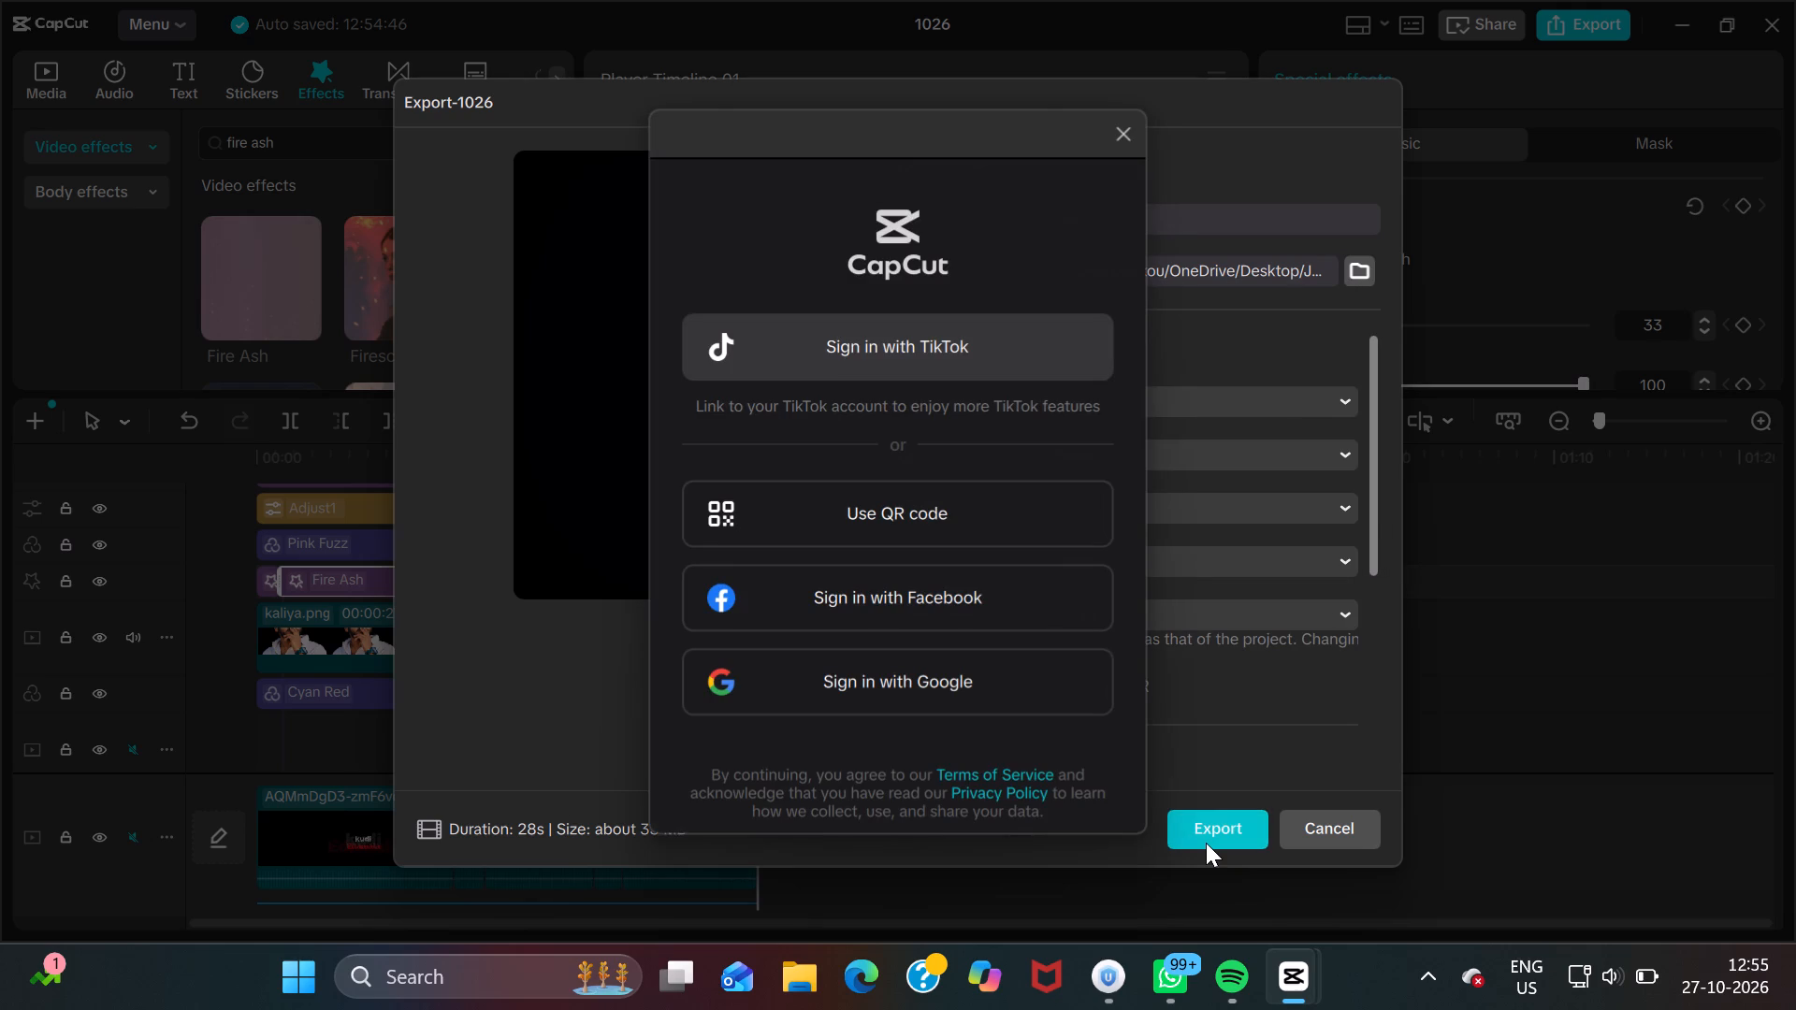
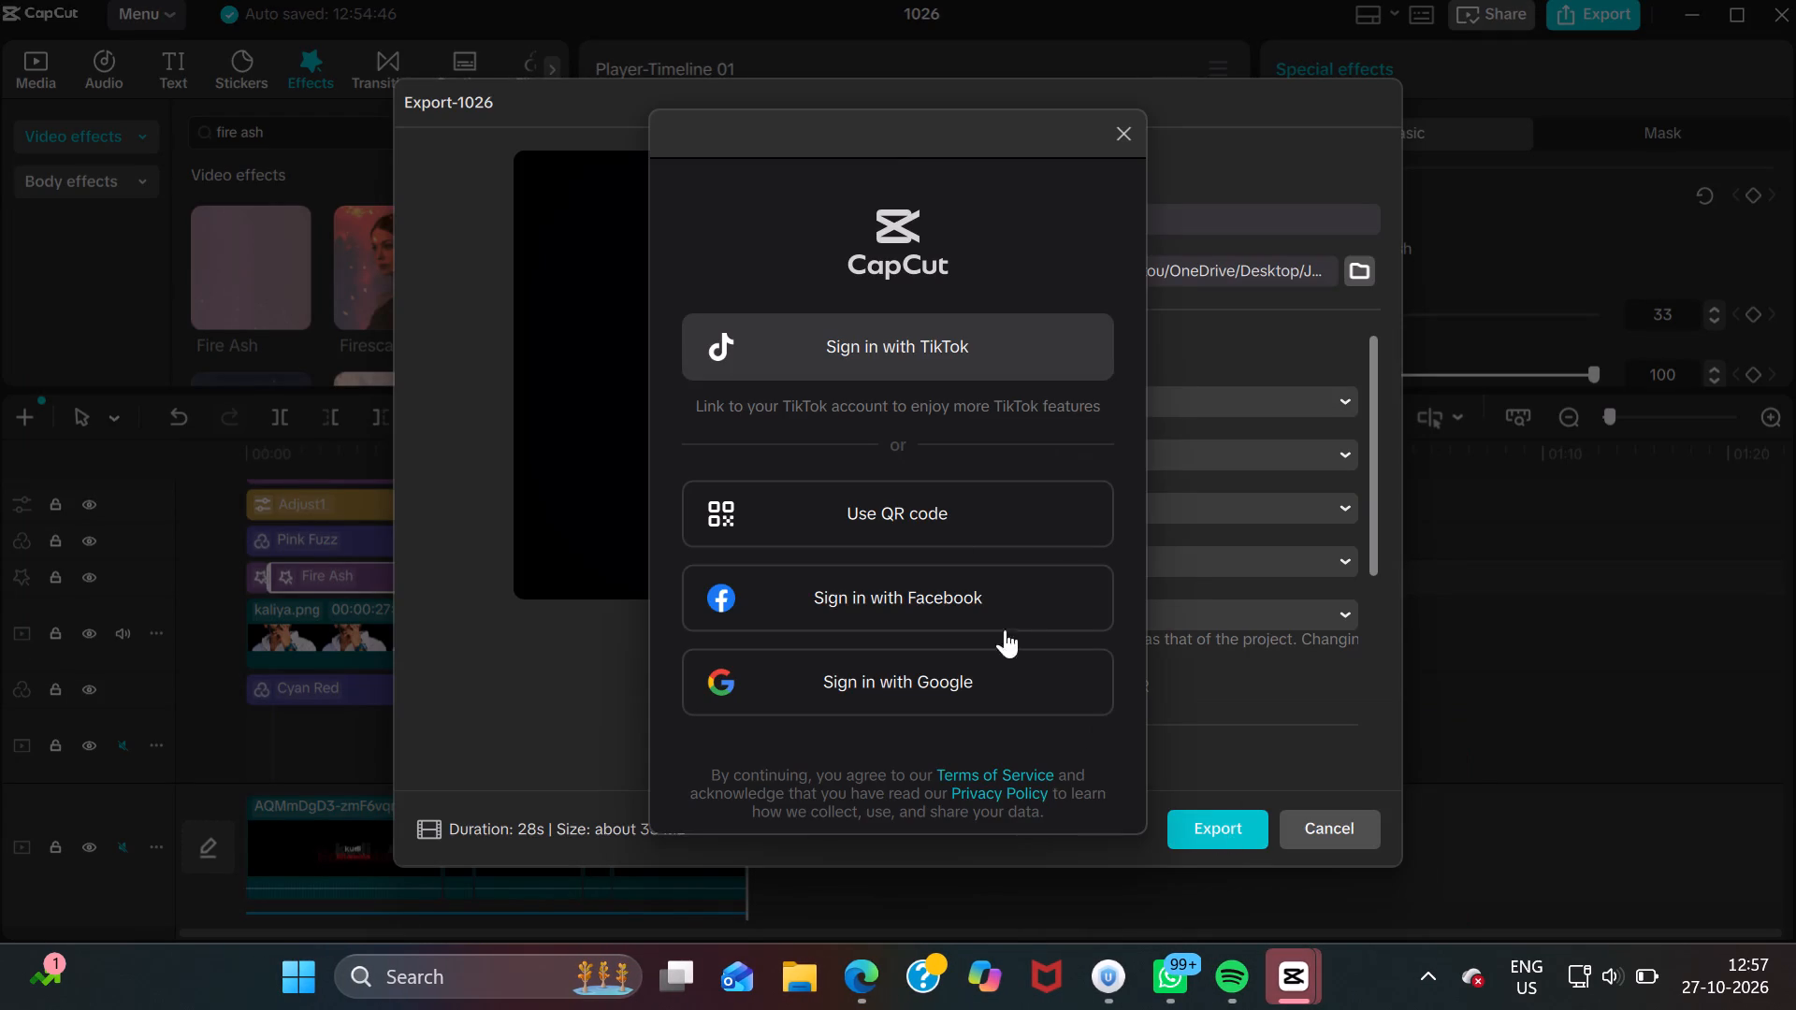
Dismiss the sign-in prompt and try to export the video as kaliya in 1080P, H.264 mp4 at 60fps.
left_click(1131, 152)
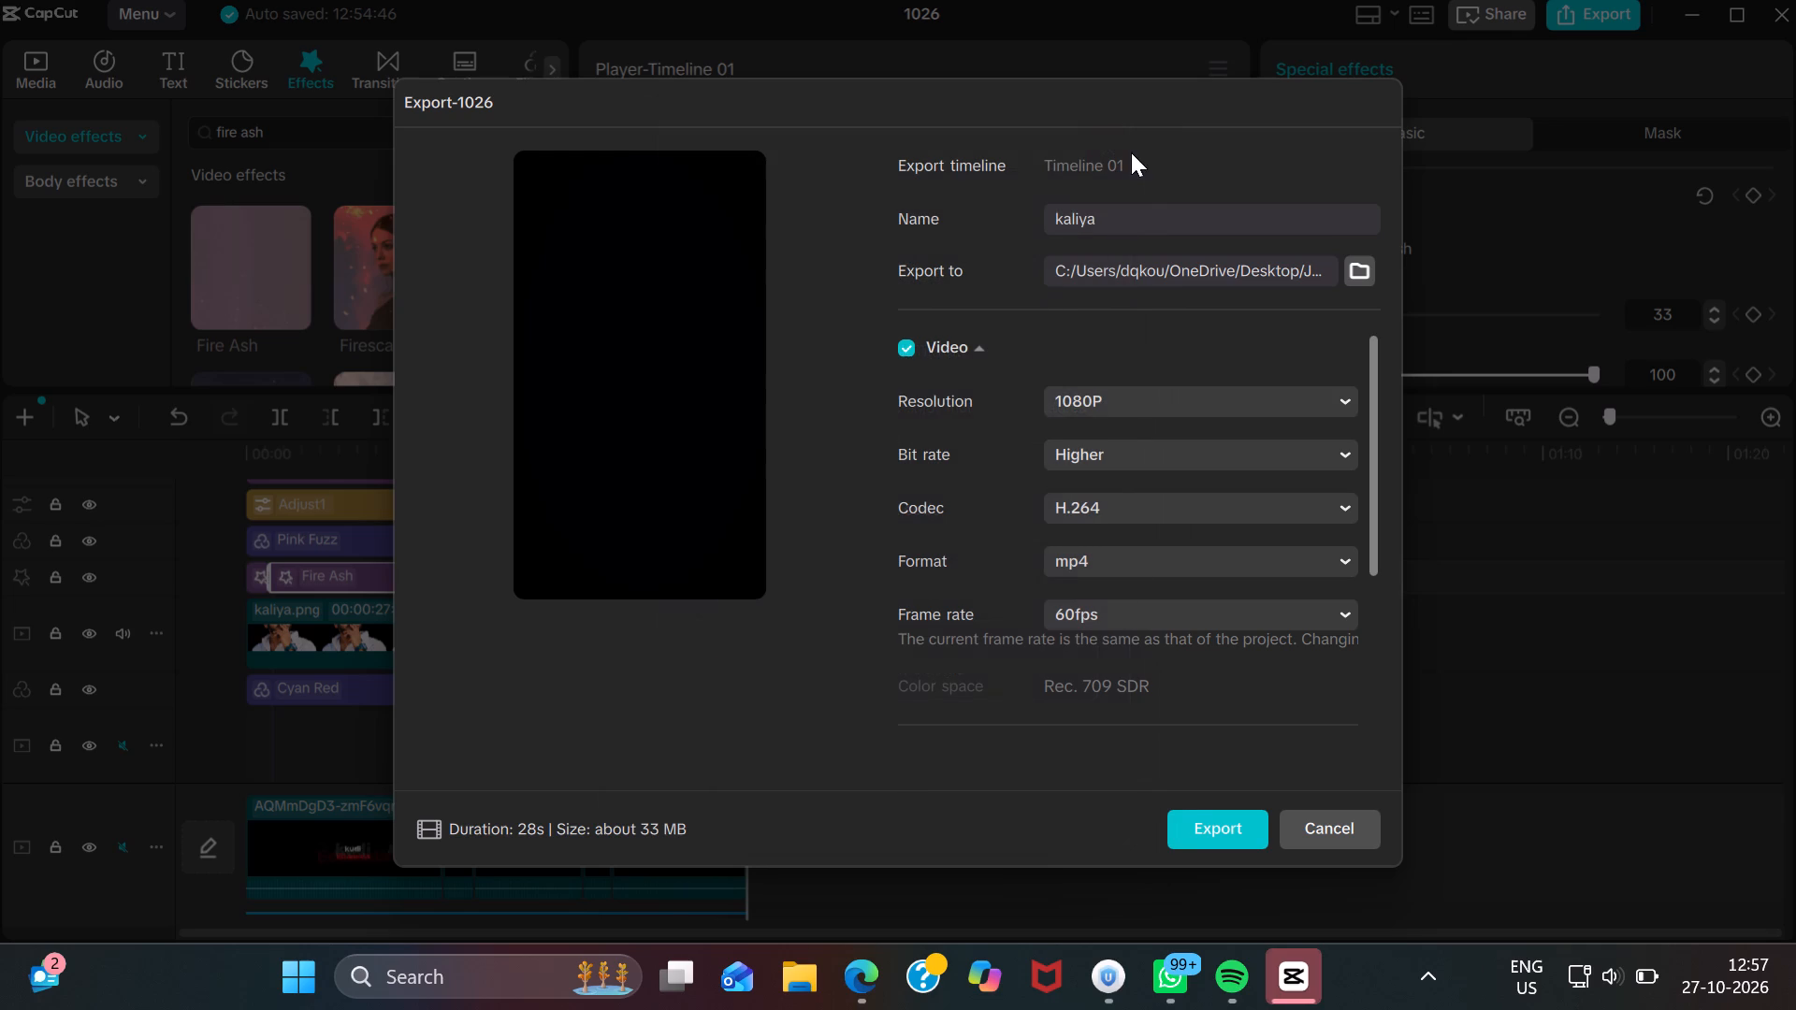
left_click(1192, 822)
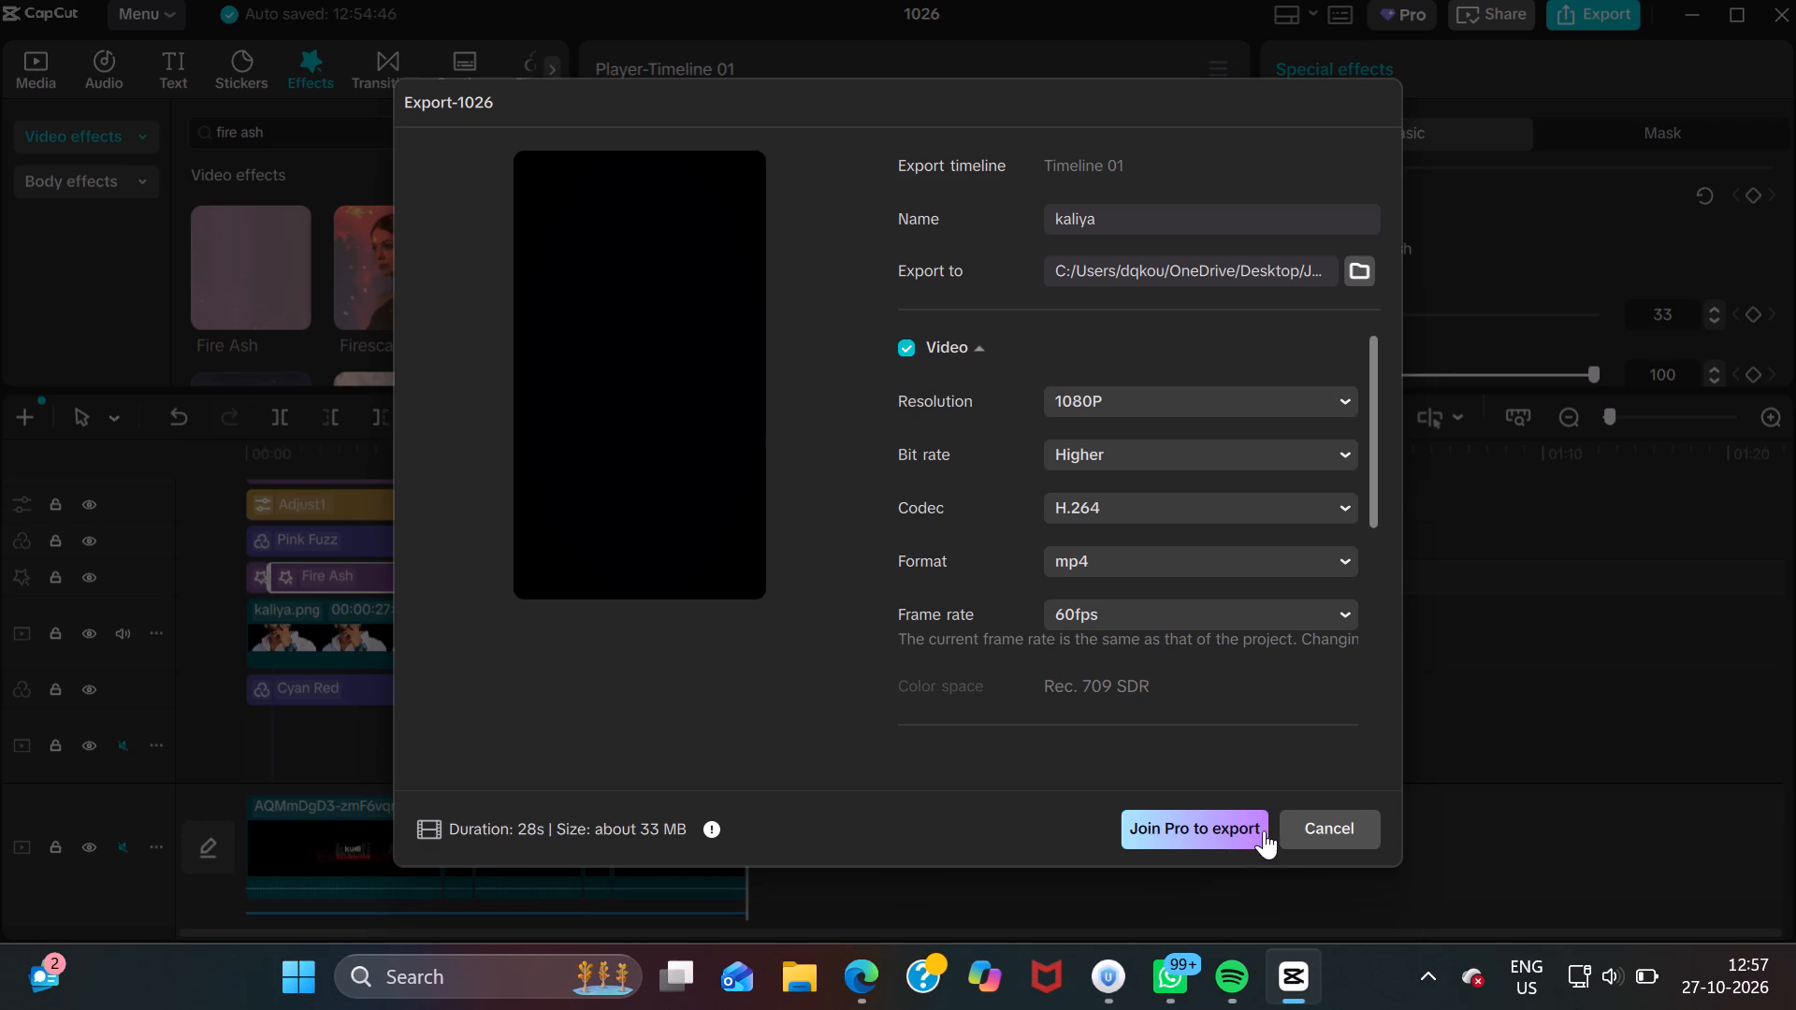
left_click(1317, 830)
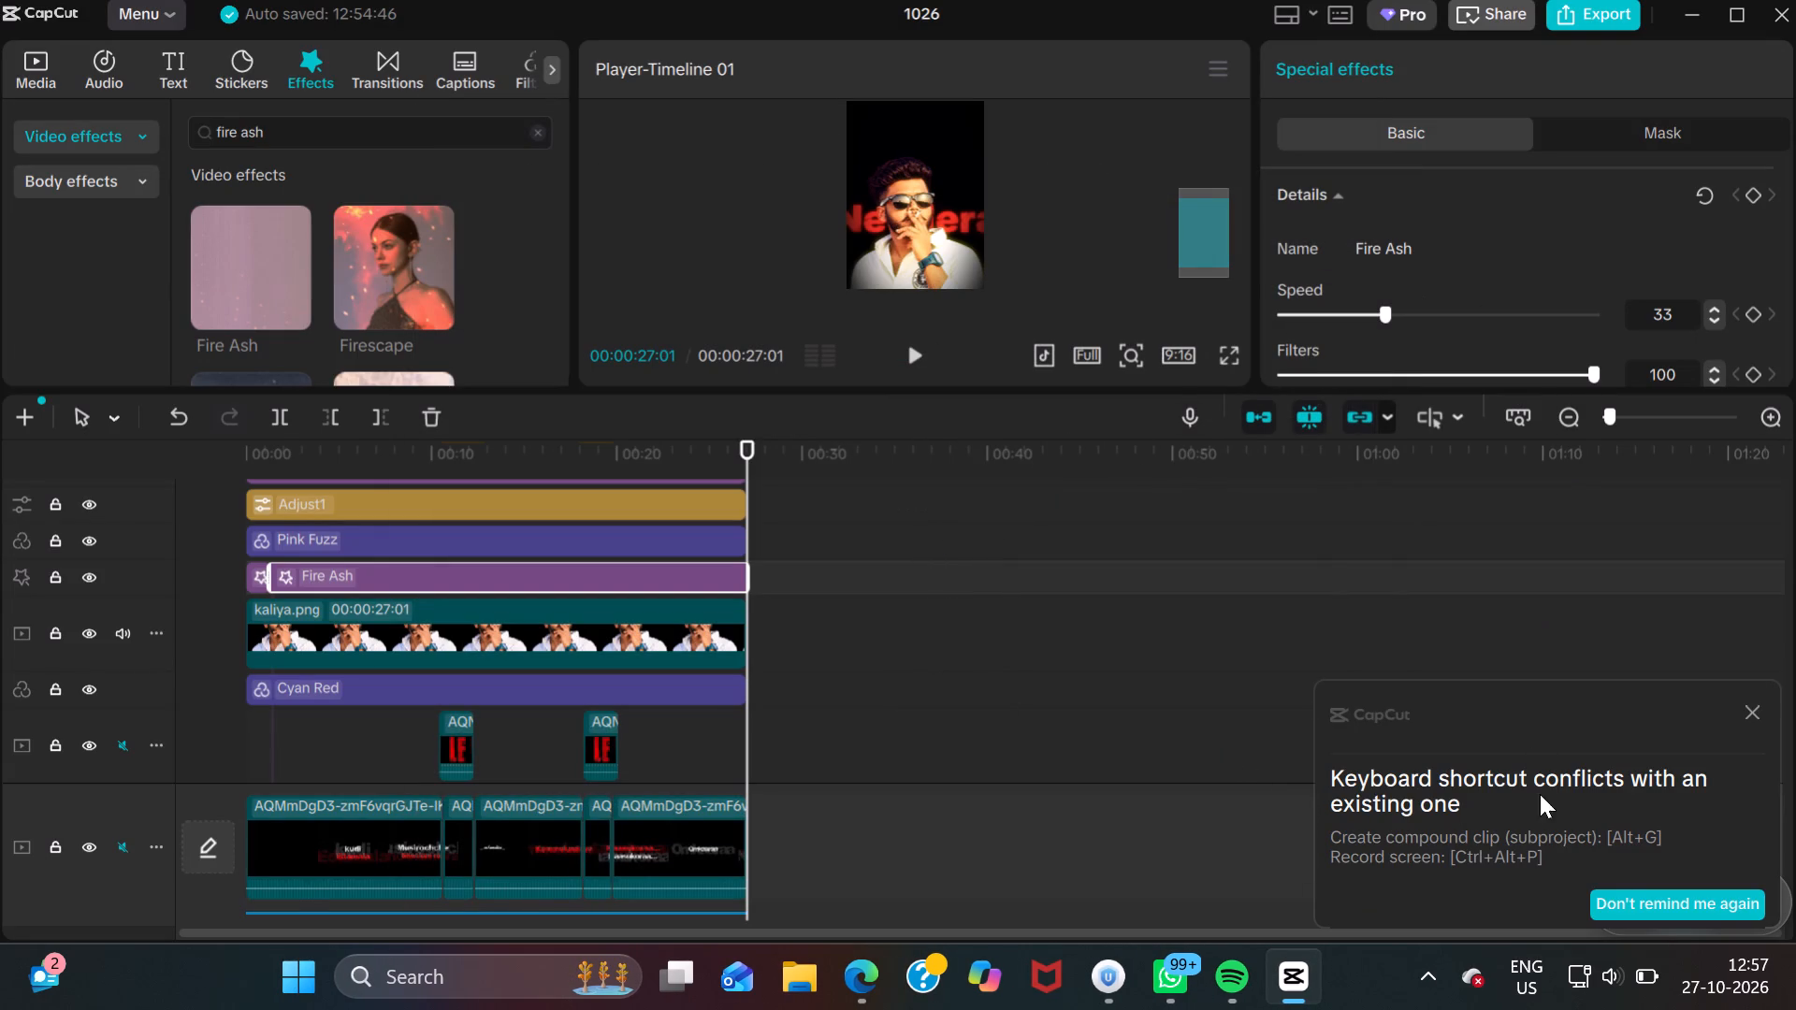
Close project 1026 and exit CapCut from its home window.
left_click(1795, 0)
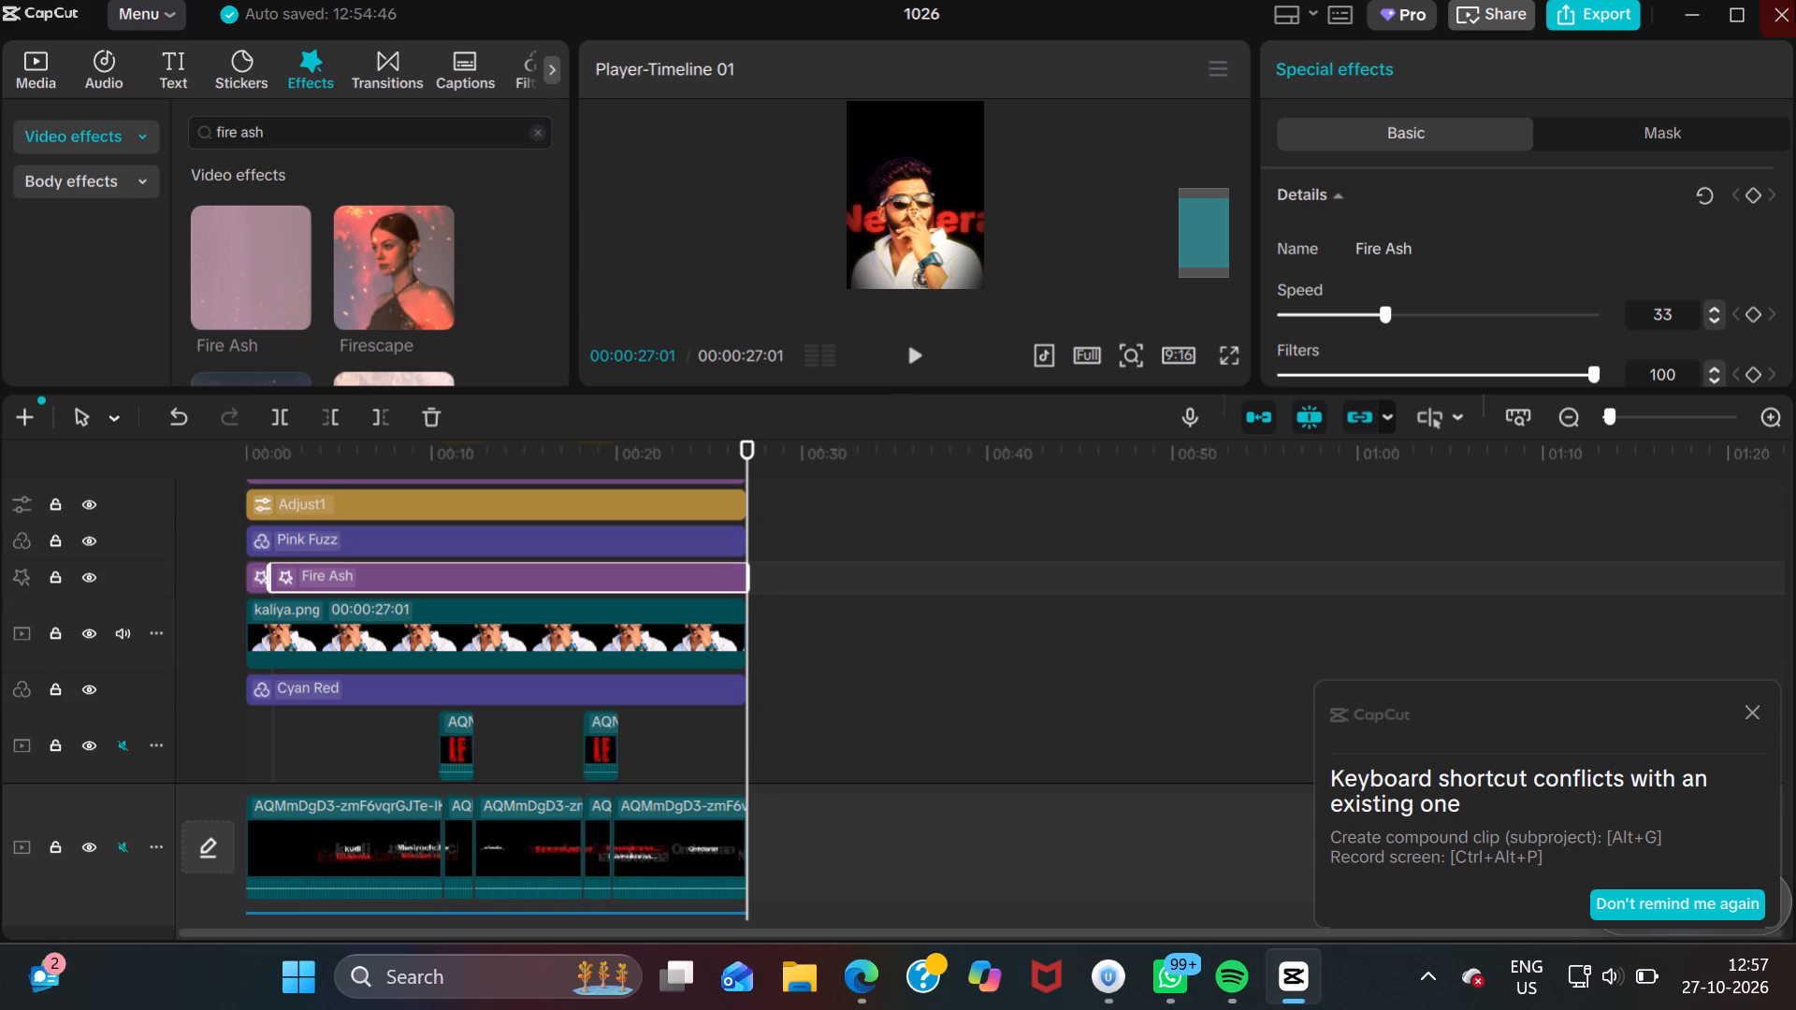
left_click_drag(1790, 9, 1710, 40)
left_click(1755, 34)
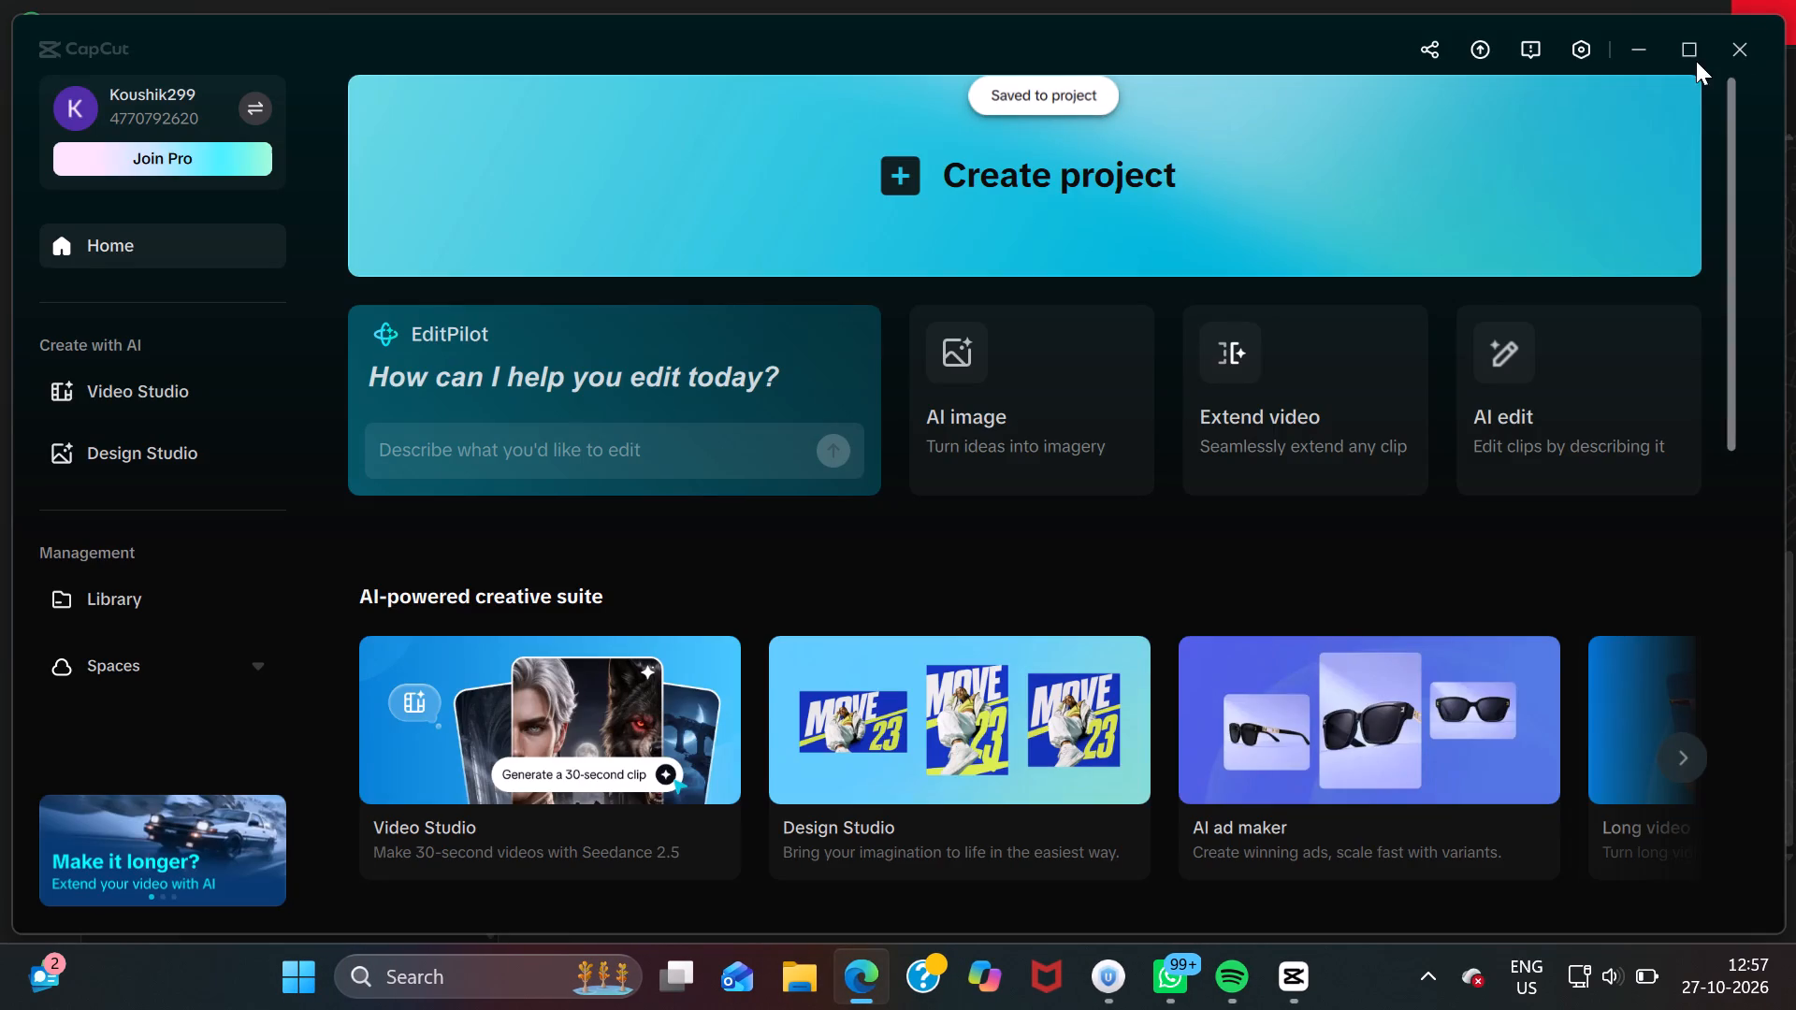
left_click(1745, 51)
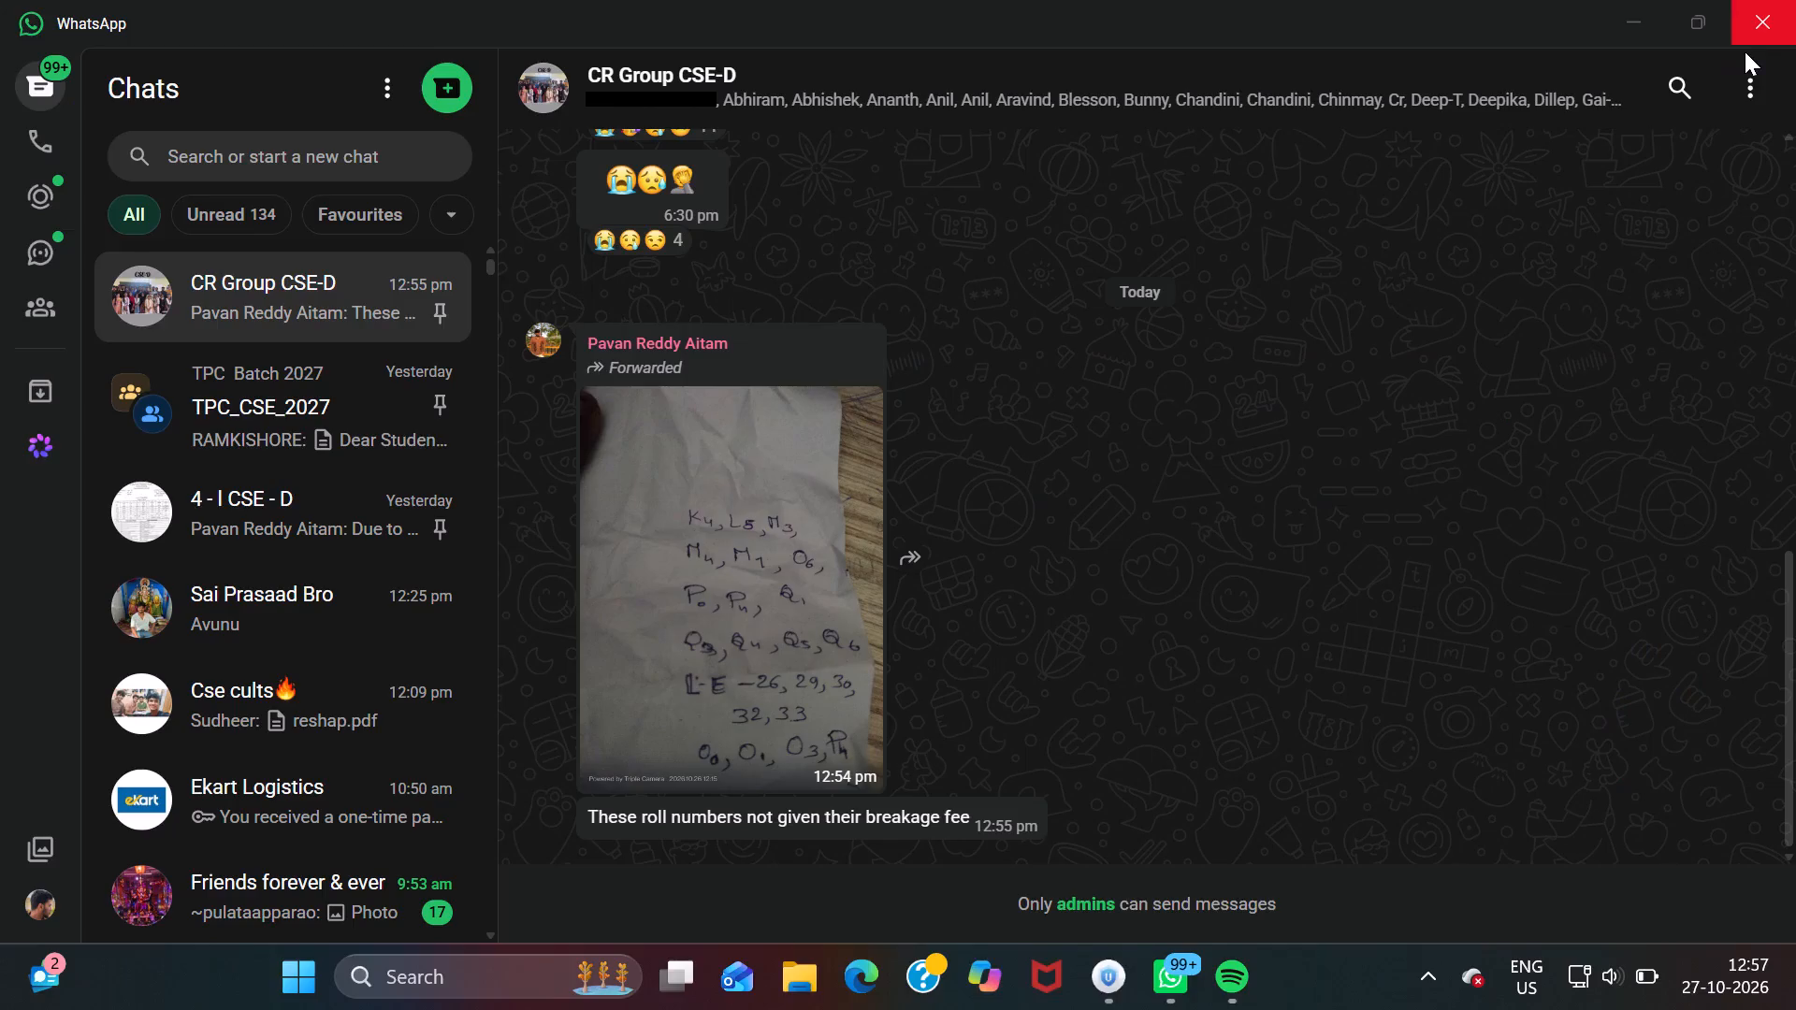
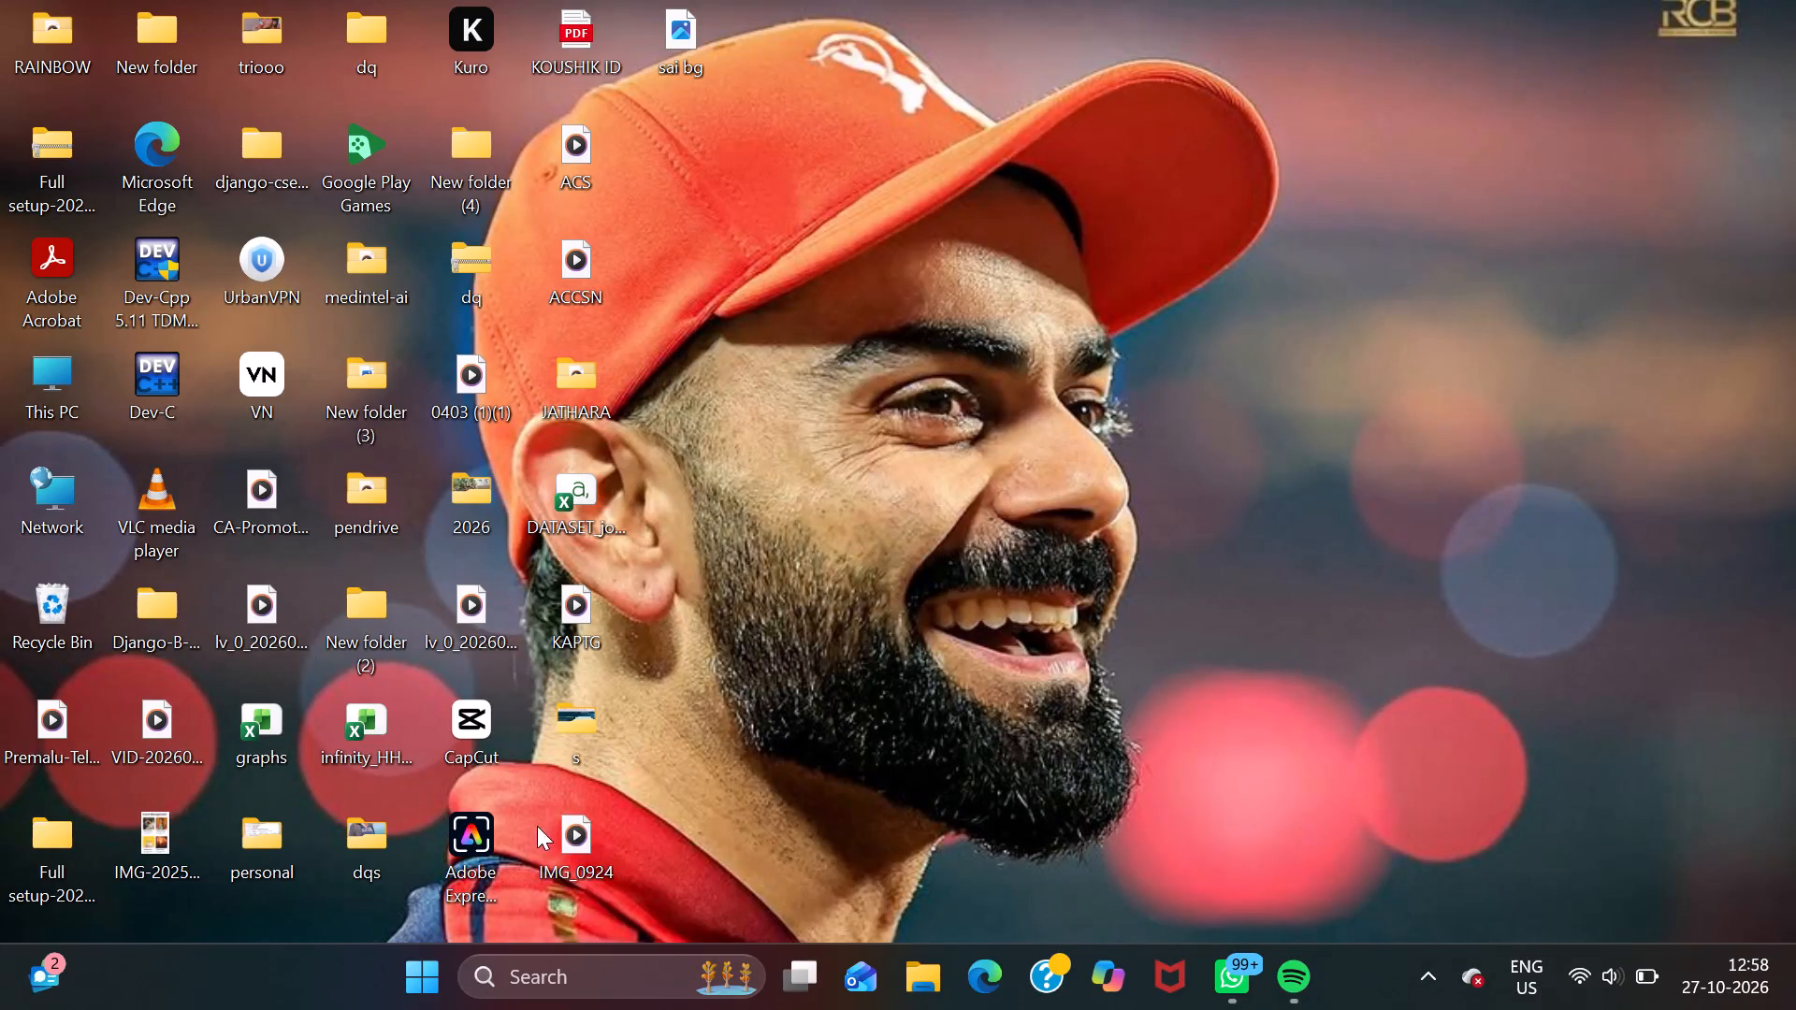
Open UrbanVPN and connect to the Russia server.
left_click(646, 964)
key("y")
key("BackSpace")
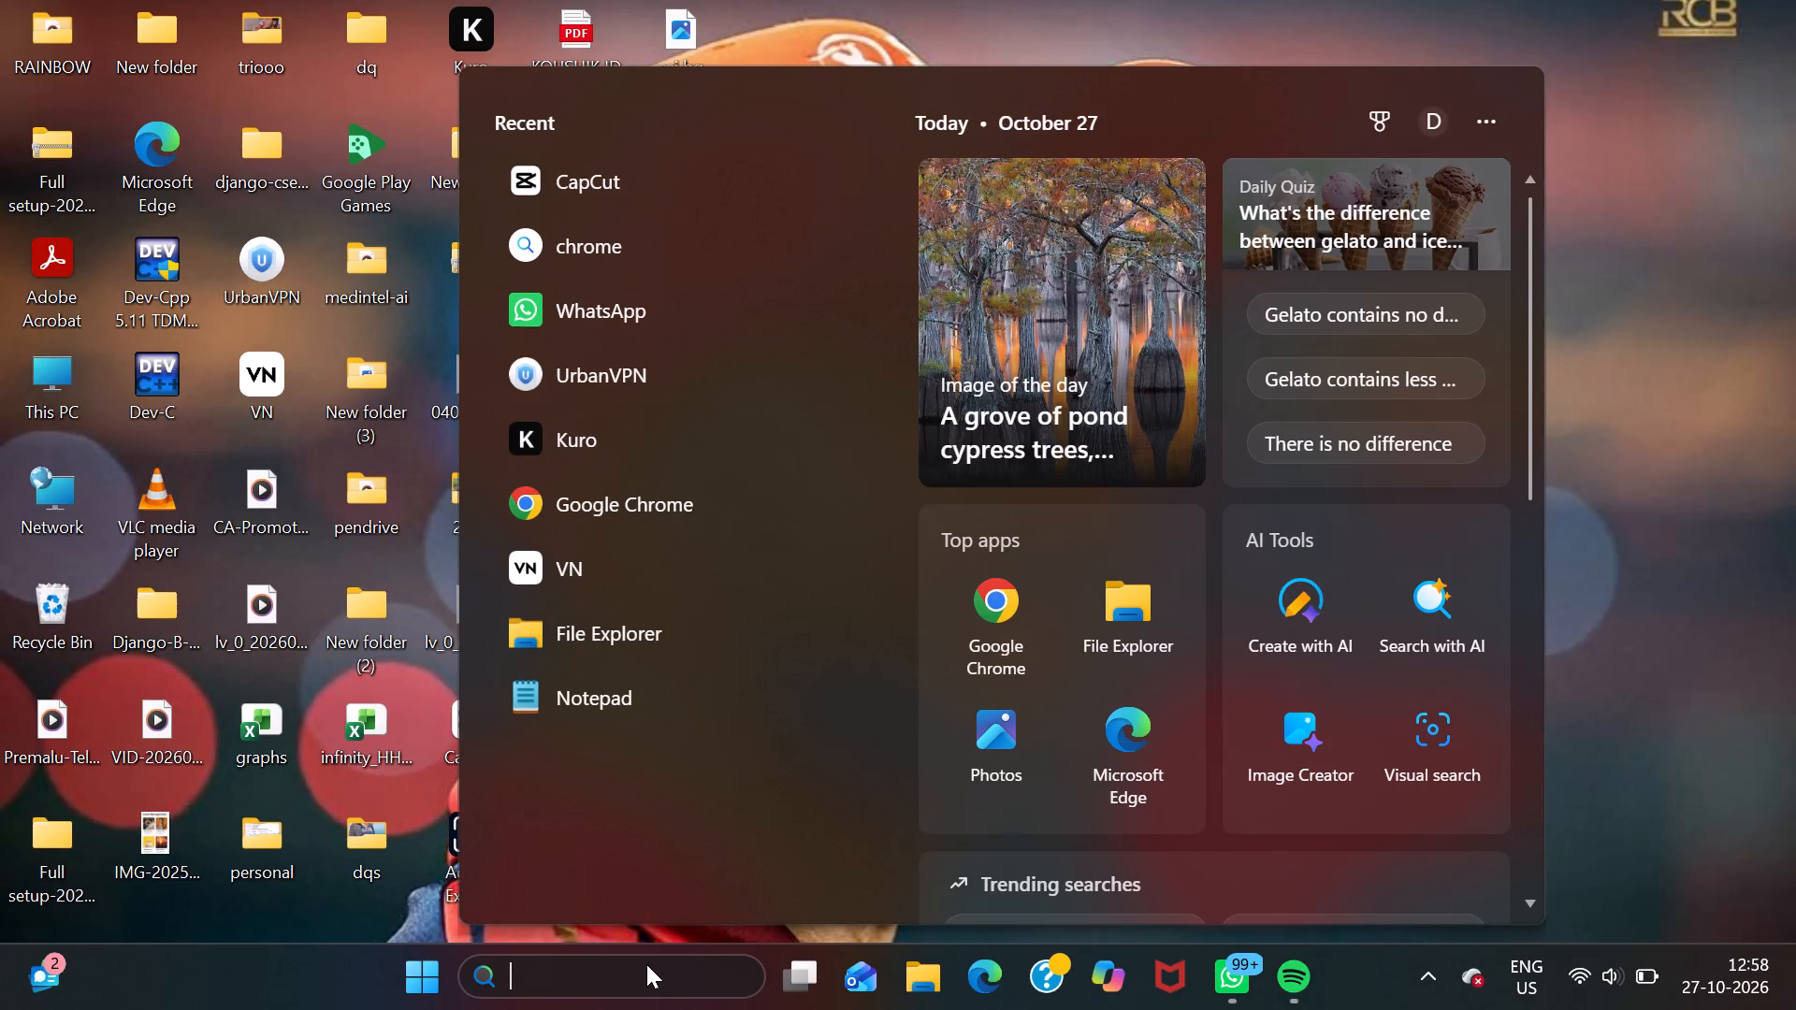
key("u")
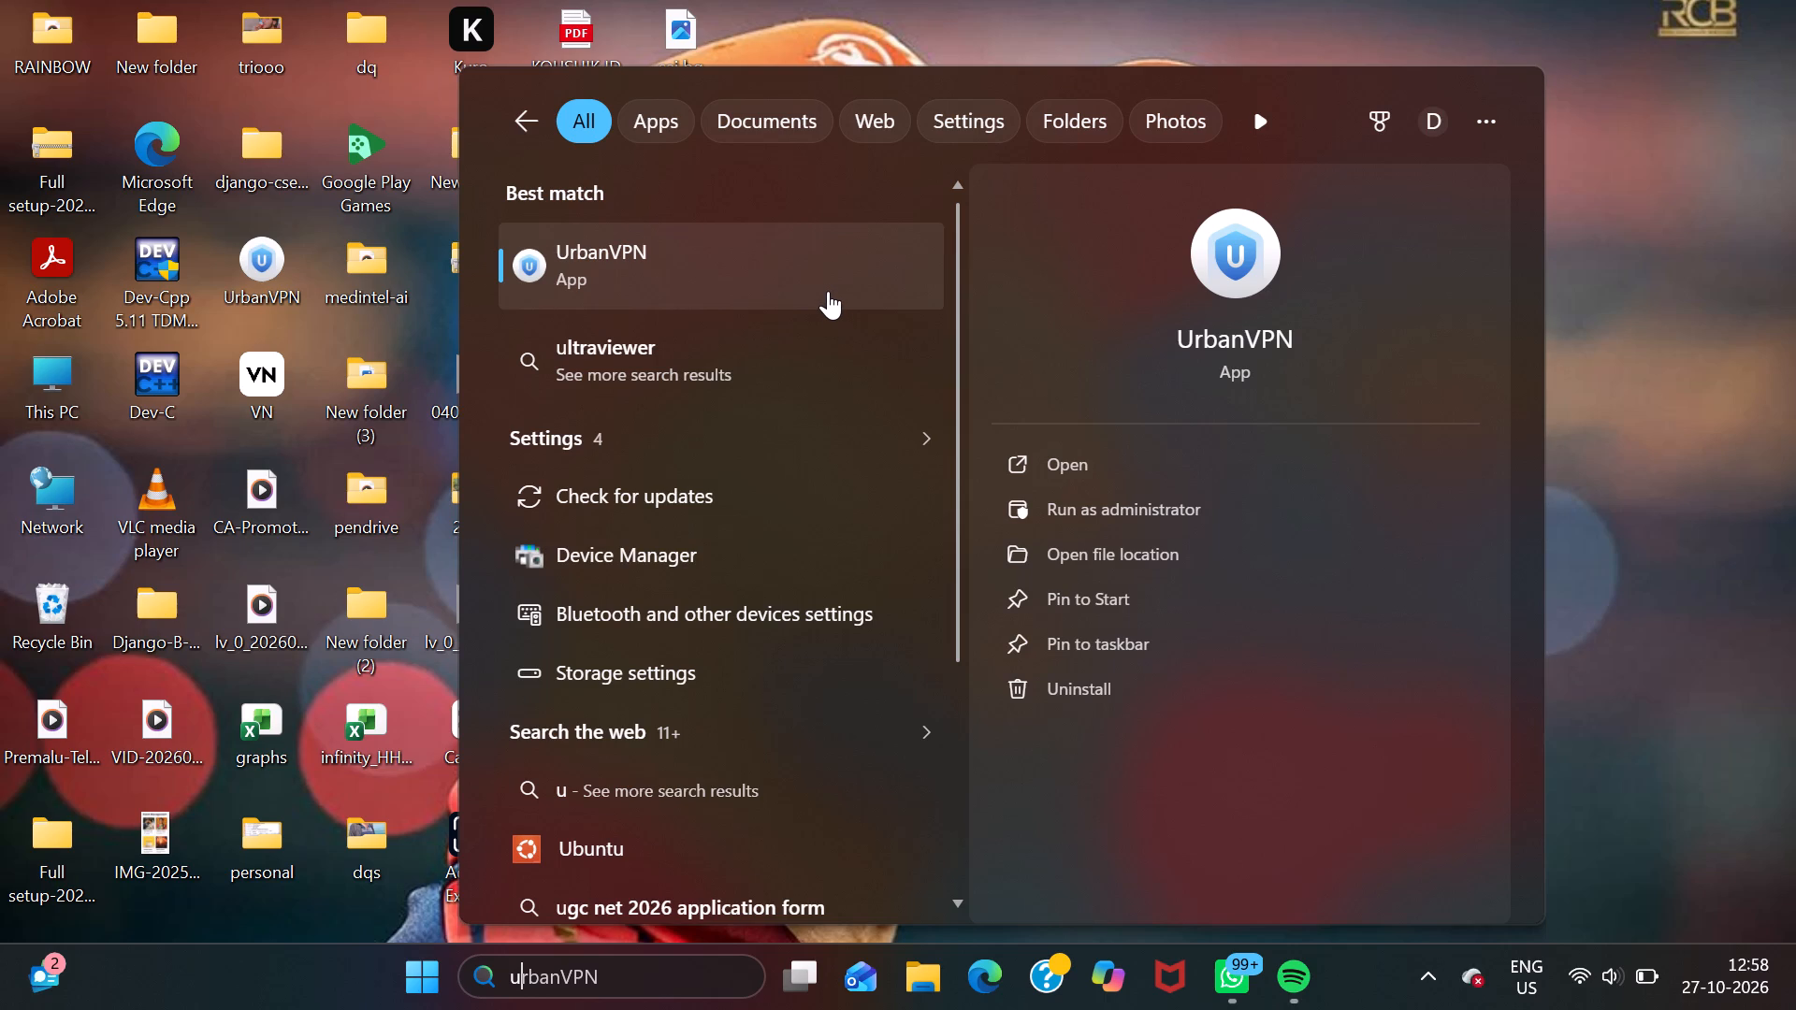
left_click(828, 291)
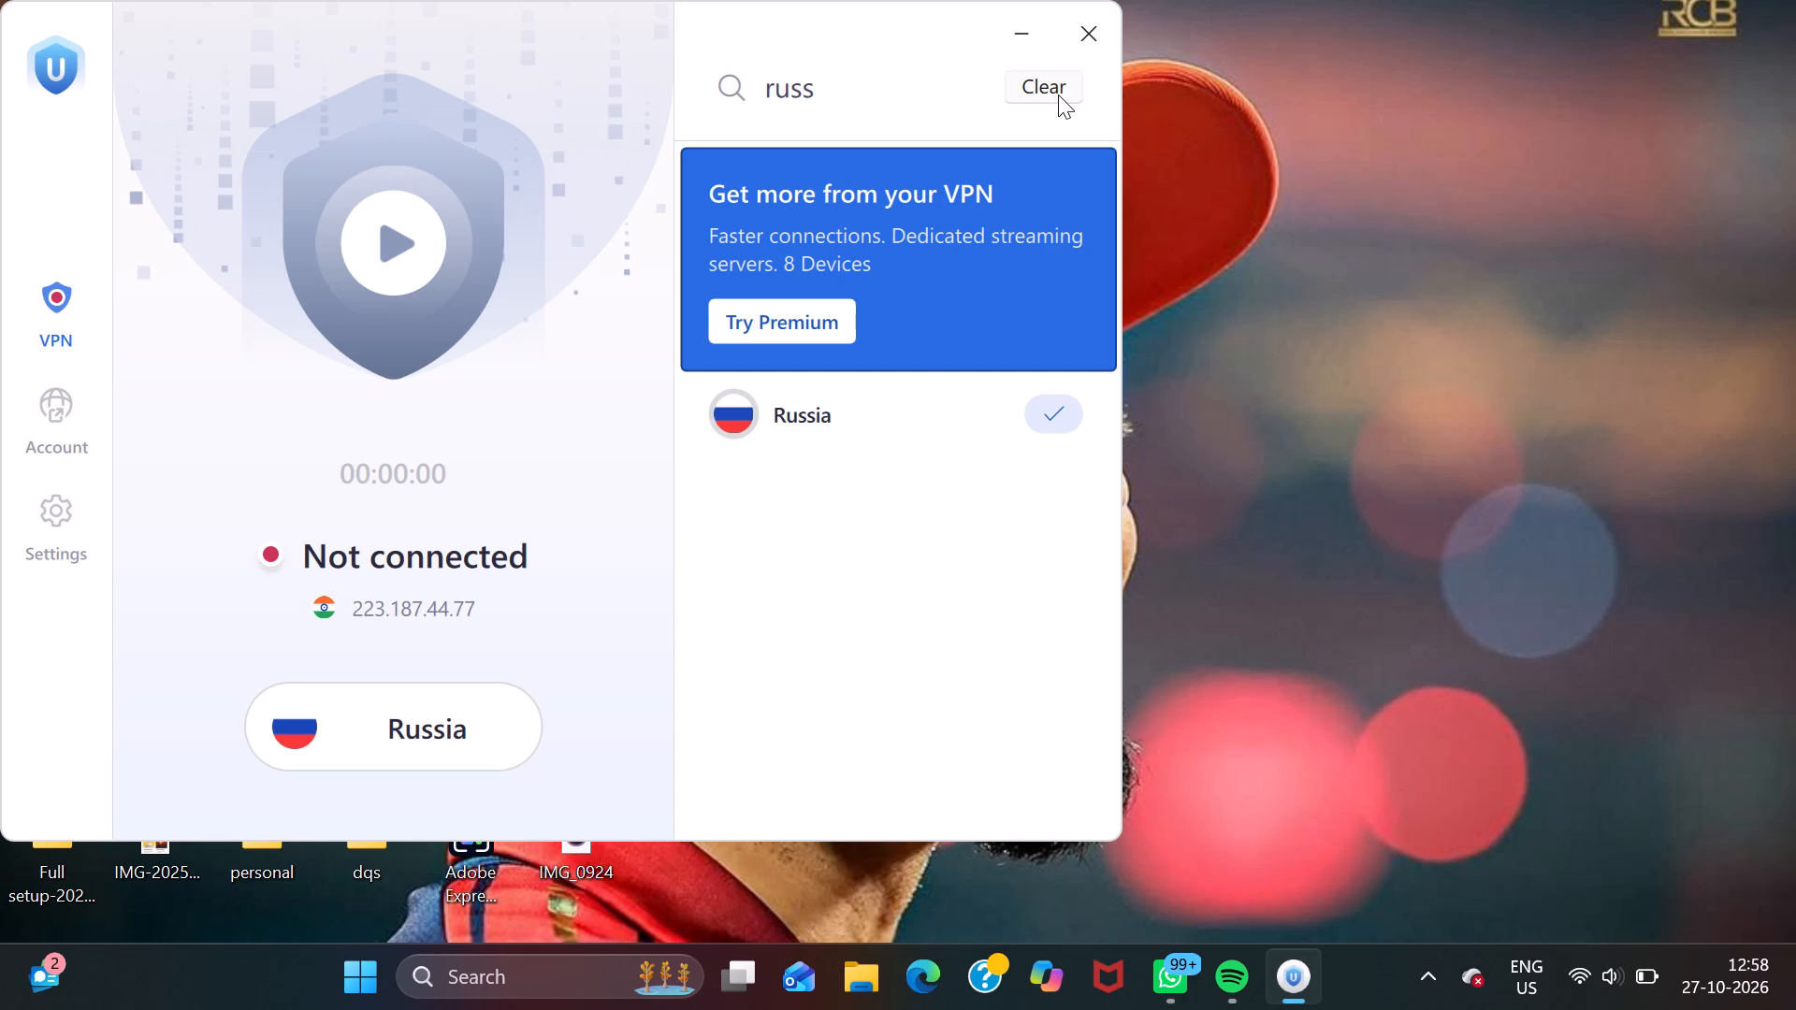
left_click(1061, 417)
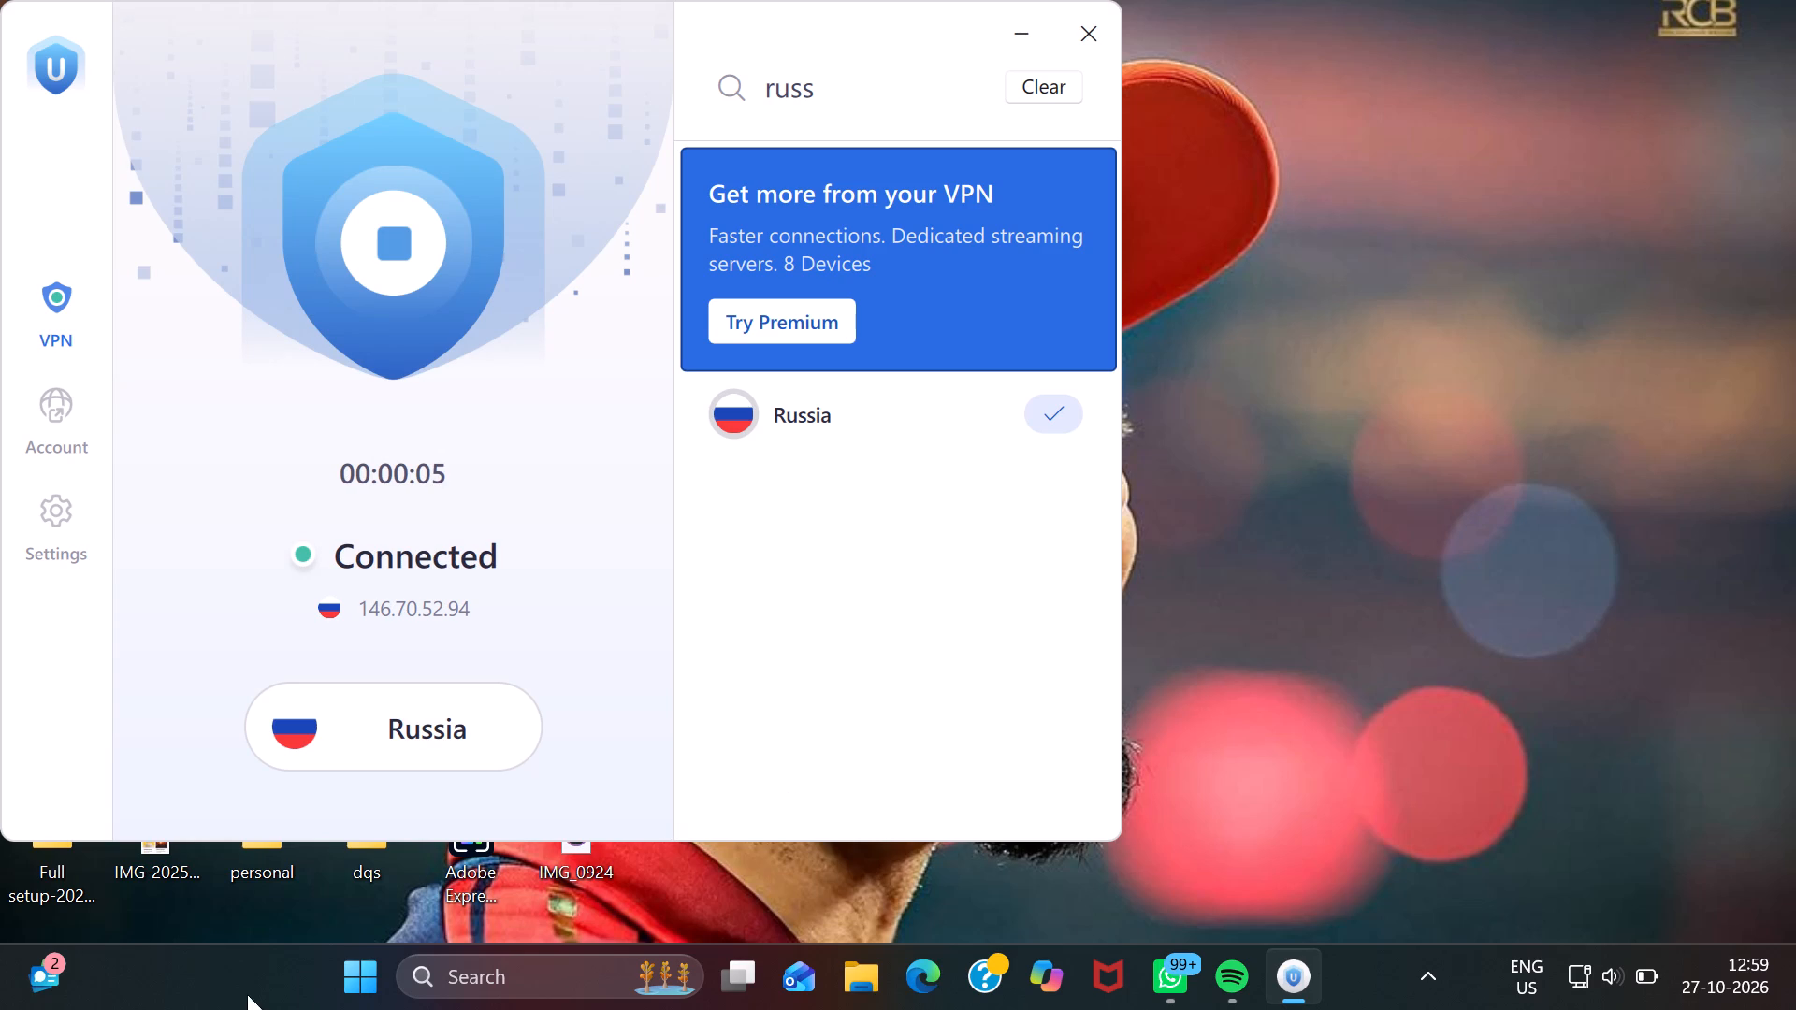
Launch CapCut and open project 1026 from the home window's projects.
left_click(360, 995)
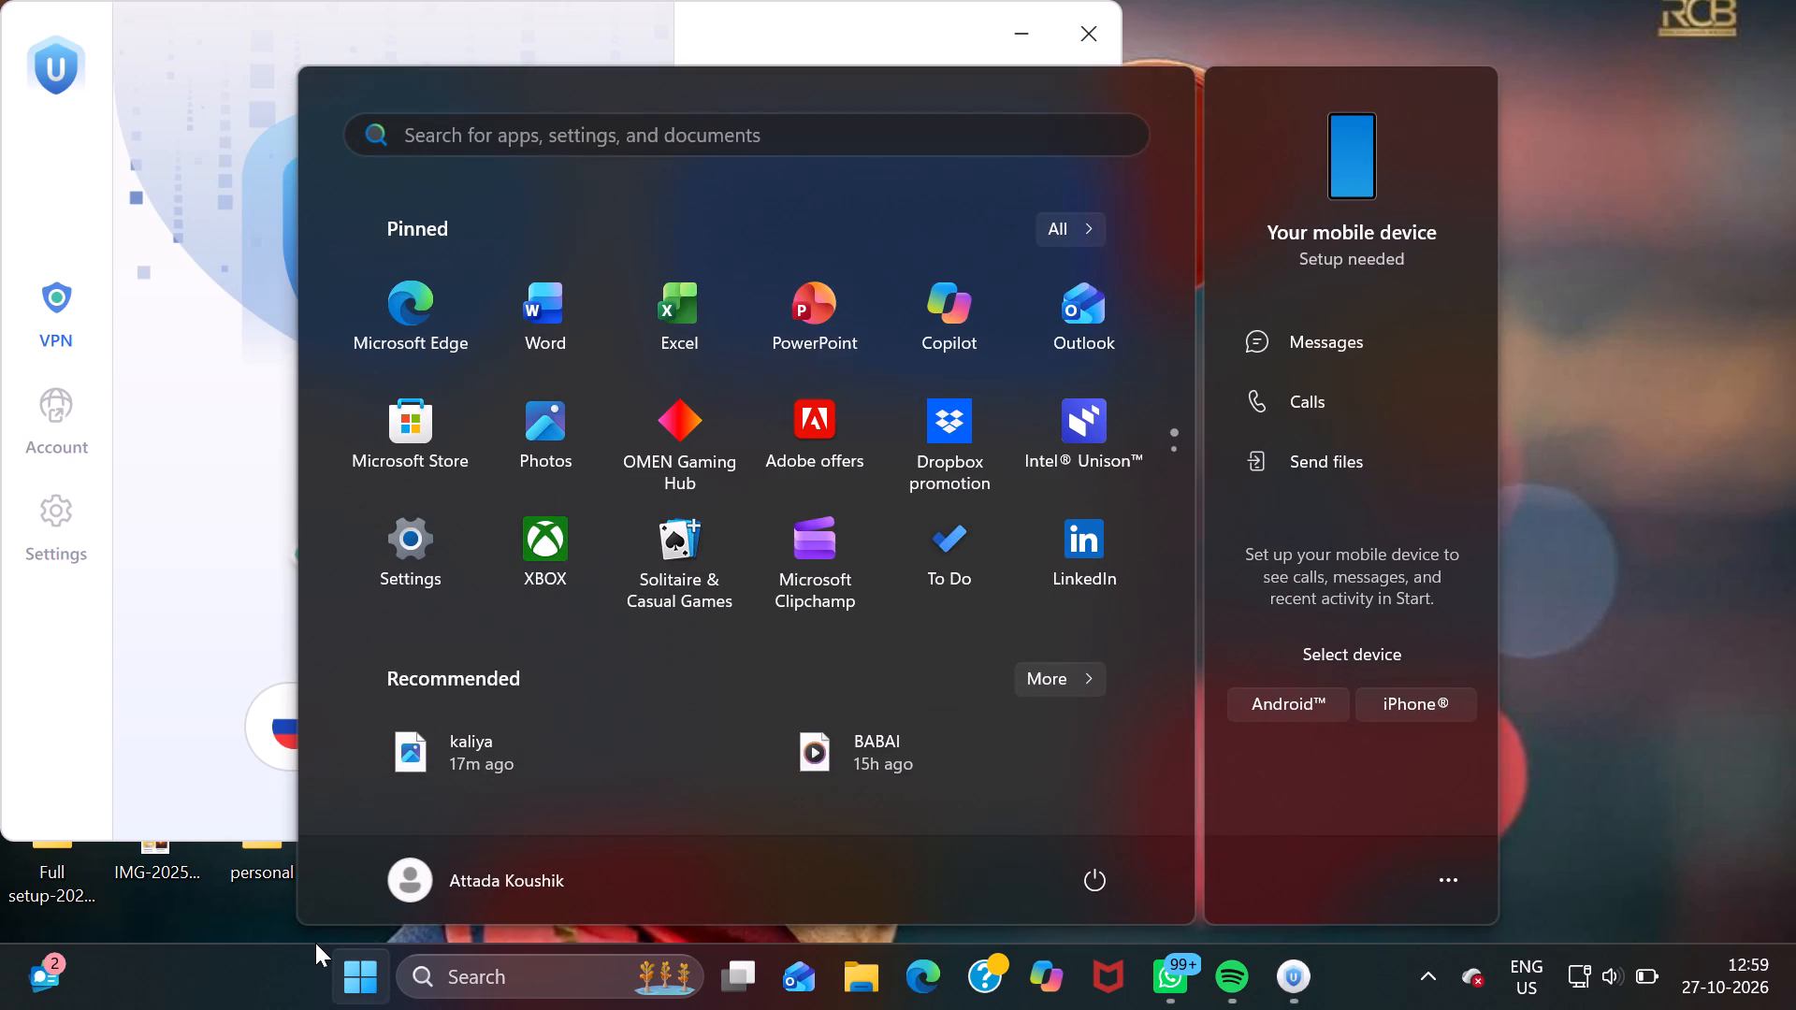
type("ca")
scroll(655, 449, "right", 1)
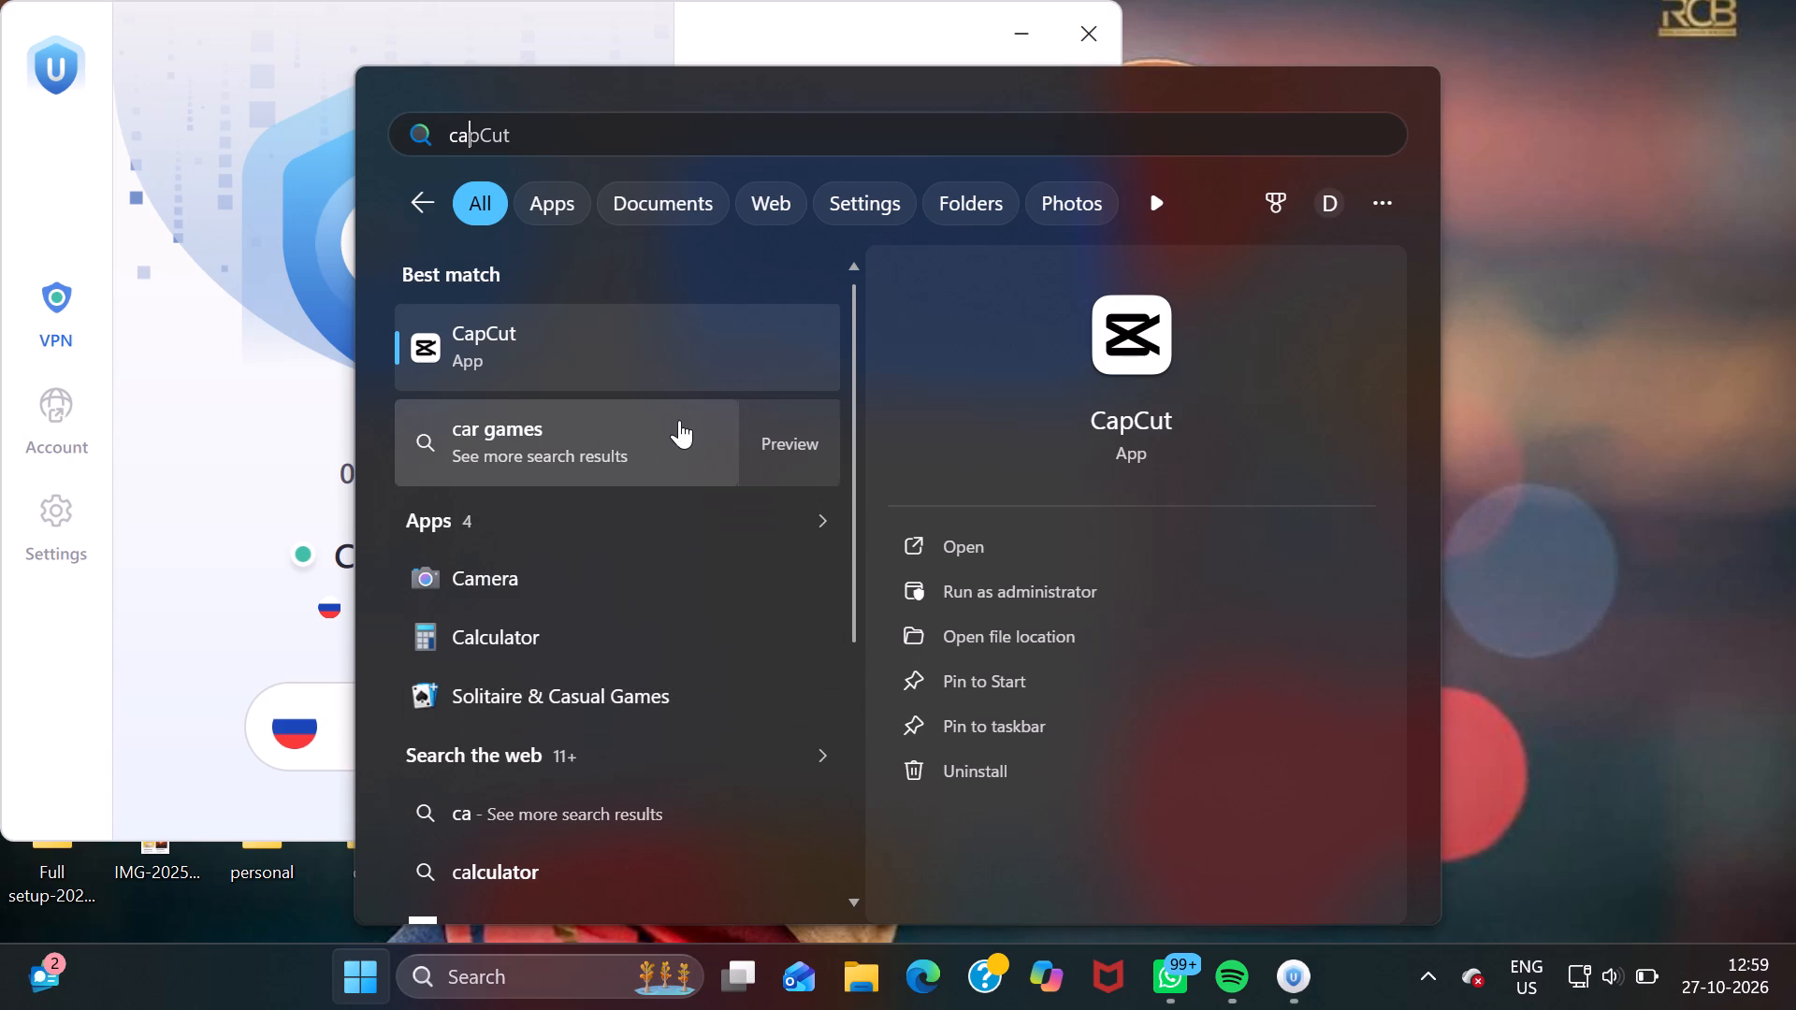
scroll(679, 420, "right", 1)
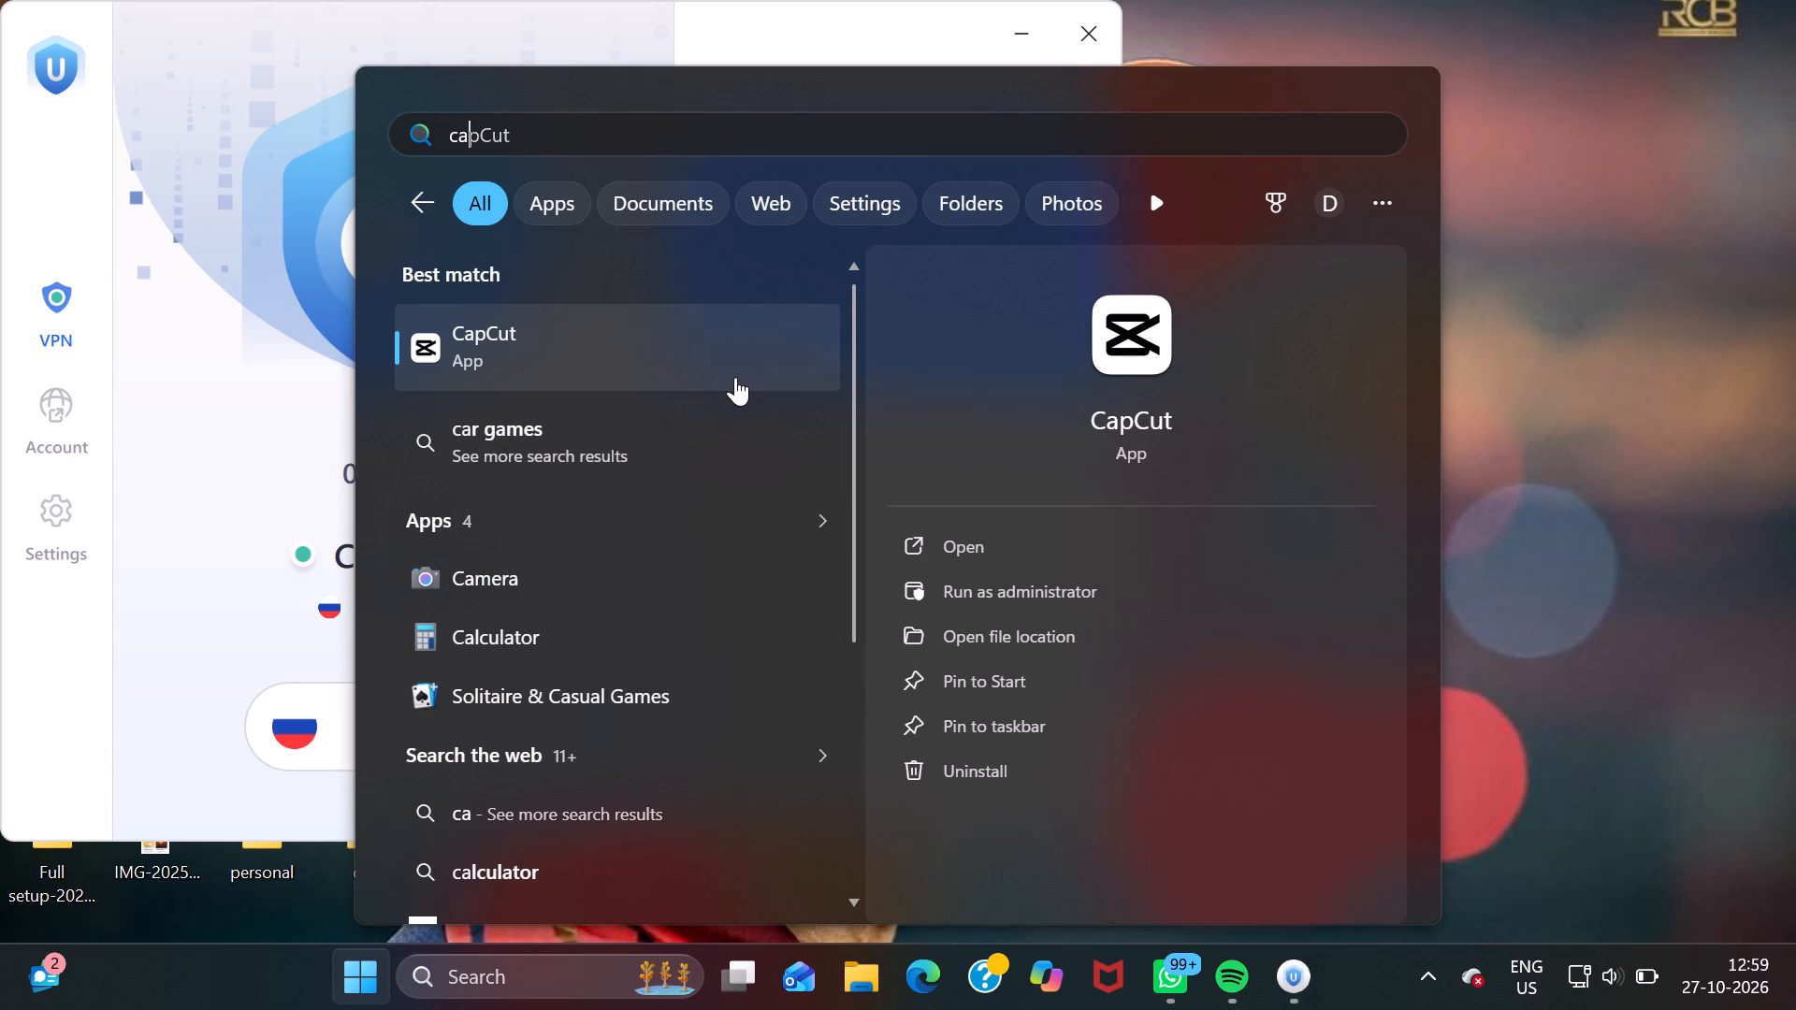
left_click(735, 377)
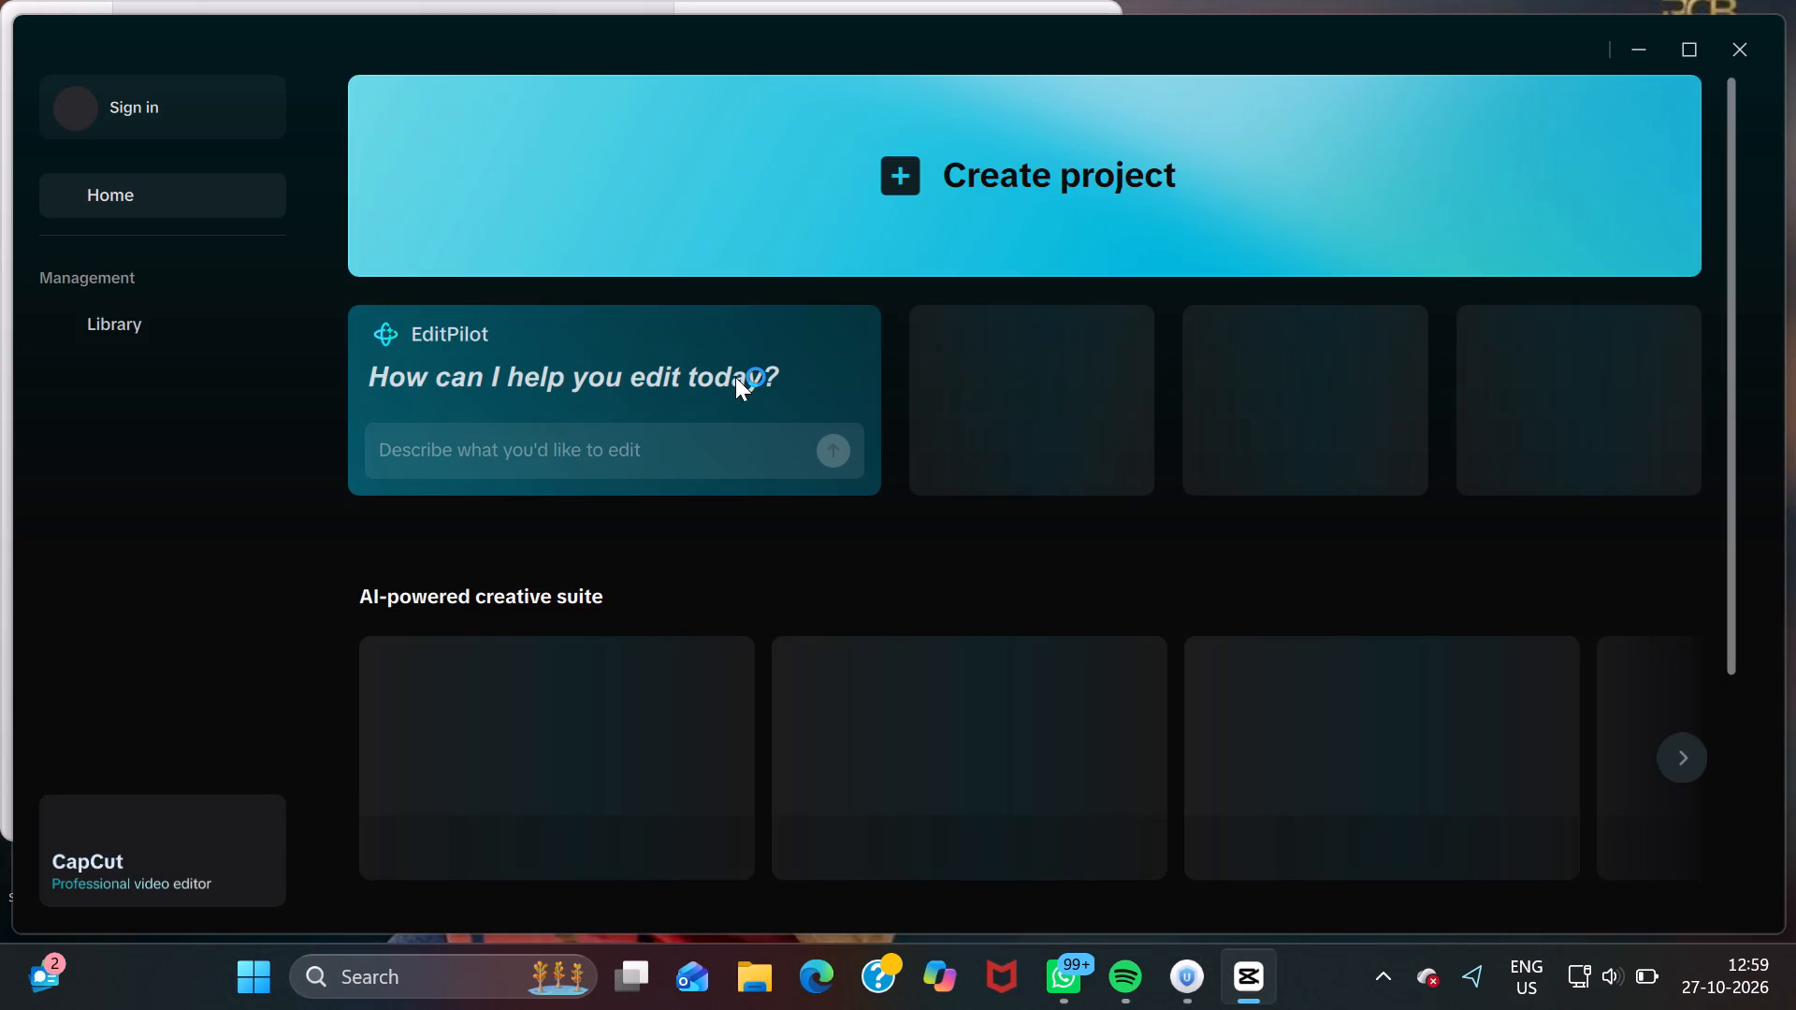
scroll(735, 377, "down", 1)
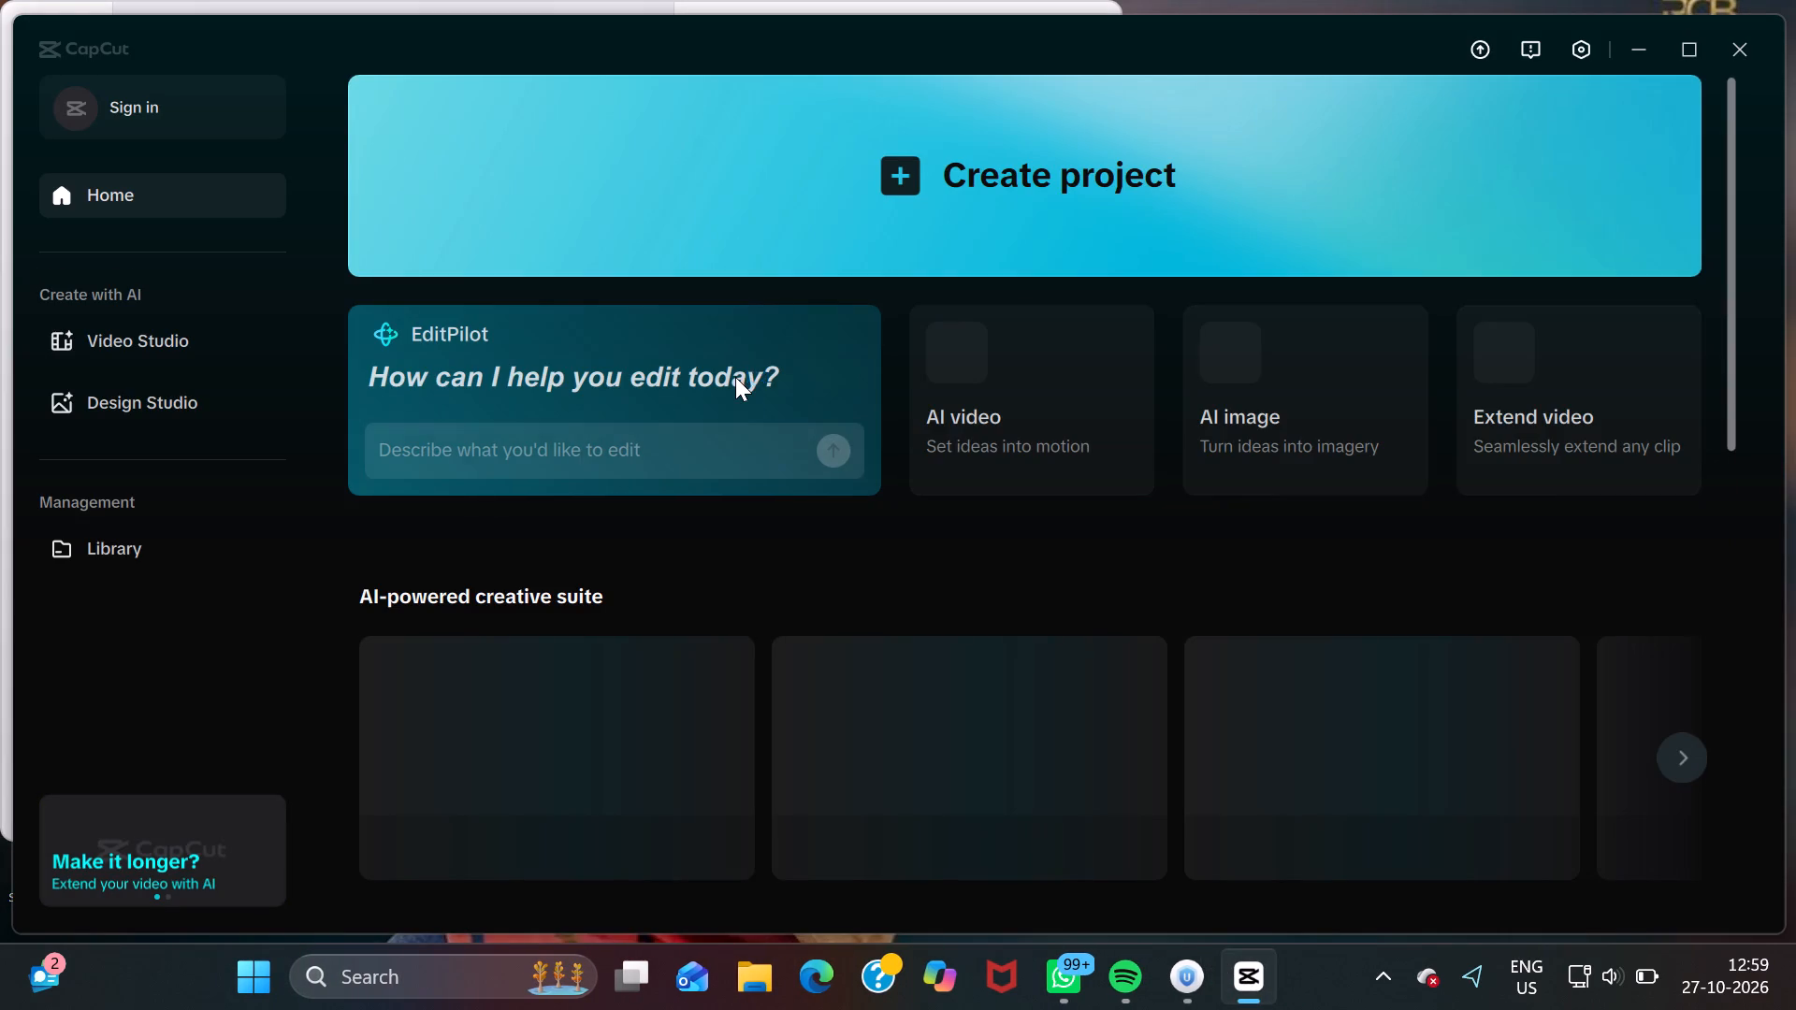
scroll(733, 638, "down", 3)
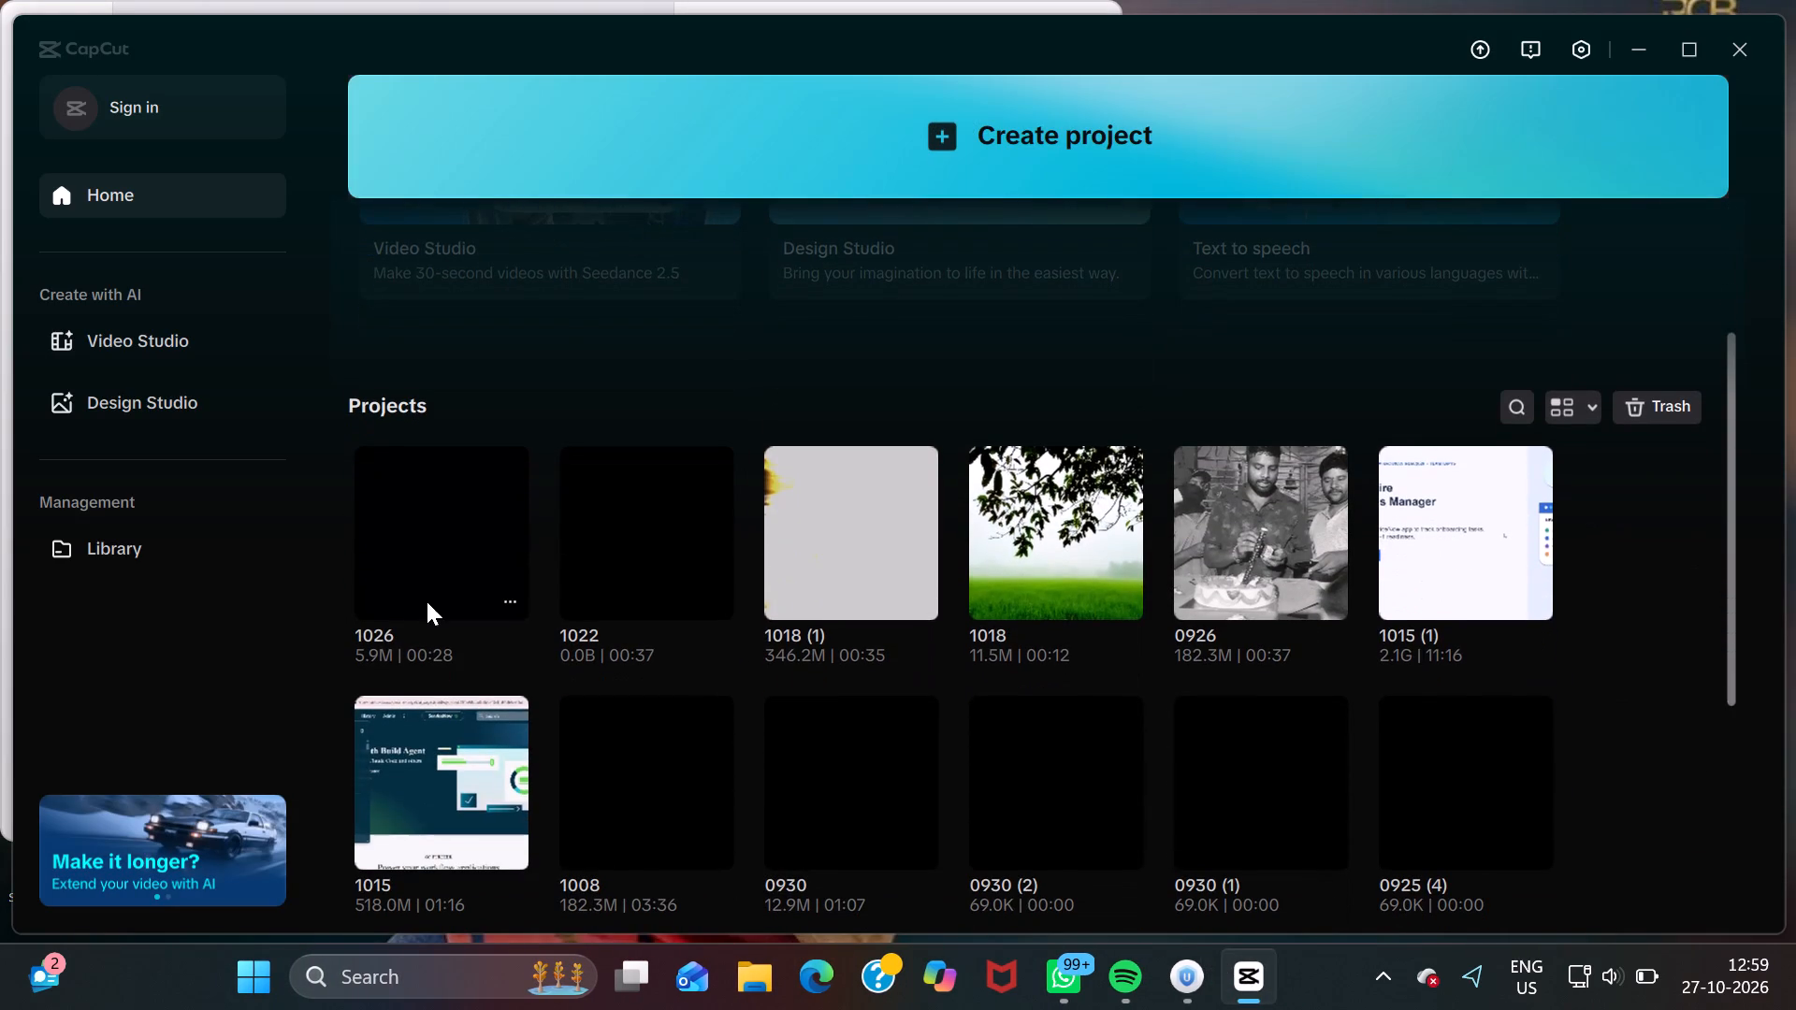
double_click(413, 588)
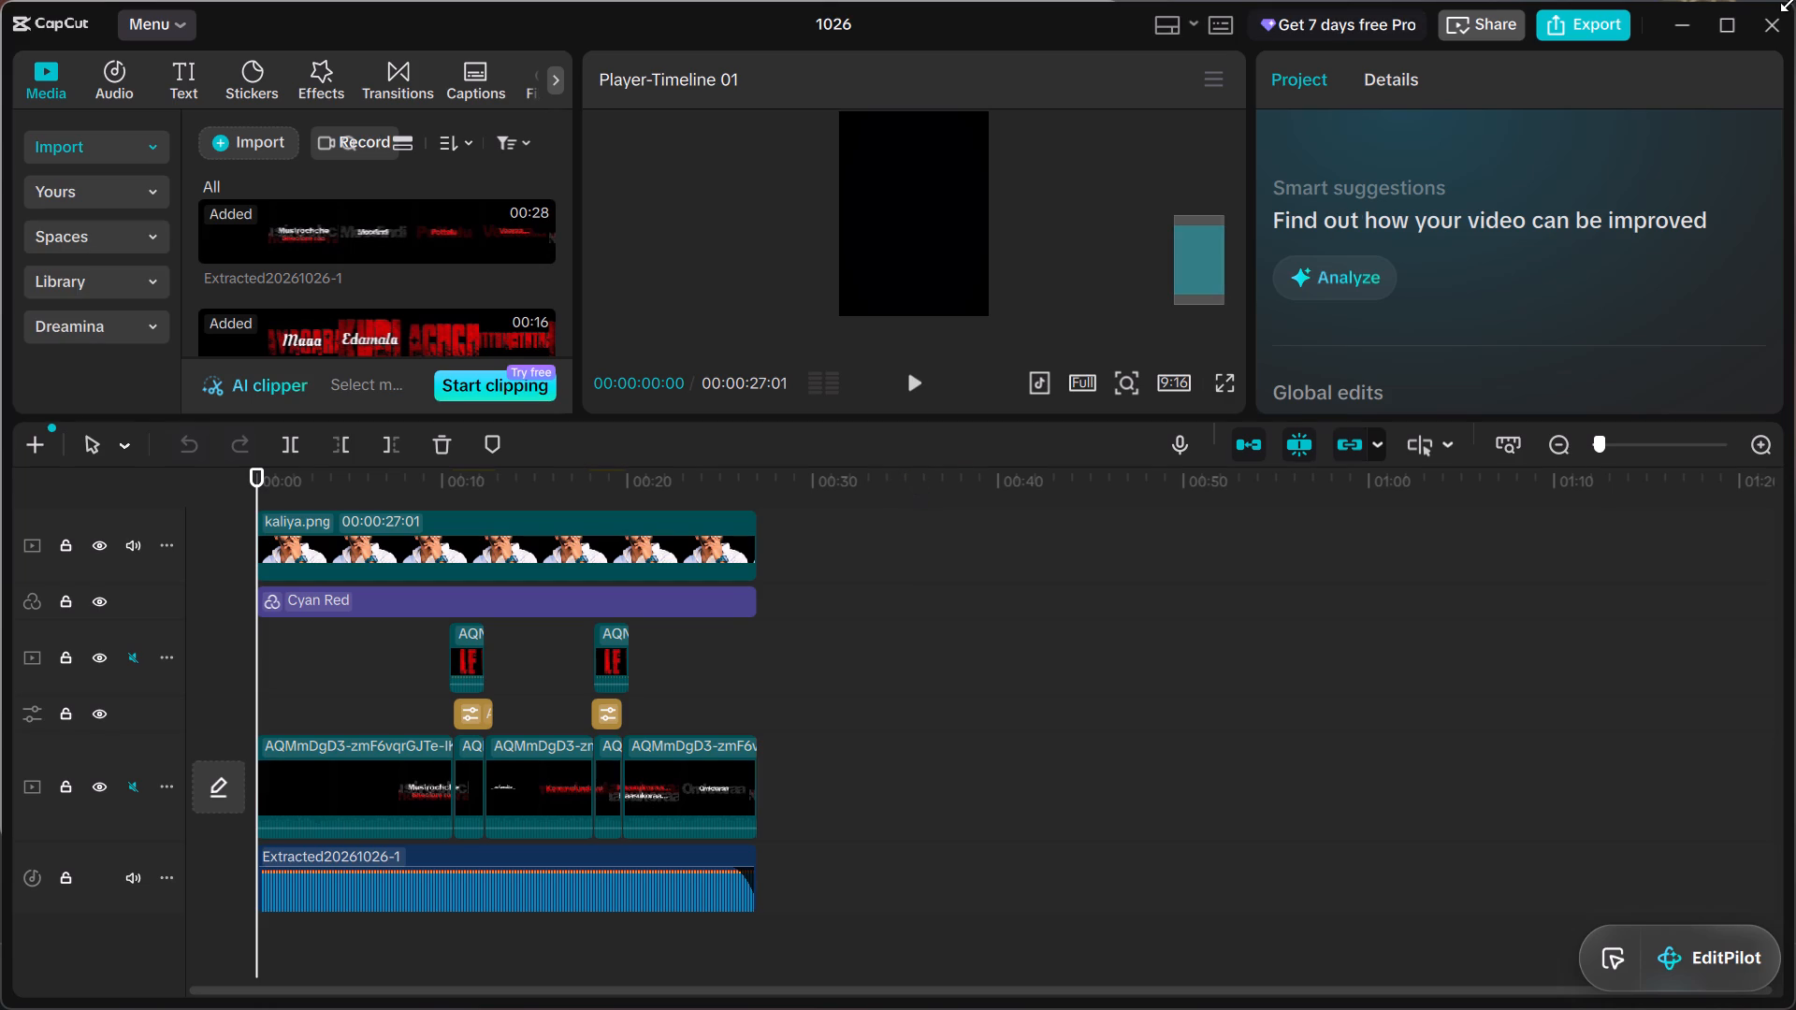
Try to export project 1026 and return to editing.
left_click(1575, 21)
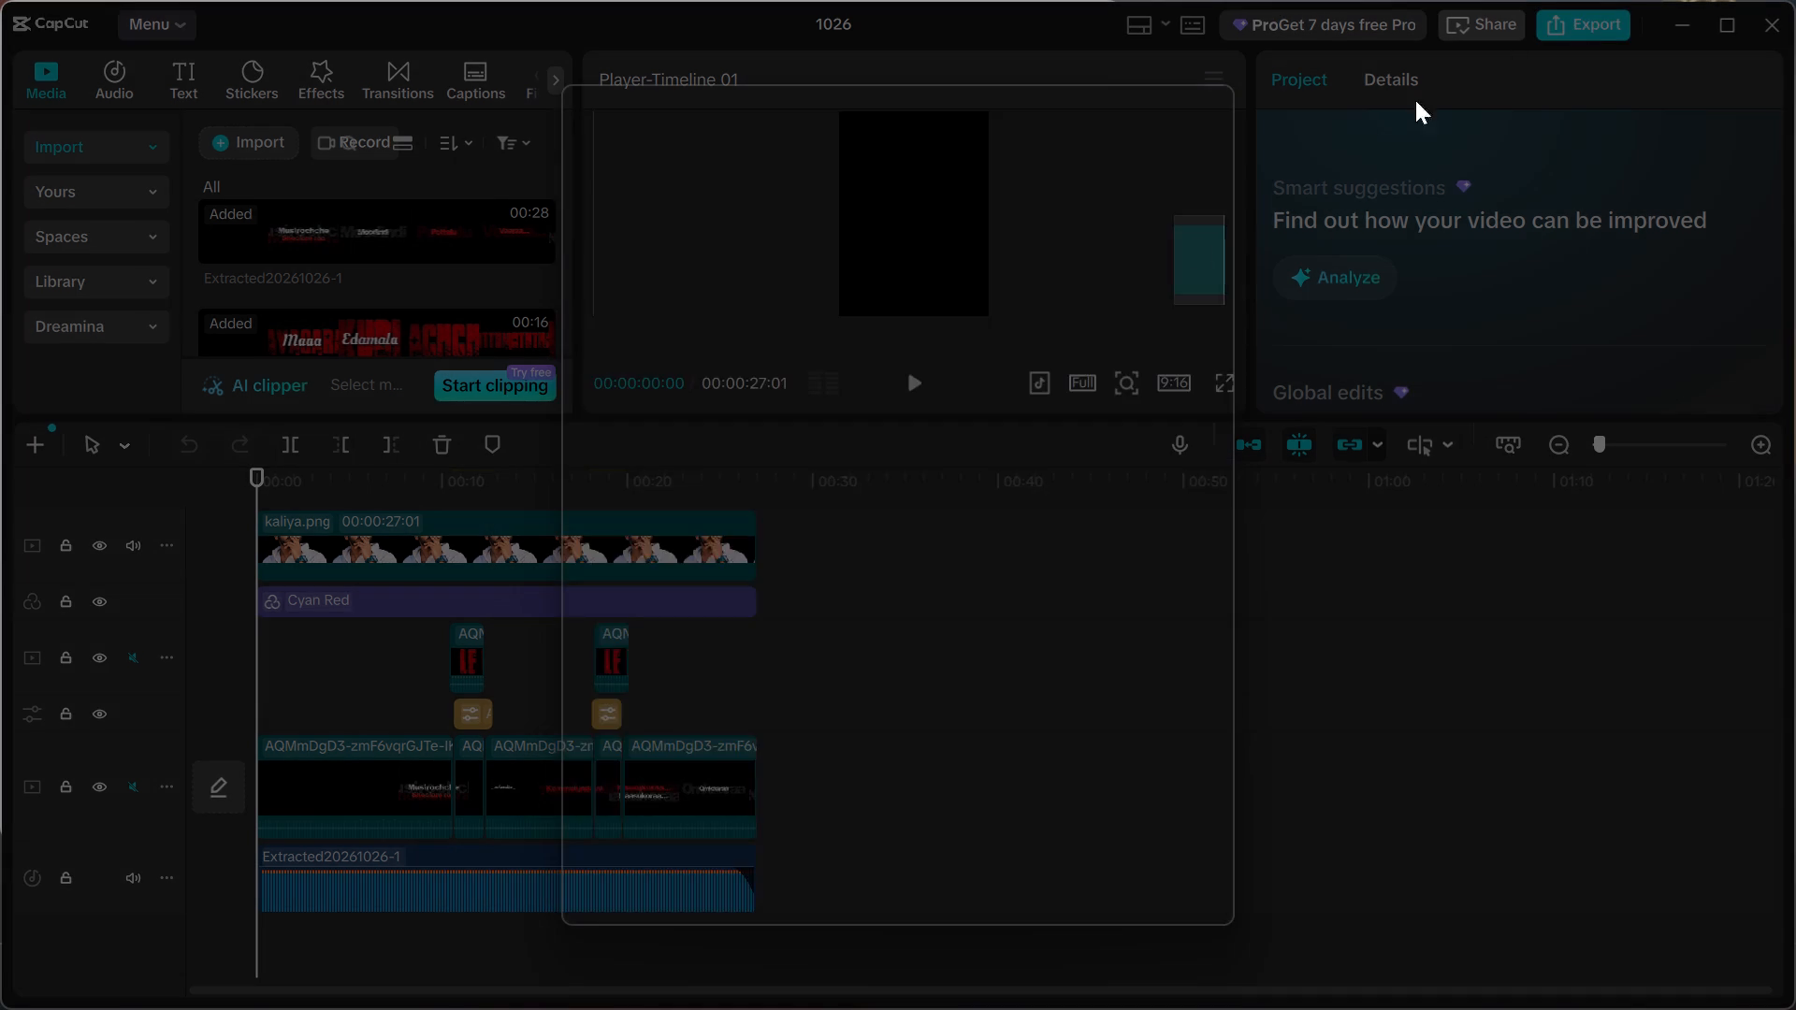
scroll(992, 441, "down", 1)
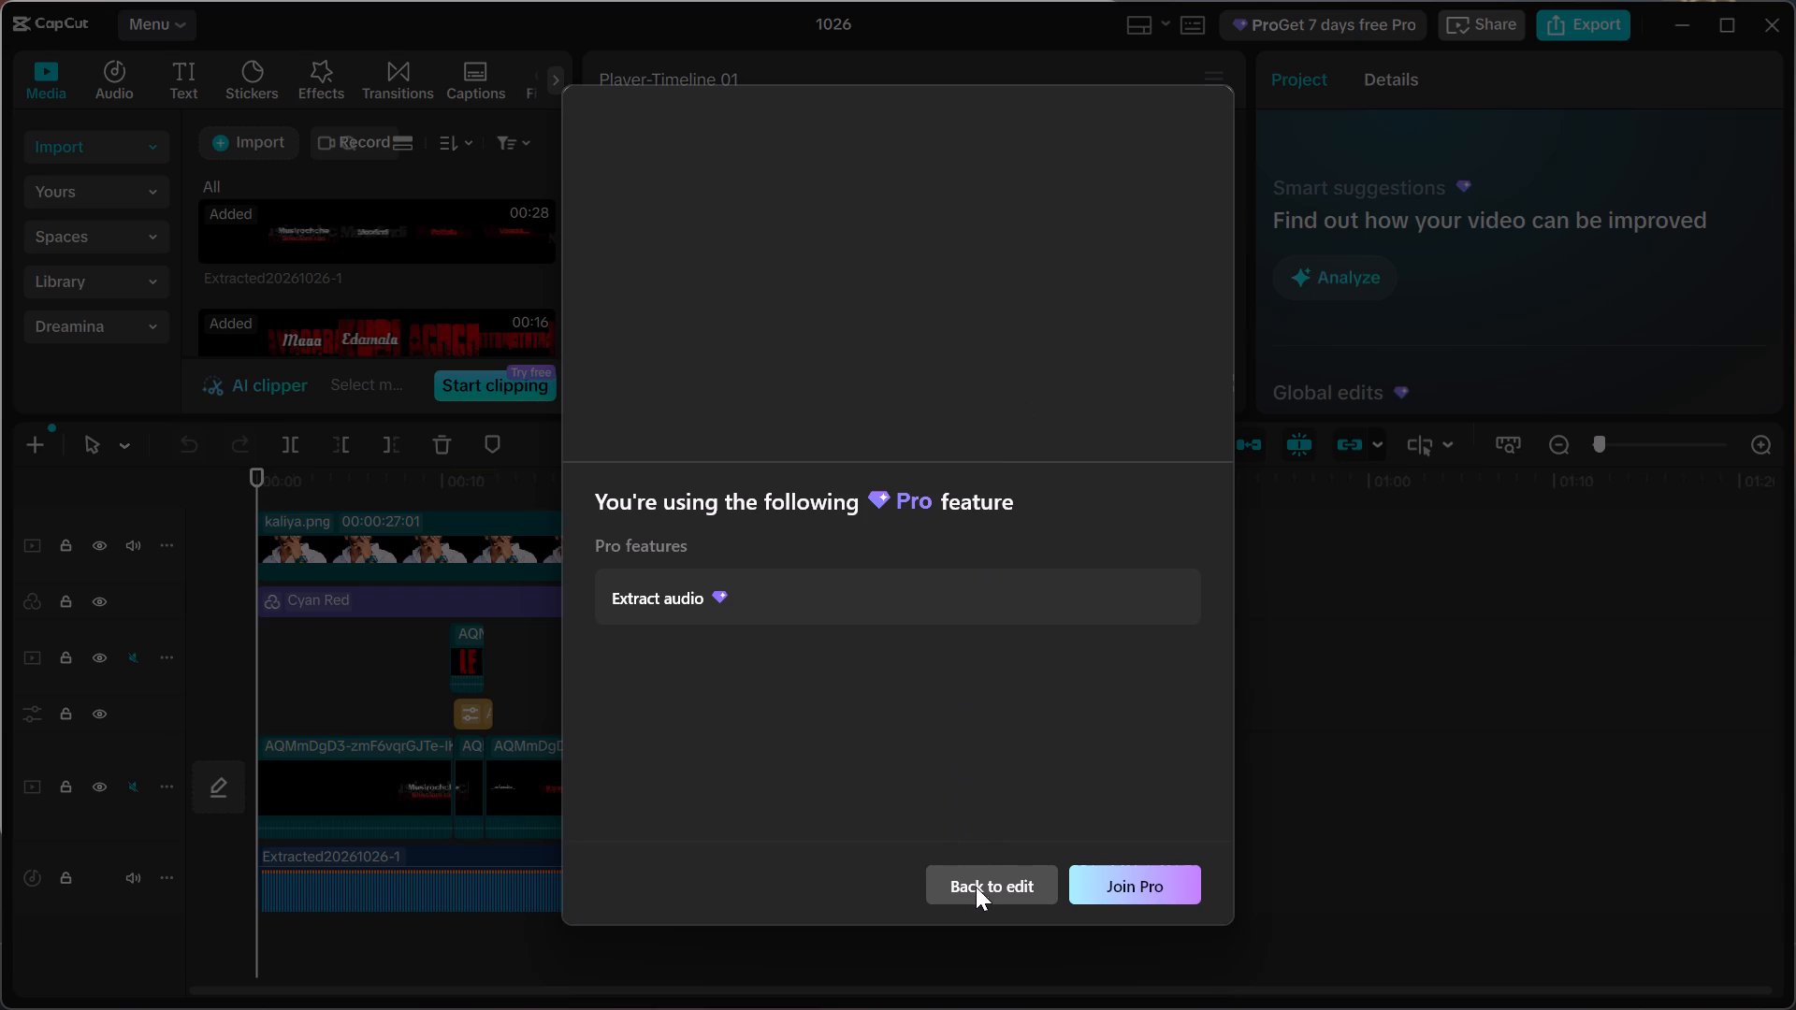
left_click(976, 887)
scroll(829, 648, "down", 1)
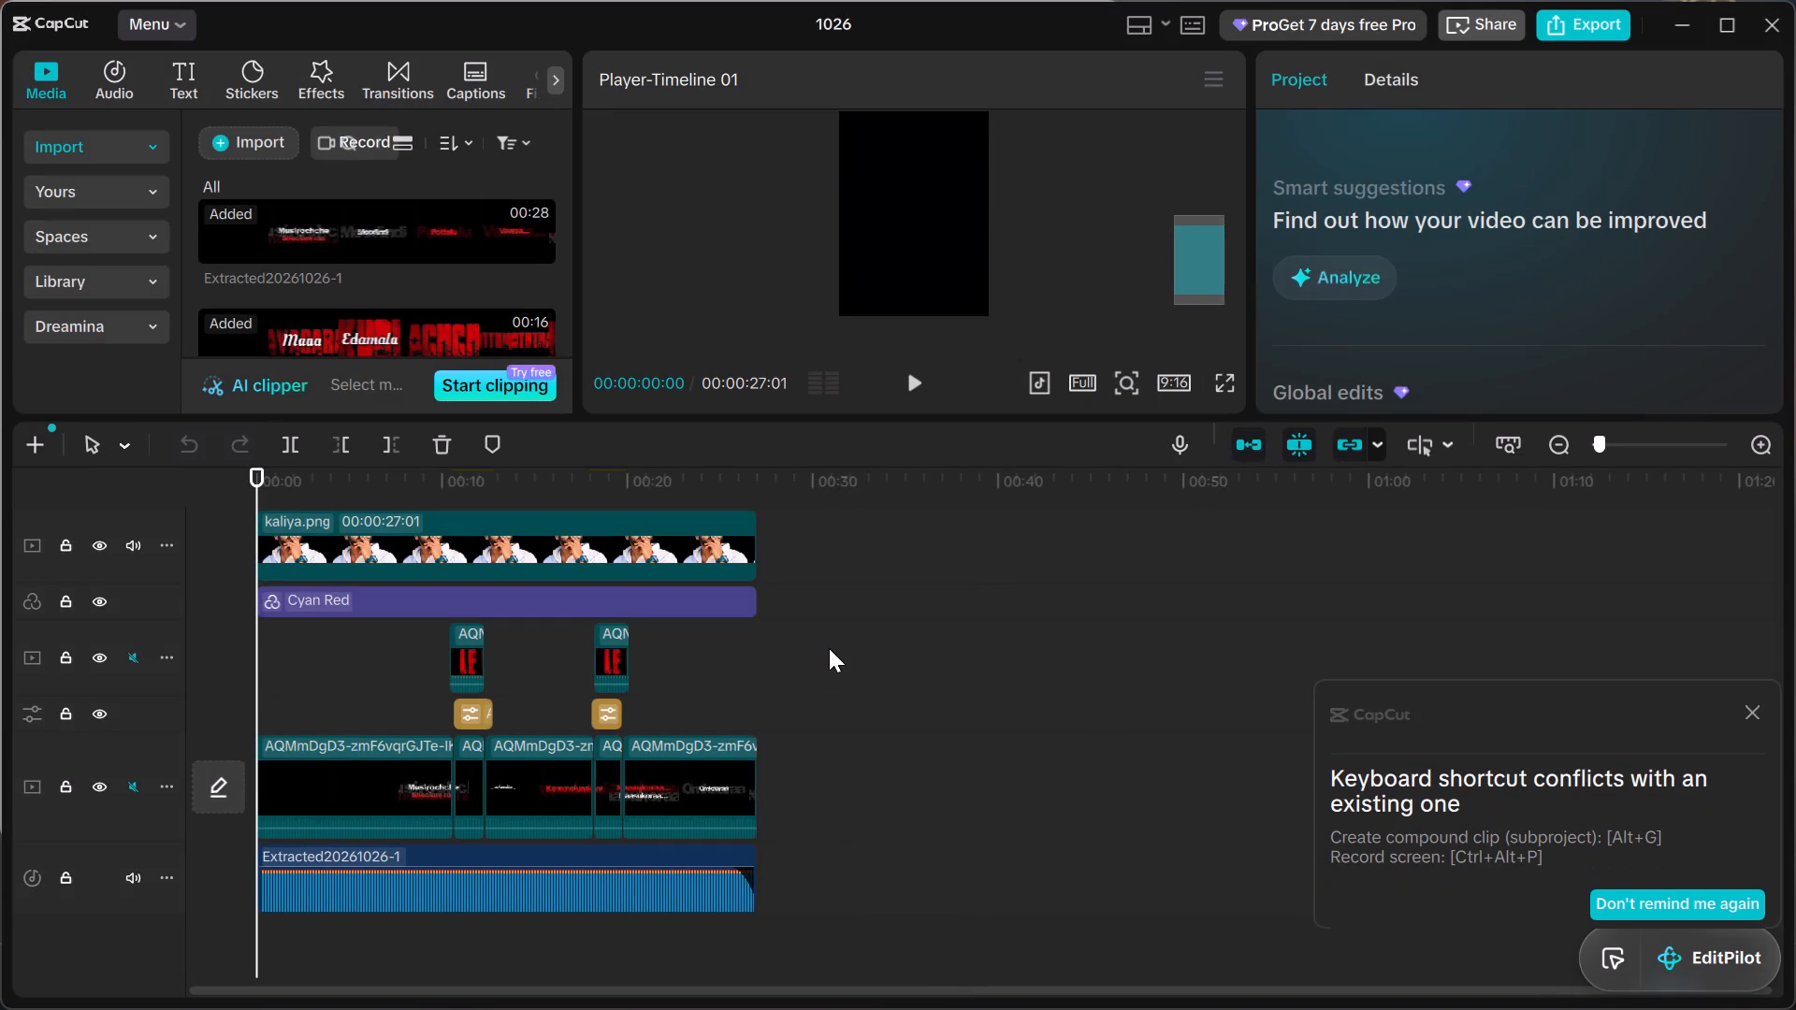
Dismiss the CapCut Pro offer and the keyboard shortcut conflict notice.
left_click(1745, 700)
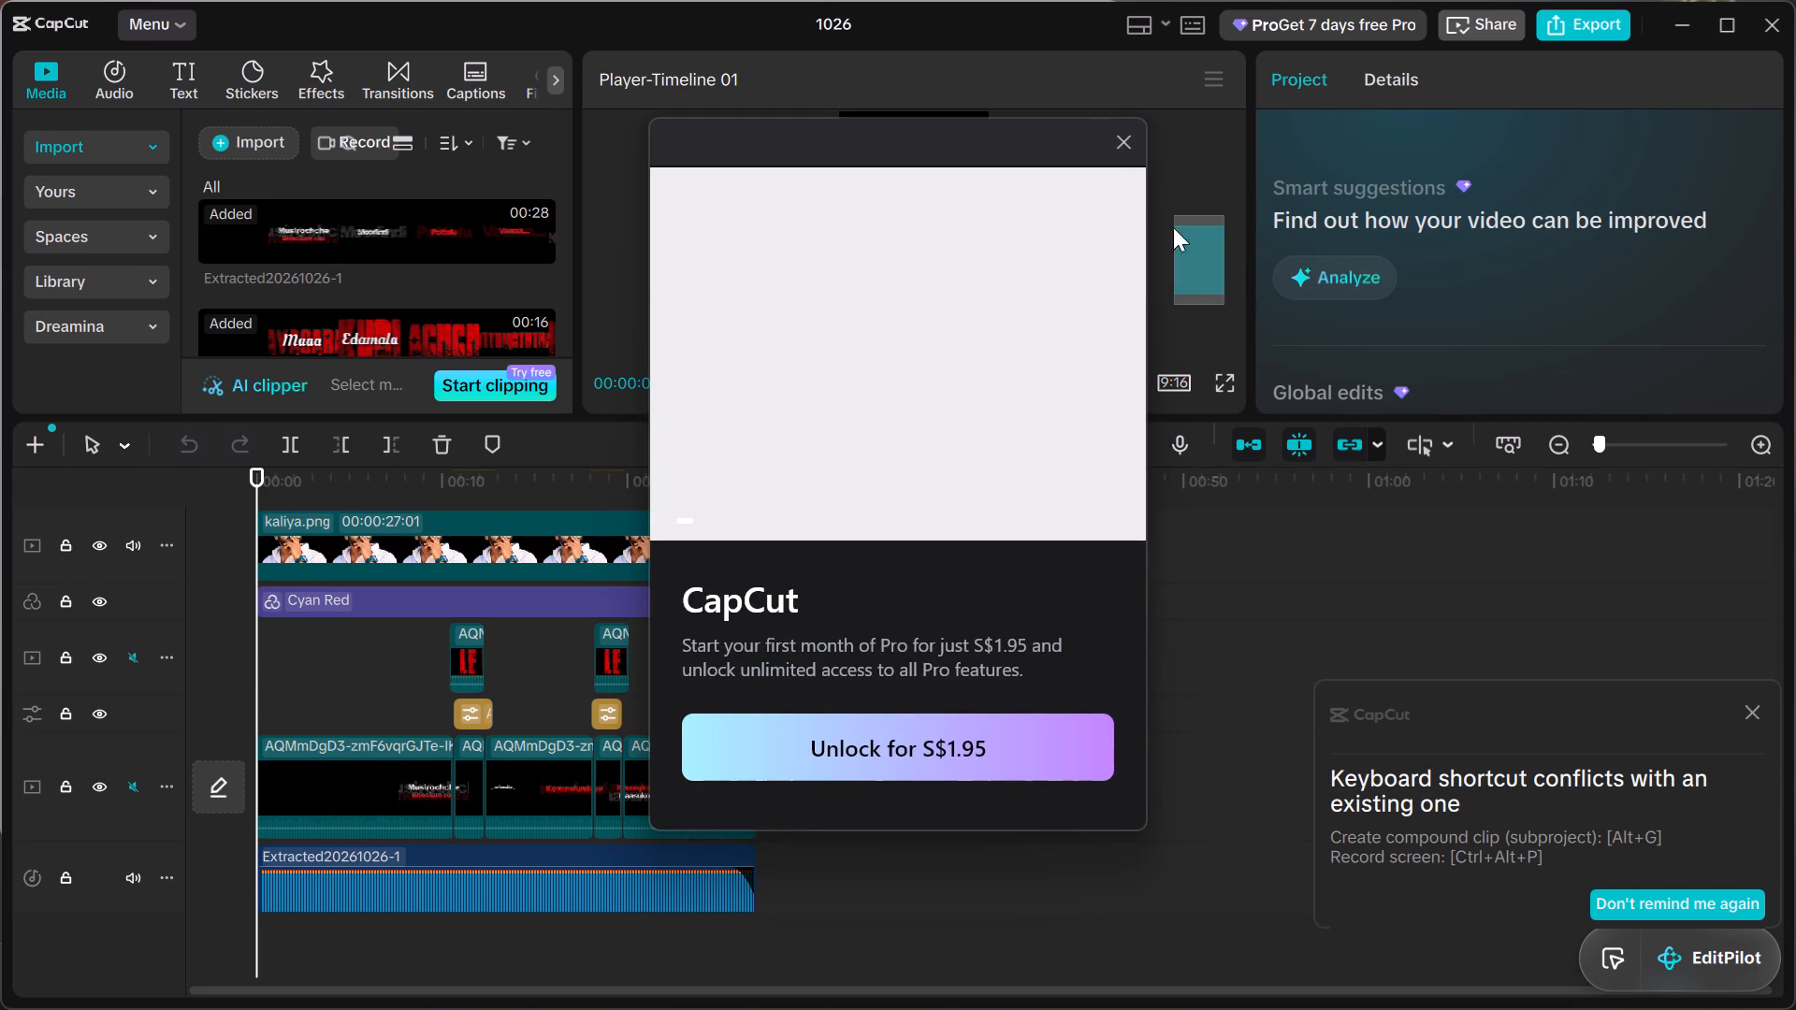
left_click(1110, 137)
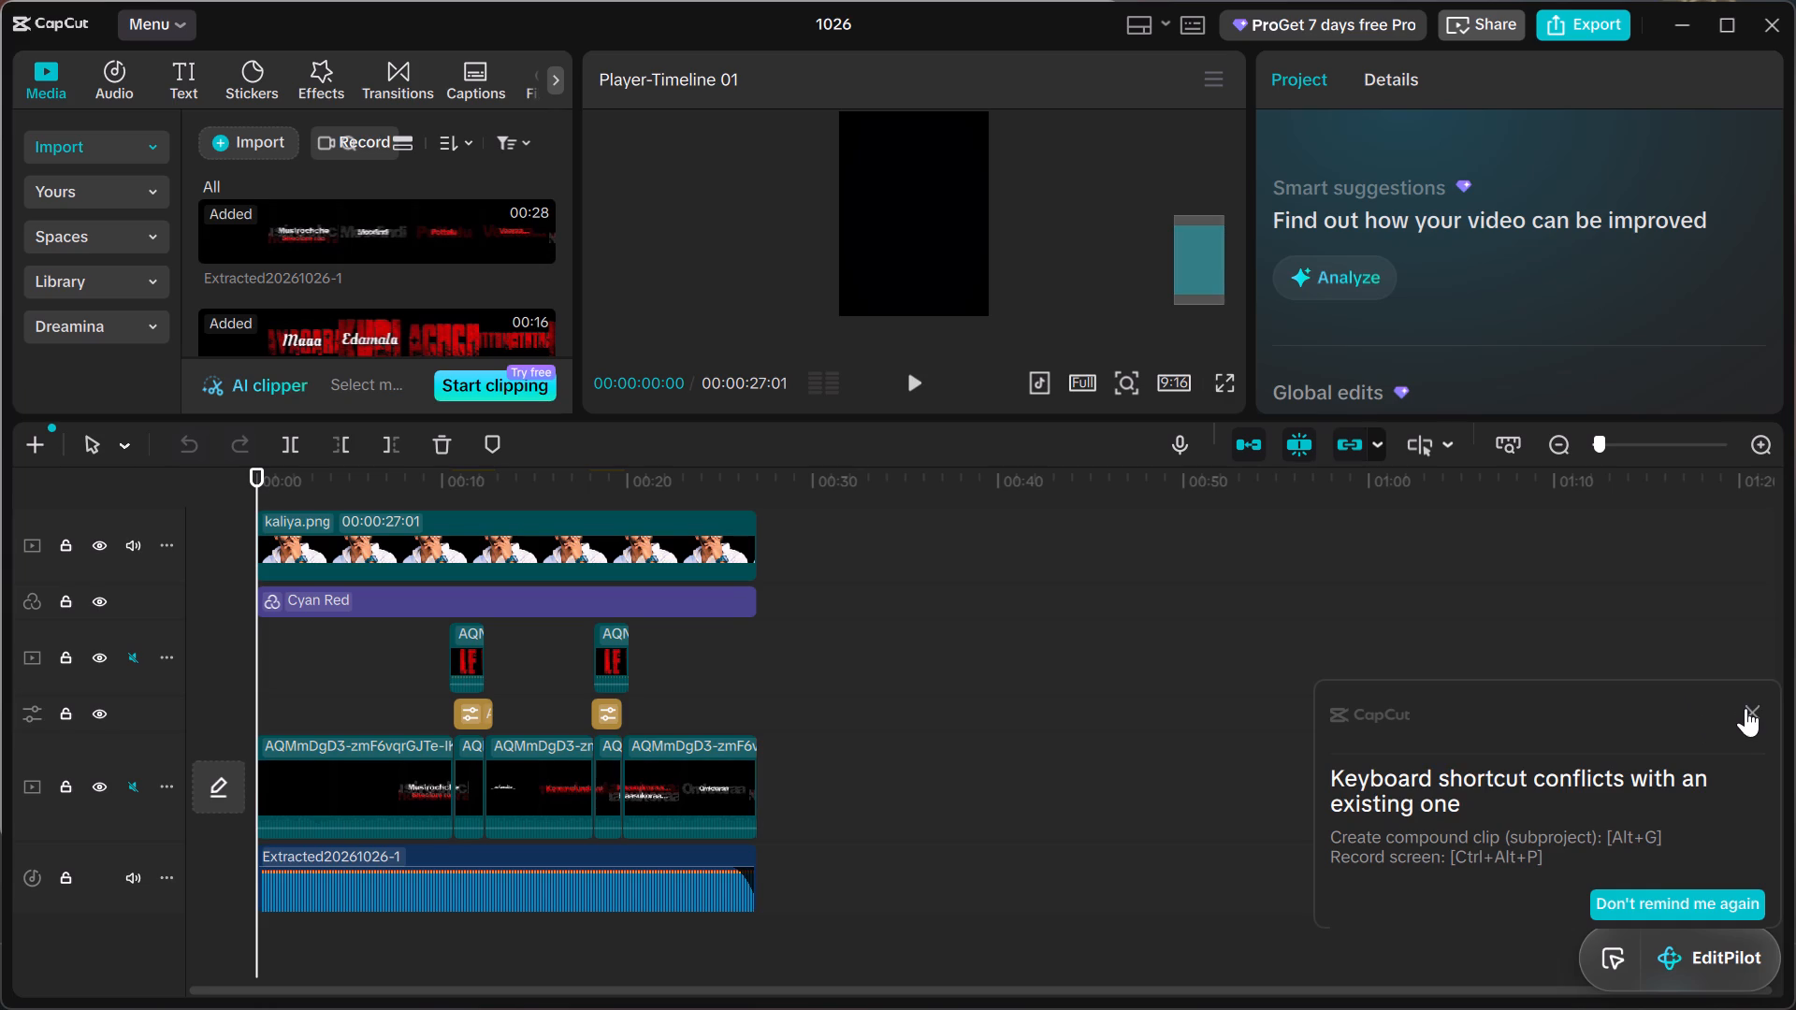
left_click(1745, 708)
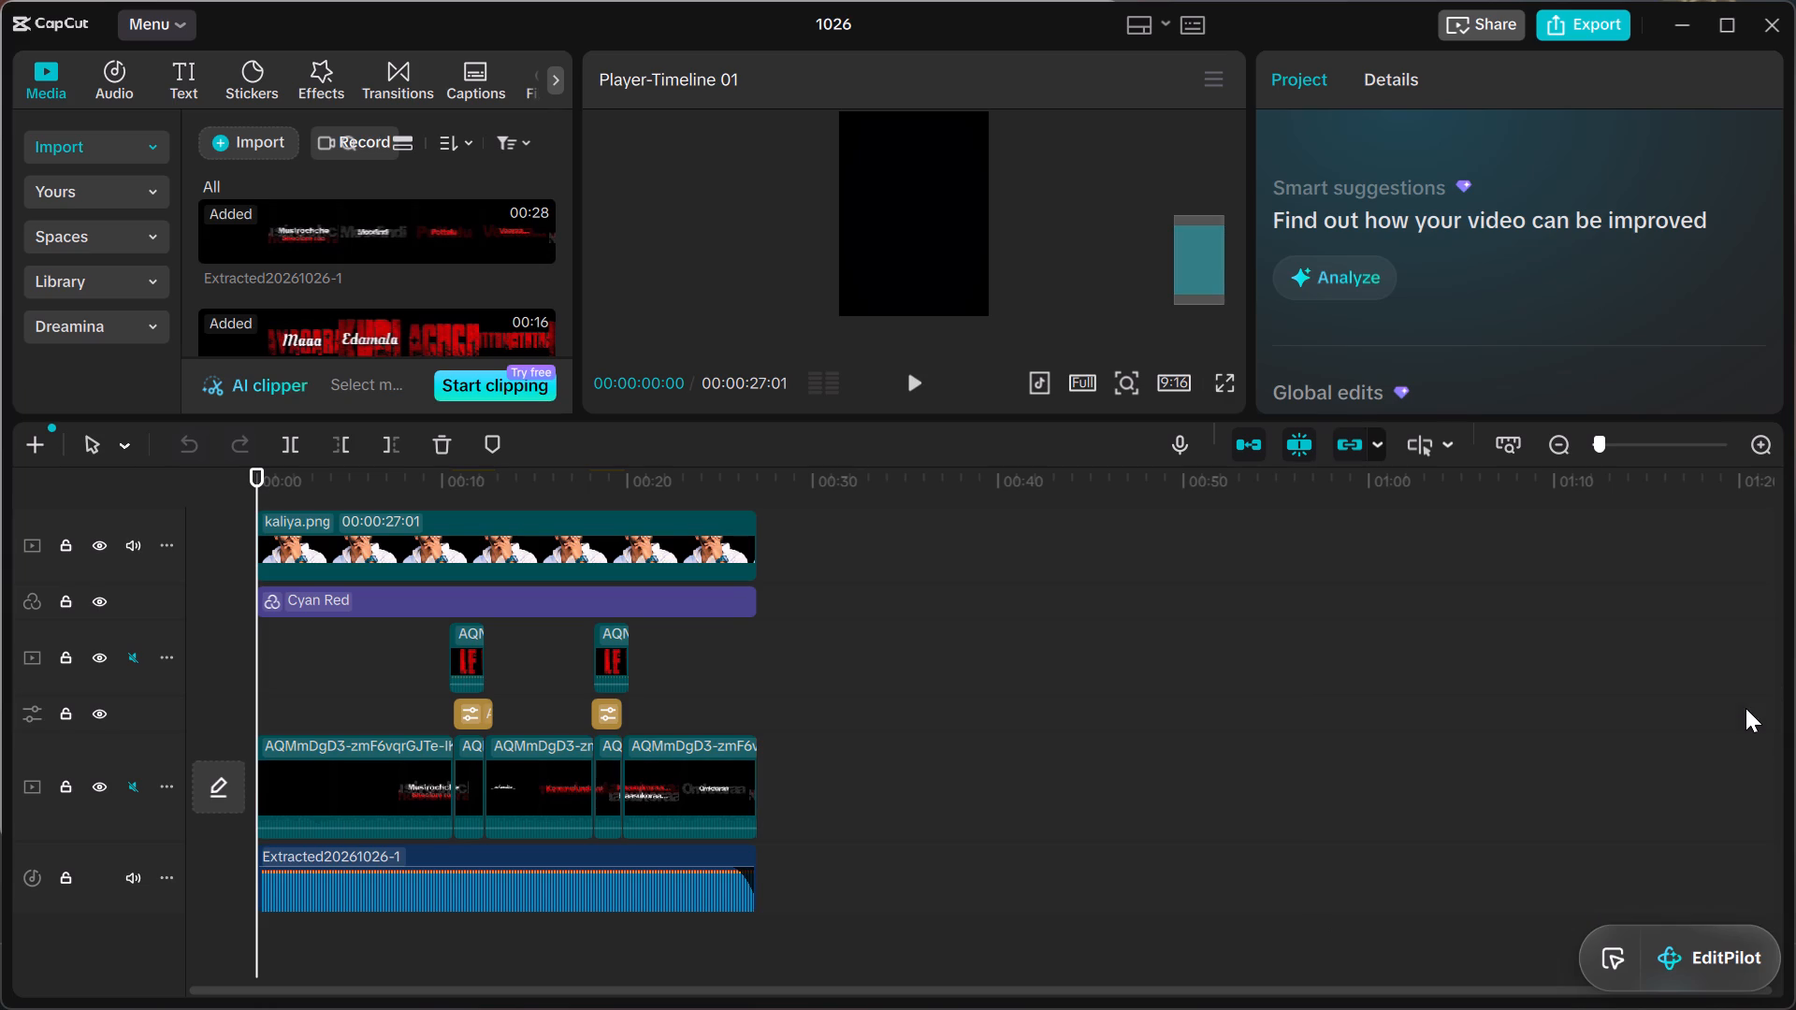
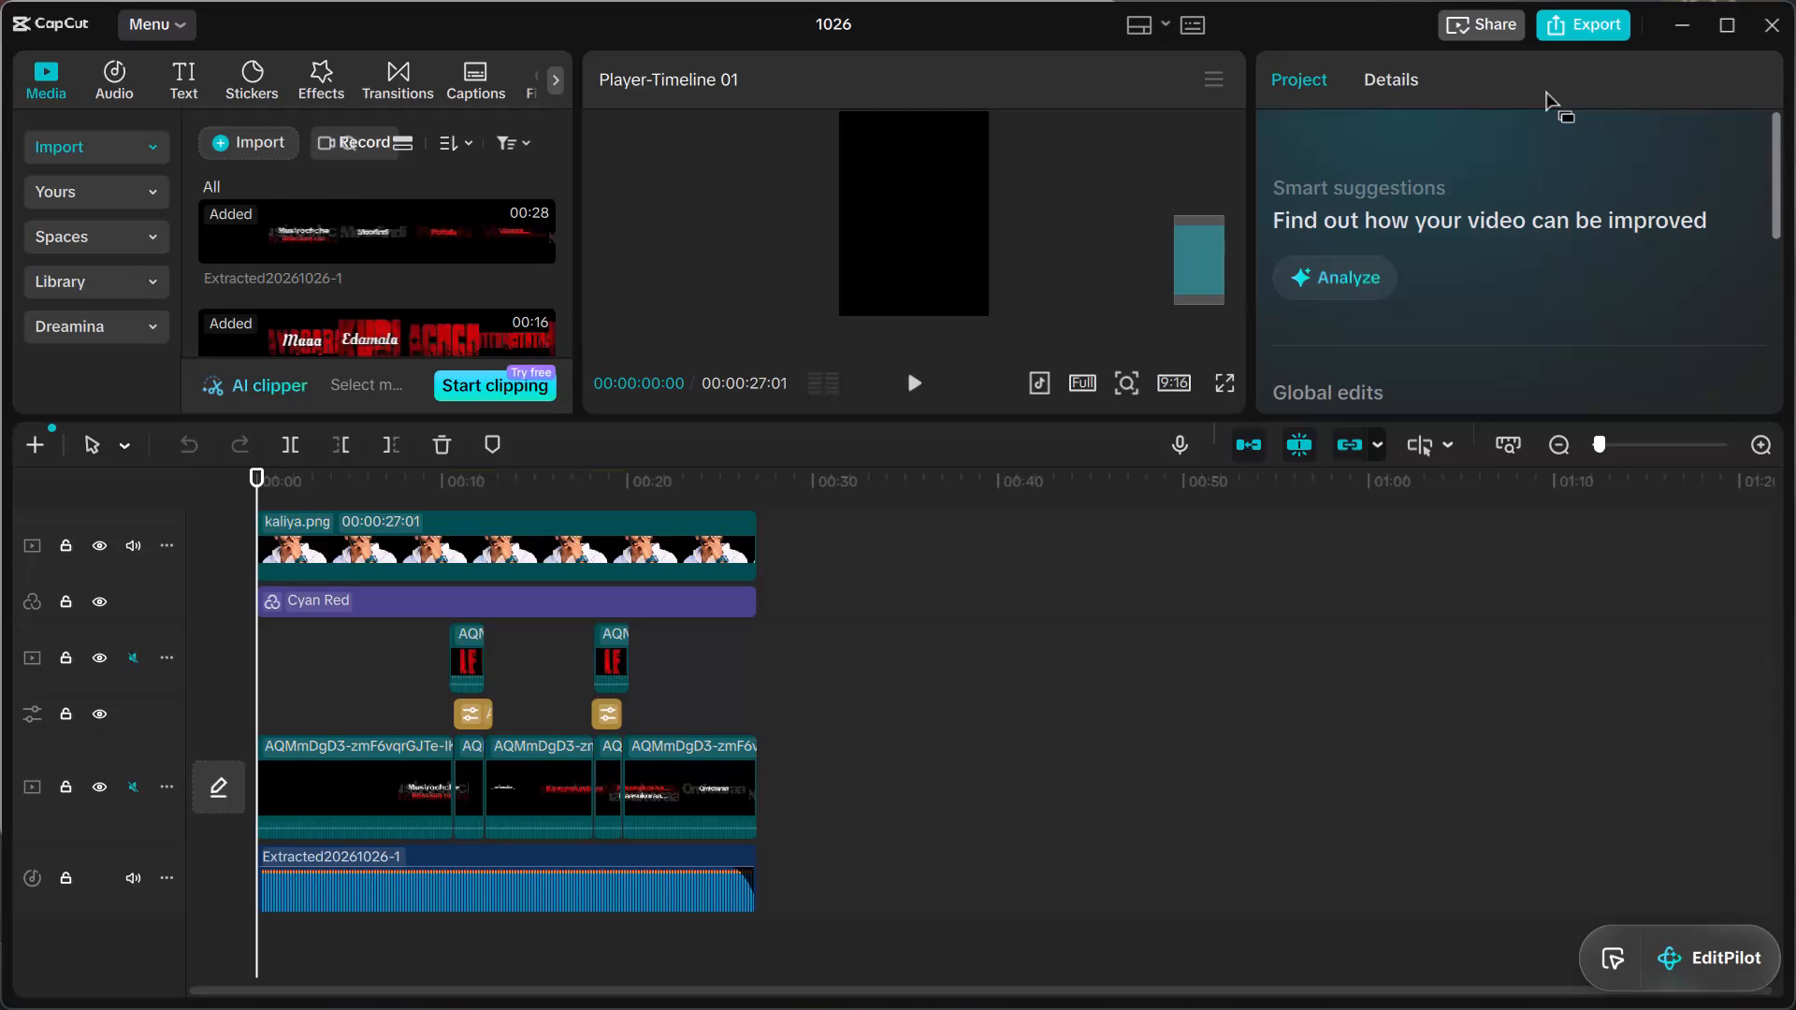
Open the export settings for project 1026 and set the output name to kaliya.
left_click(1557, 23)
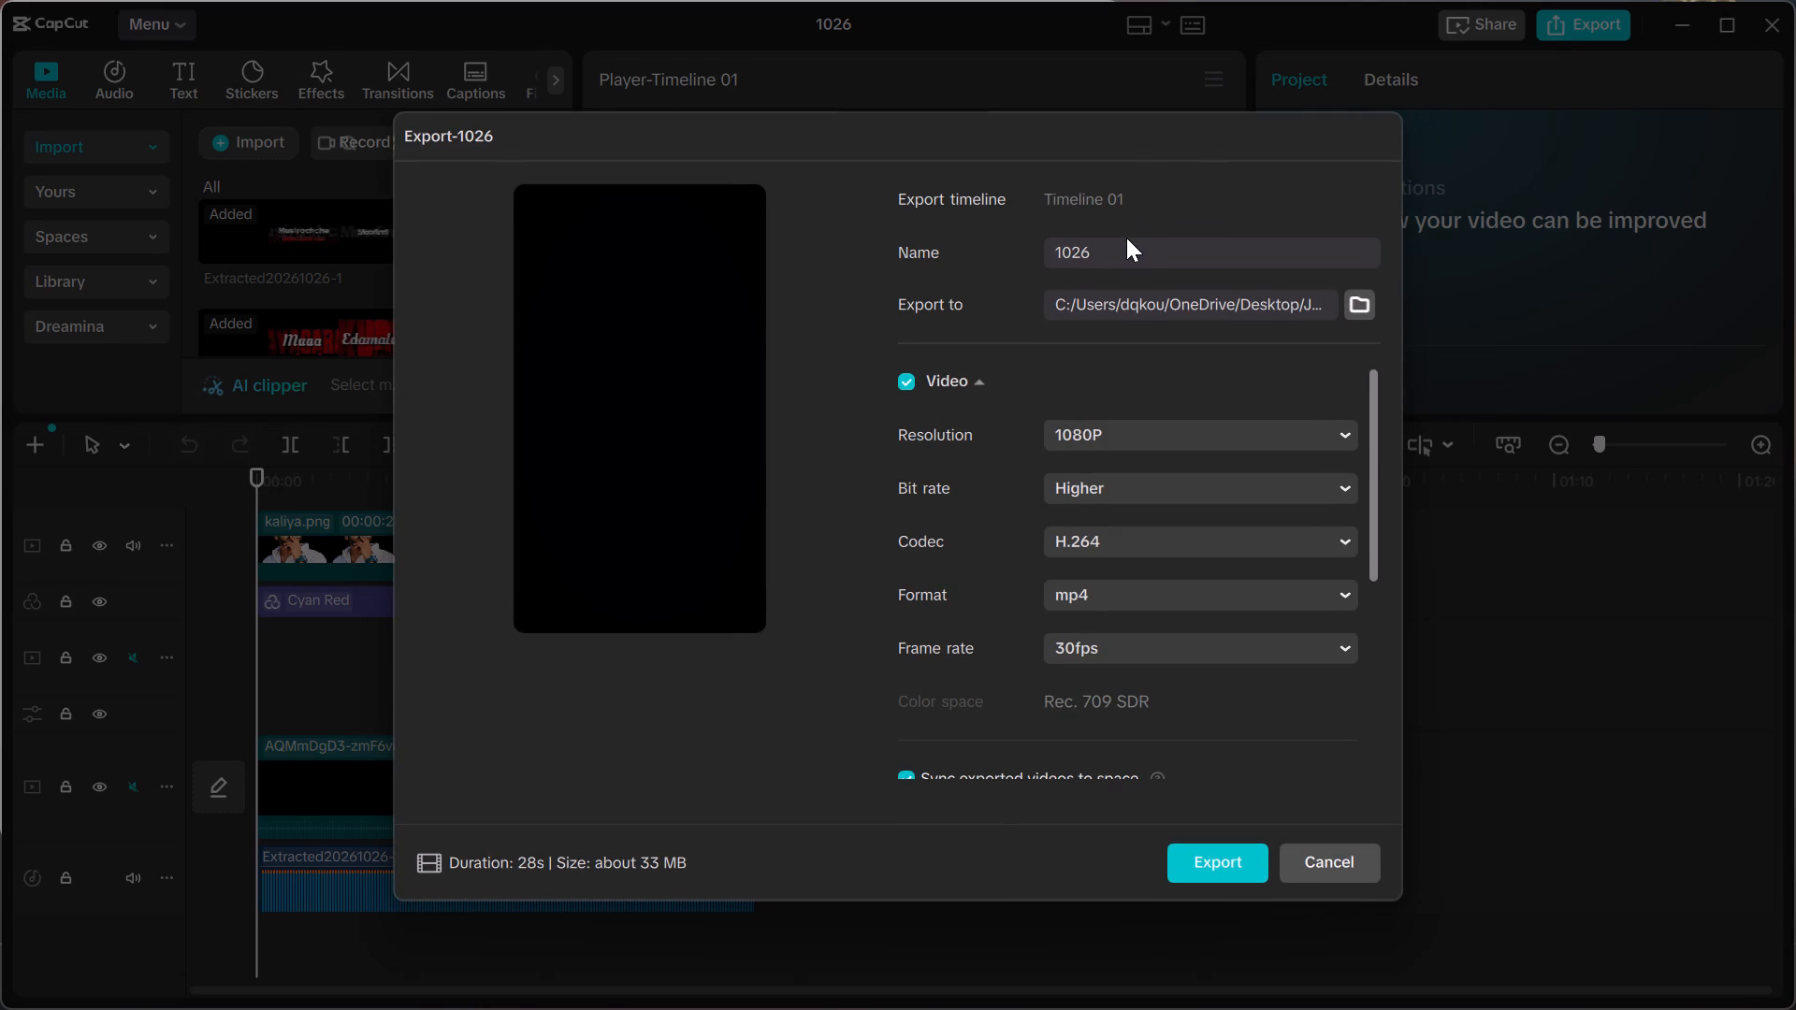
left_click(1126, 238)
key("BackSpace")
key("BackSpace")
key("BackSpace")
key("BackSpace")
type("ka")
type("liya")
Set the export frame rate to 60fps and start exporting the video.
left_click(1094, 648)
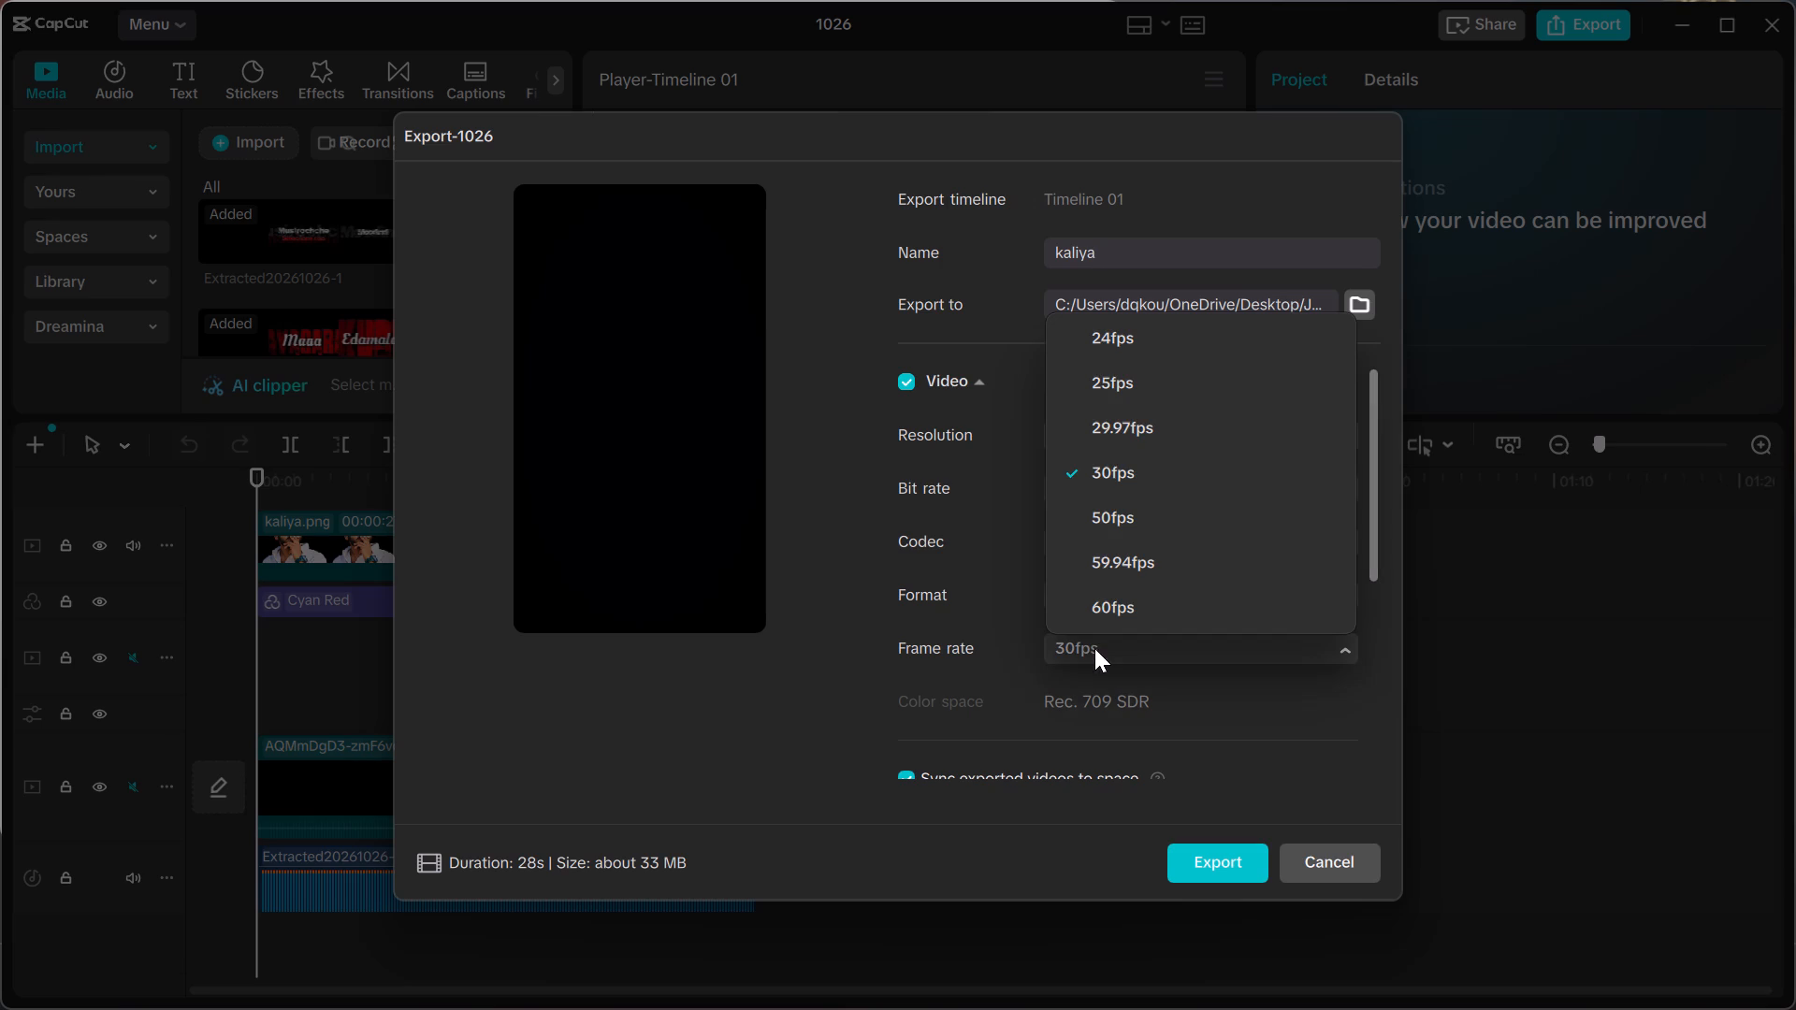
left_click(1116, 613)
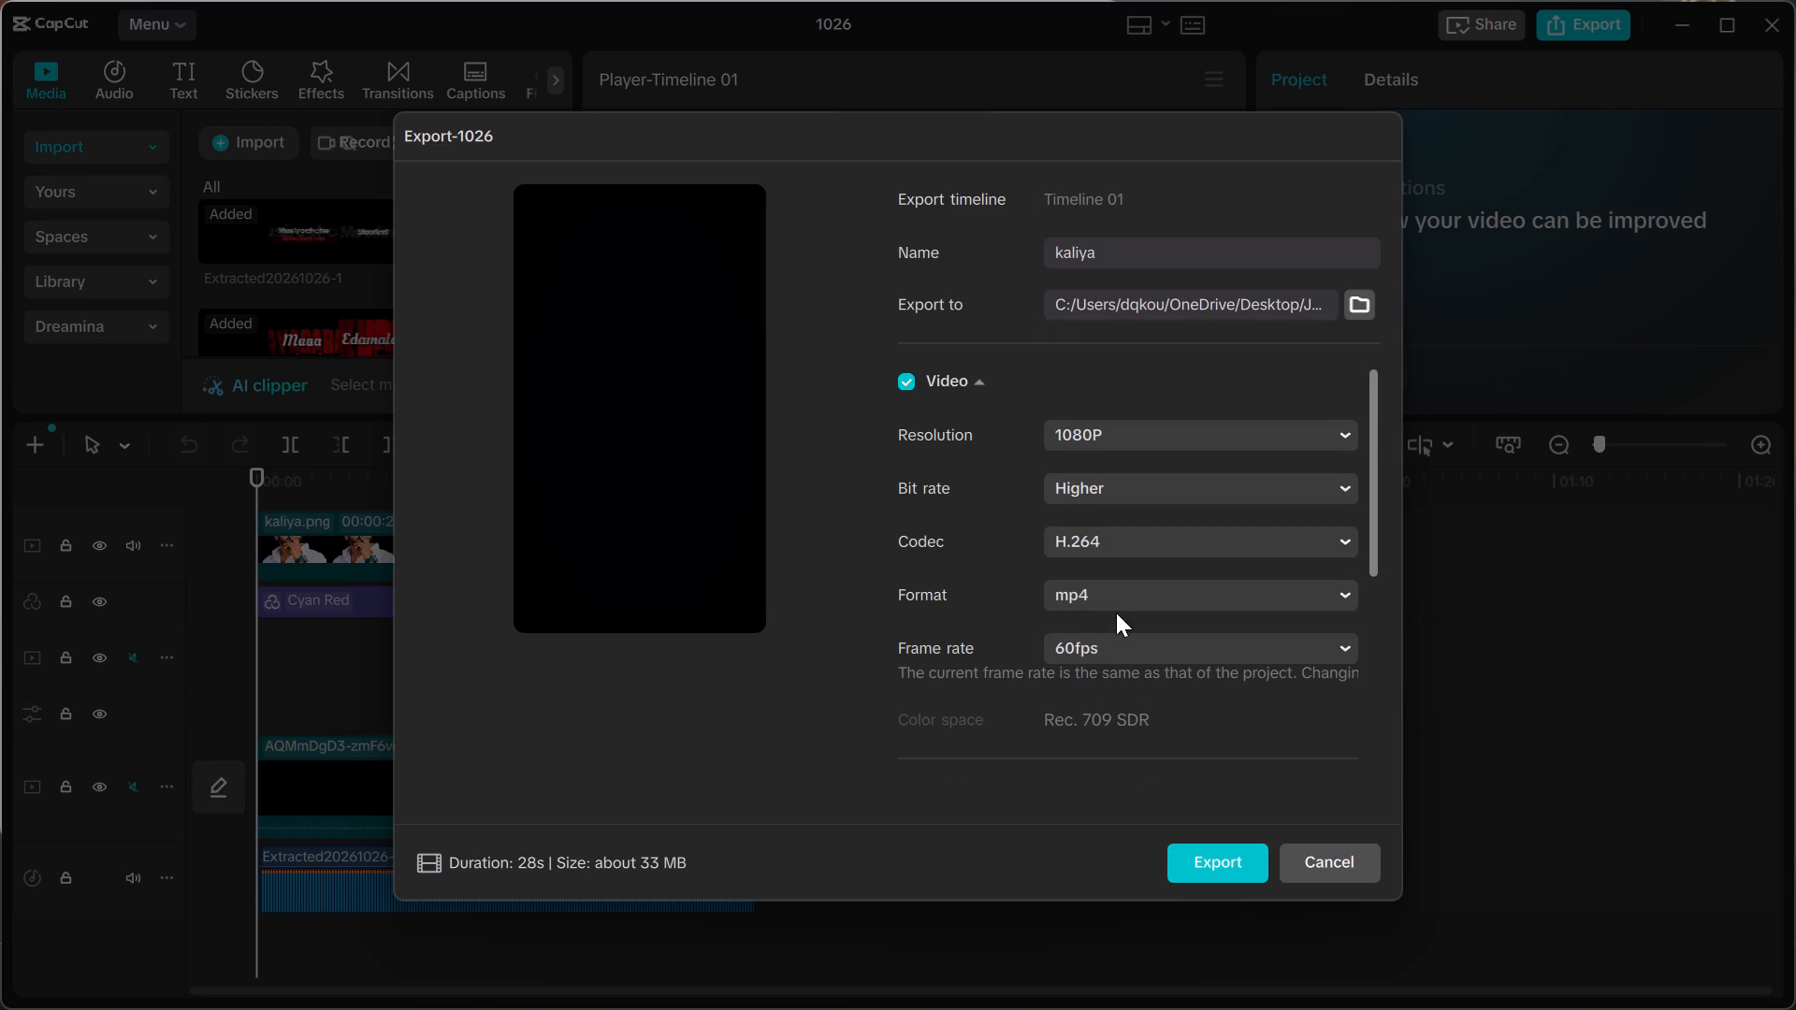
left_click(1224, 872)
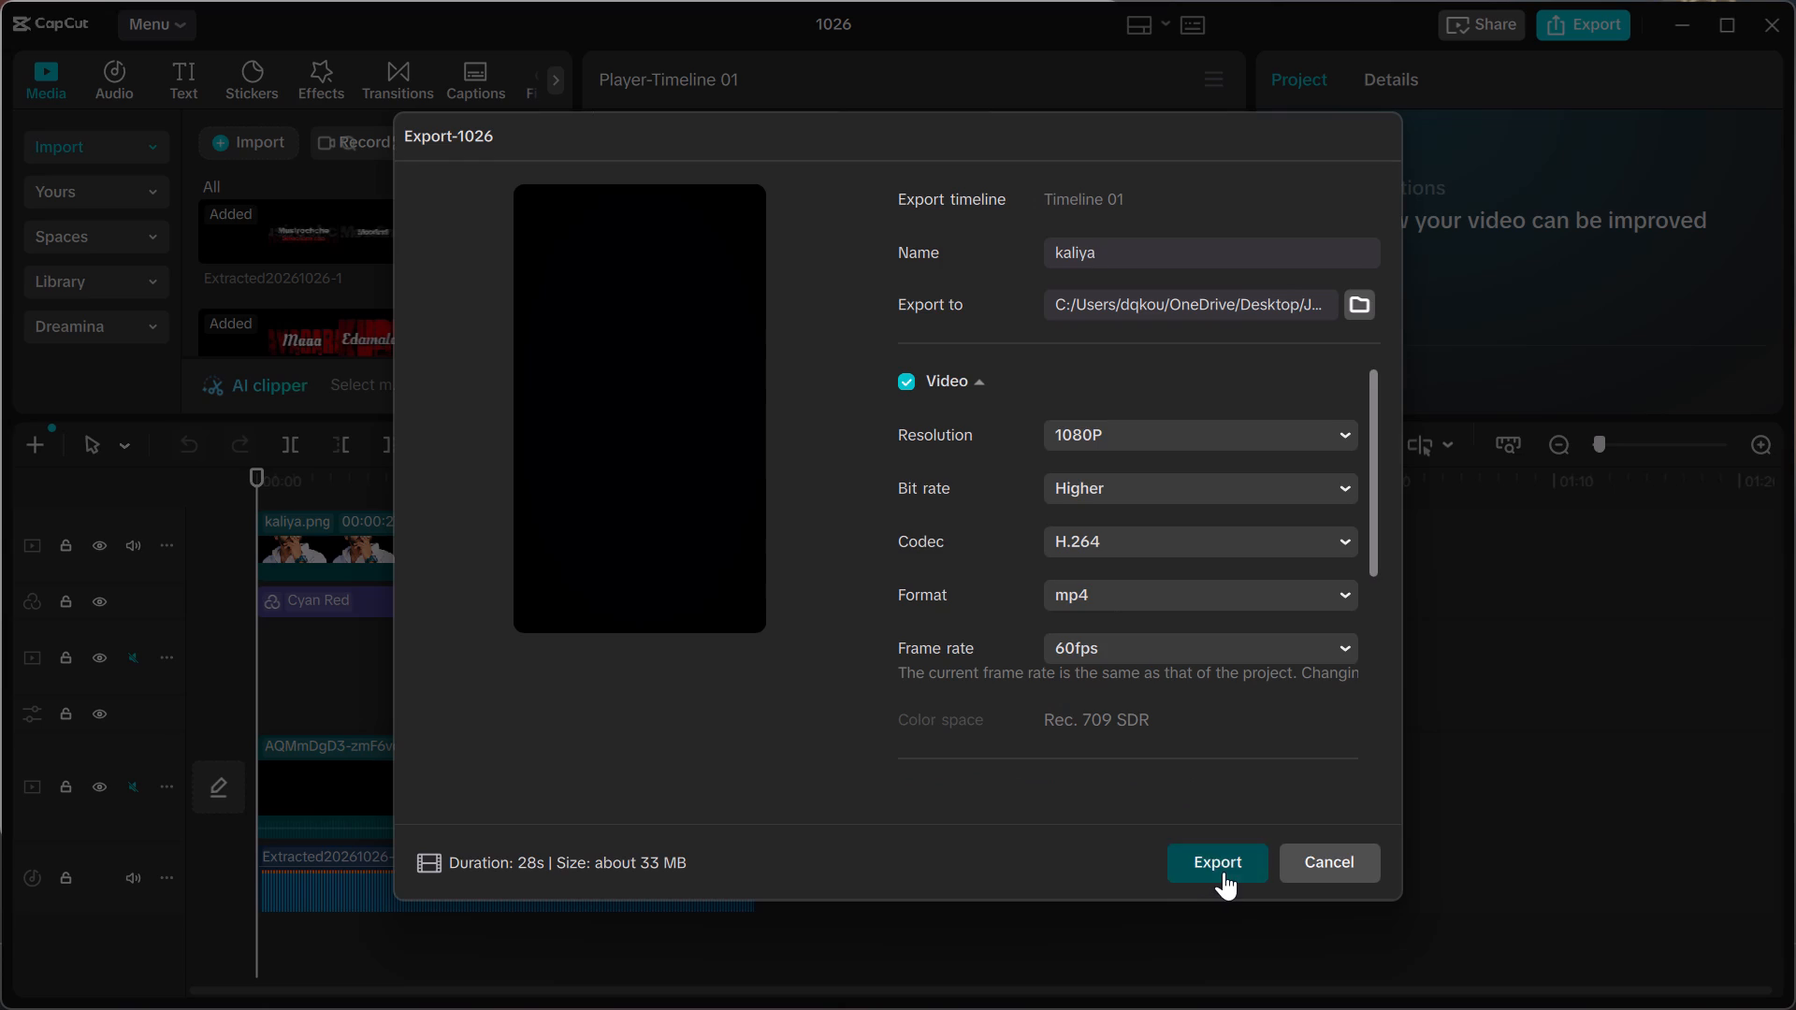
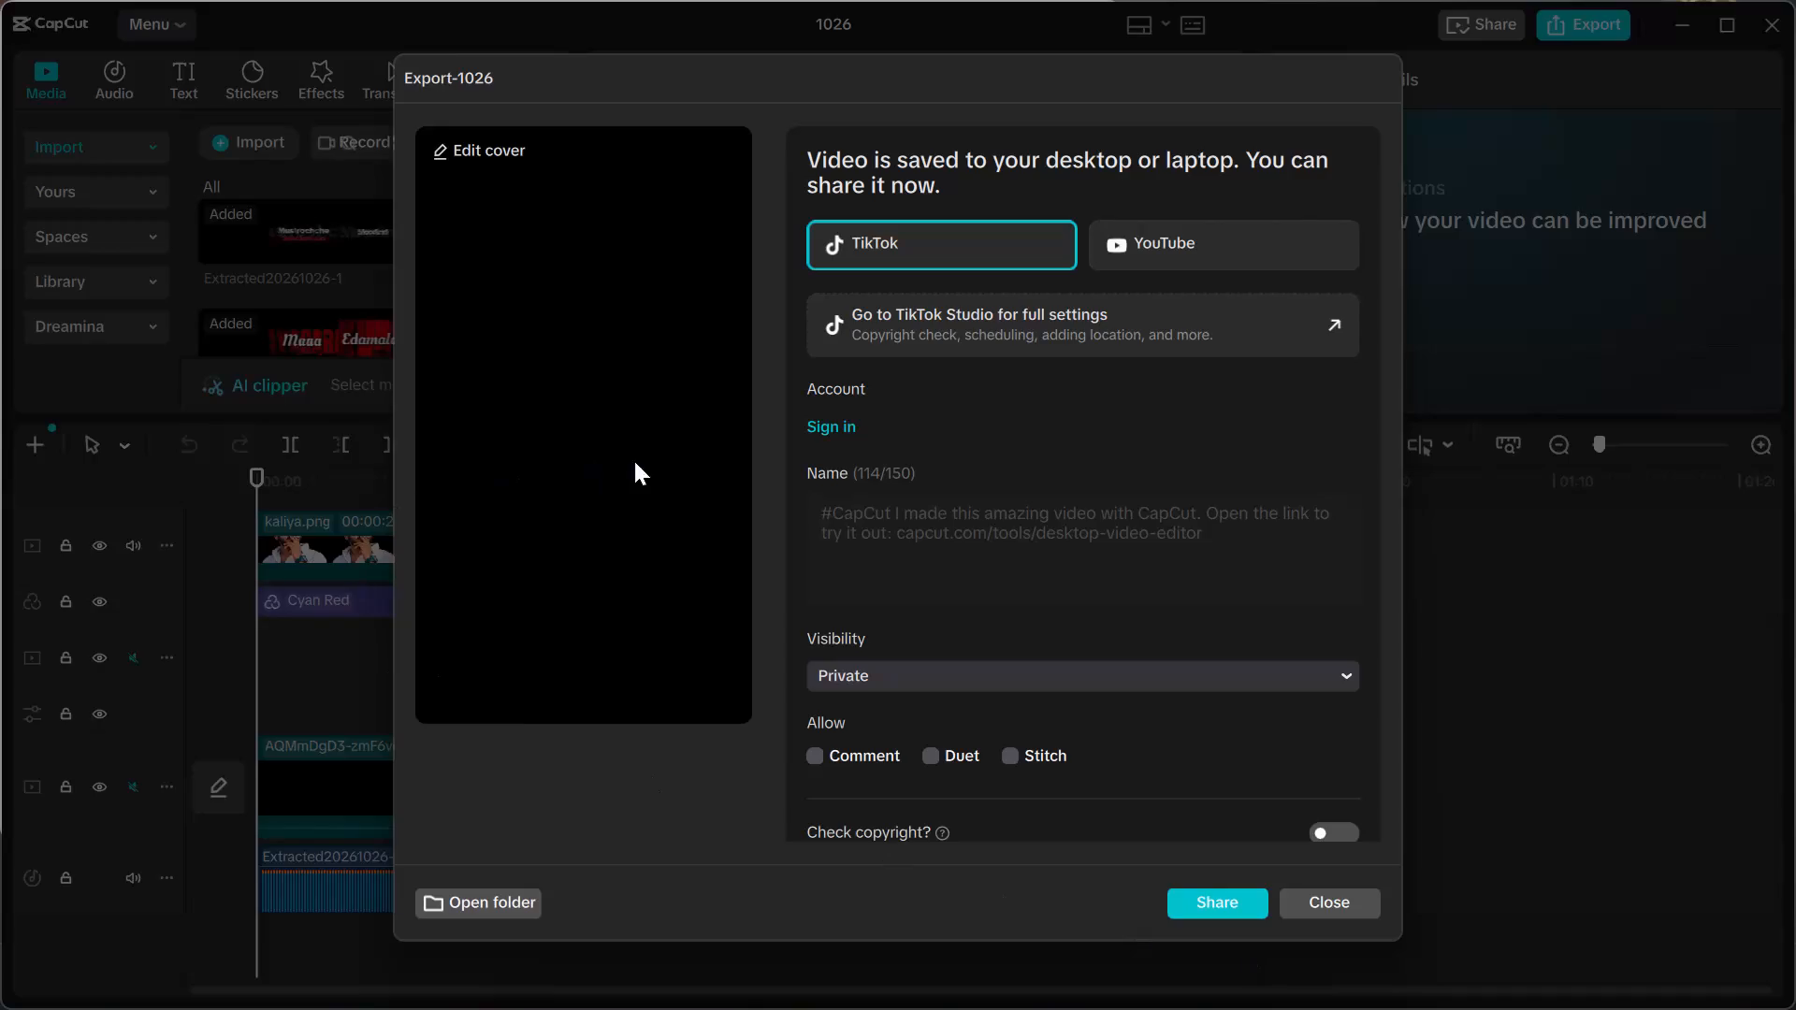
Open the export's output folder in File Explorer and bring up the available actions for the exported kaliya video file.
left_click(440, 499)
left_click(501, 893)
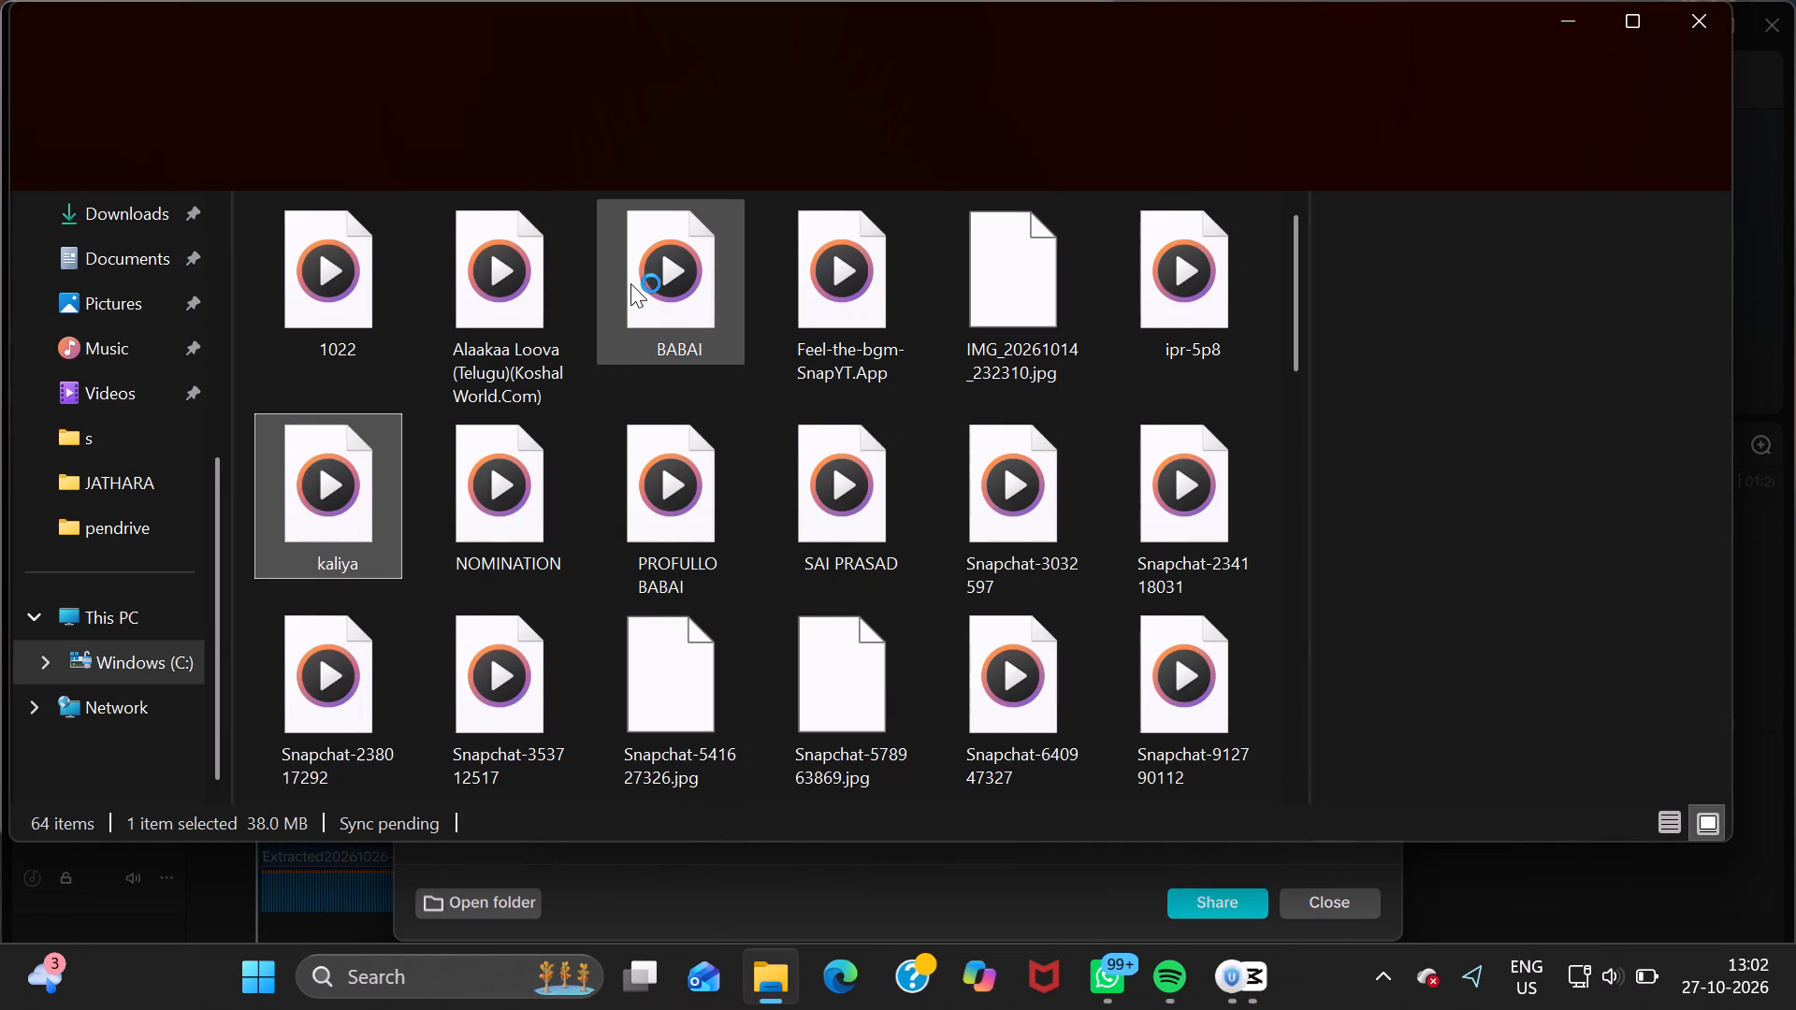
right_click(372, 493)
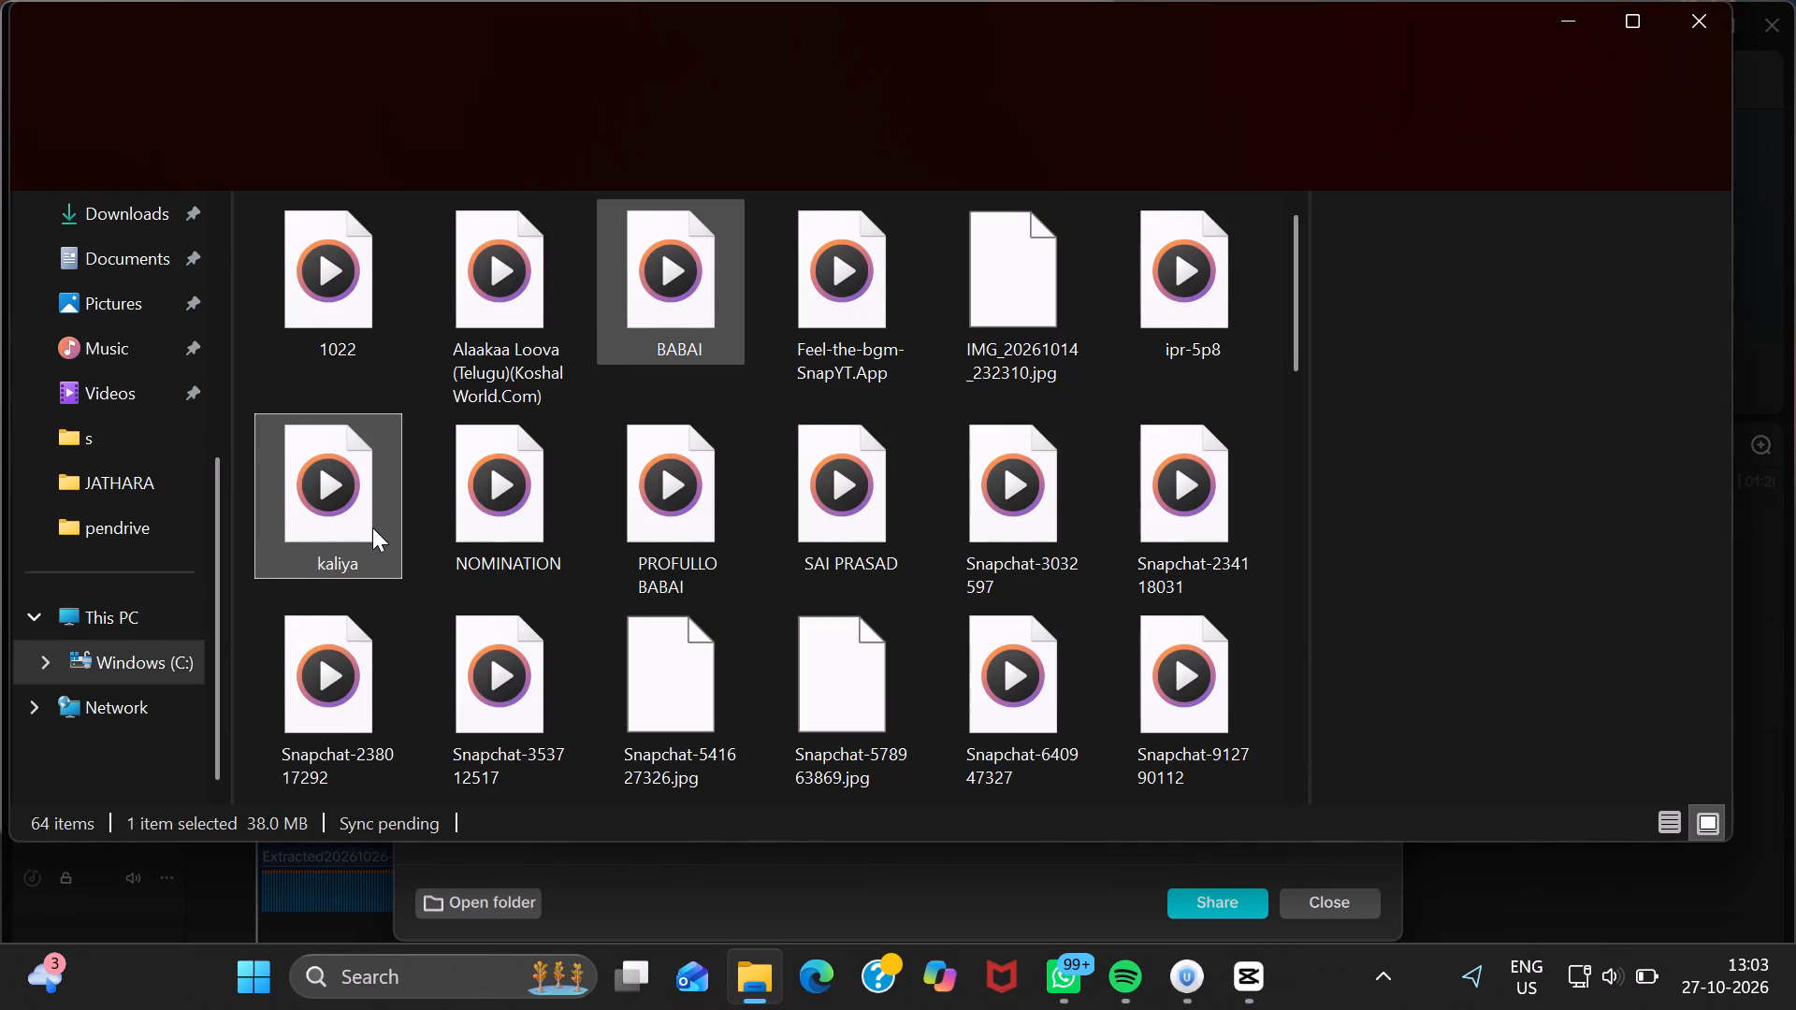
right_click(372, 527)
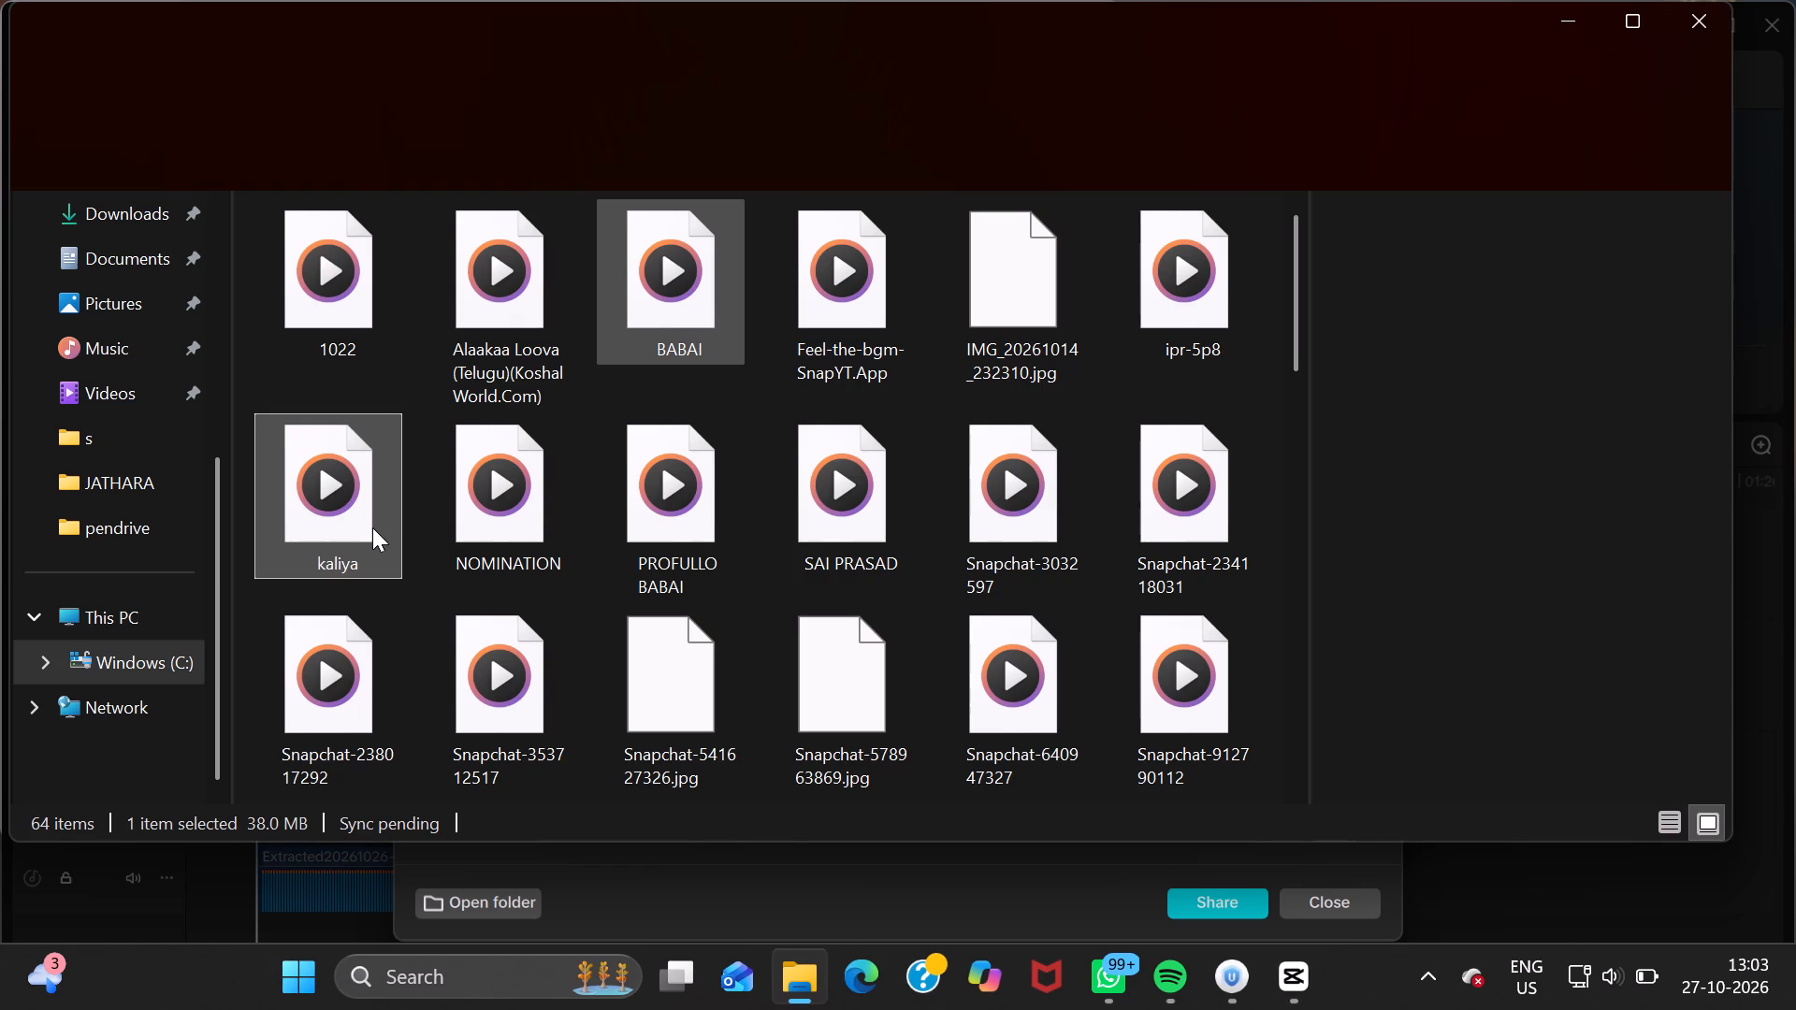